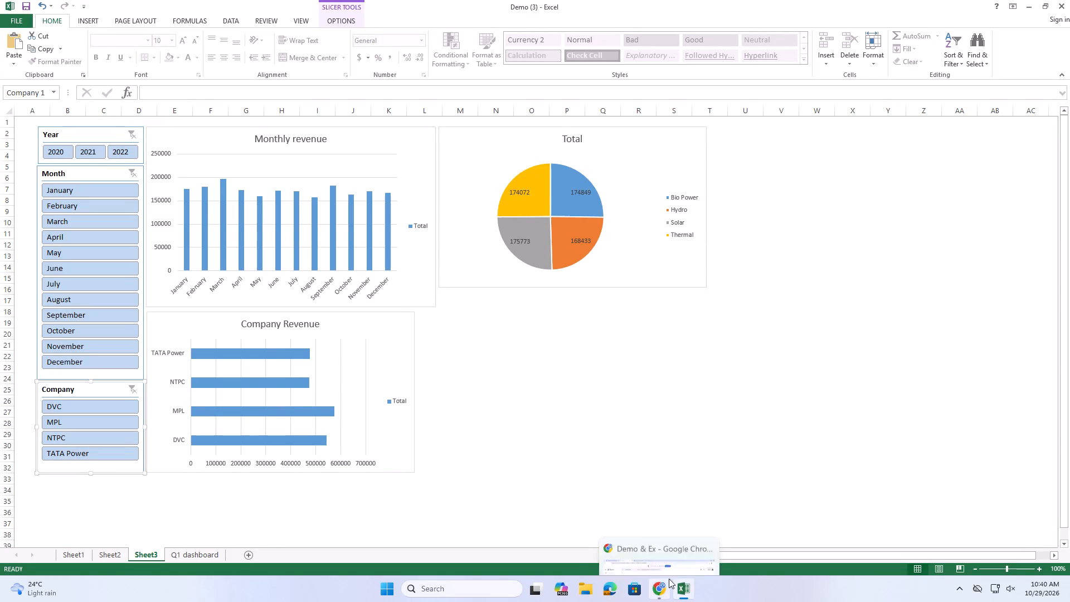
Switch to File Explorer and open the recent Question workbook from the Downloads folder.
left_click(590, 588)
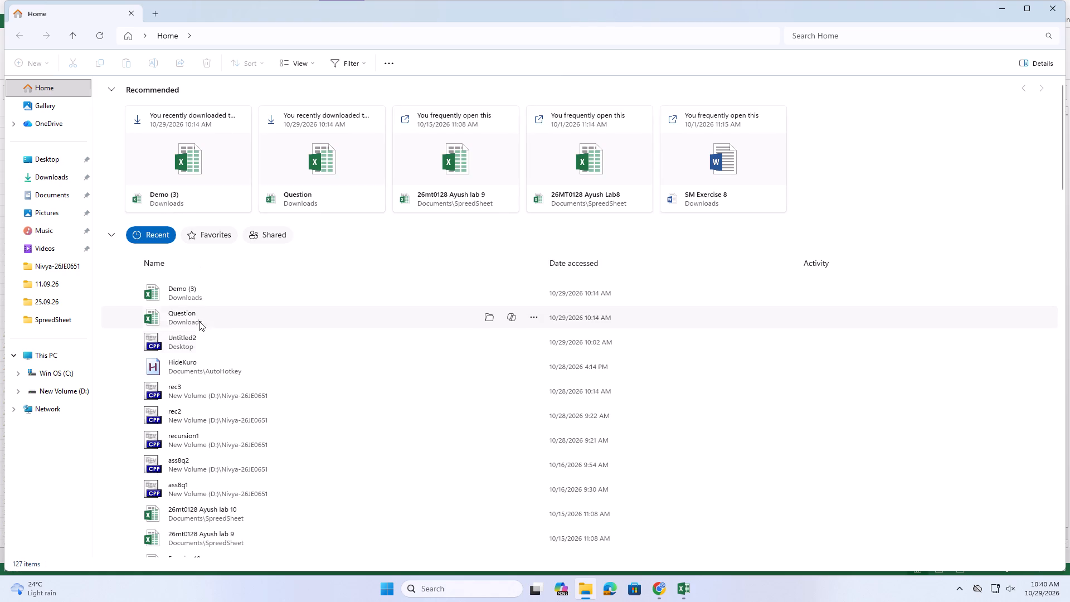
left_click(198, 317)
double_click(198, 317)
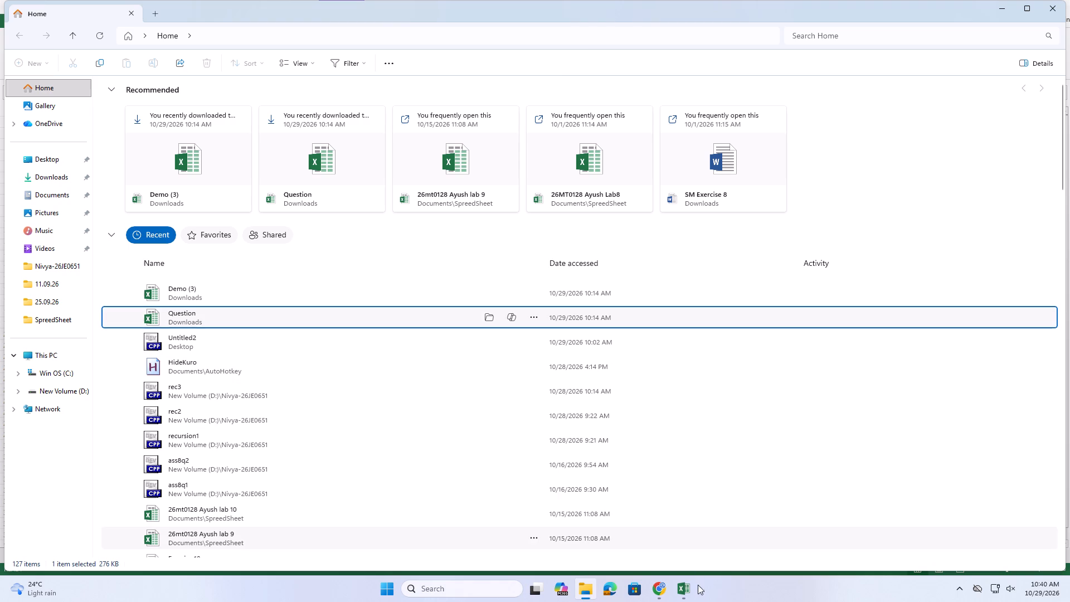
double_click(326, 316)
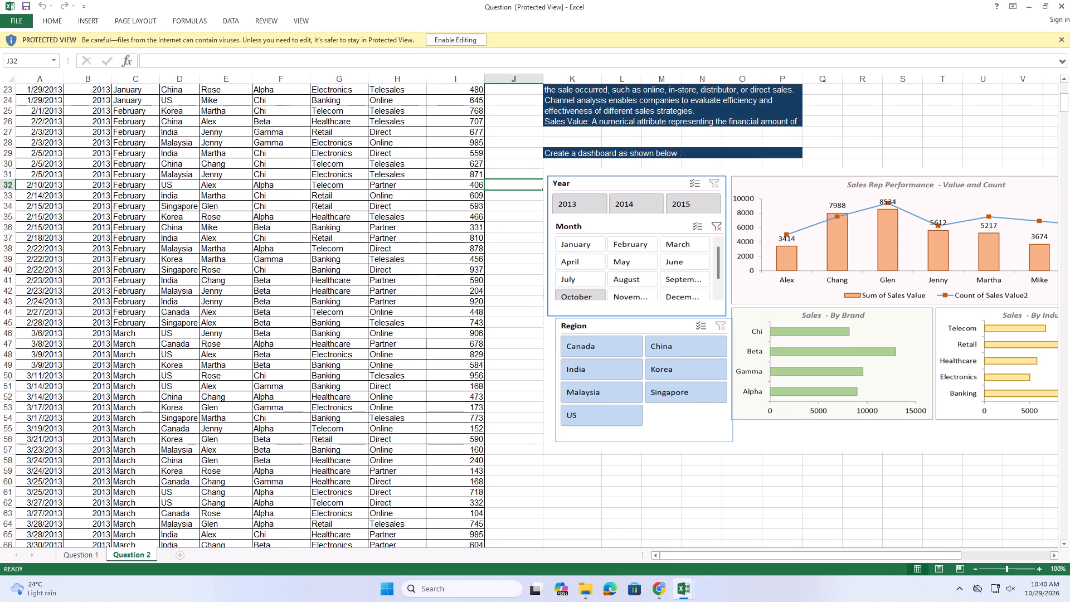
Examine the Question 1 sheet's field descriptions, sample Sales Dashboard and source data table.
left_click(95, 554)
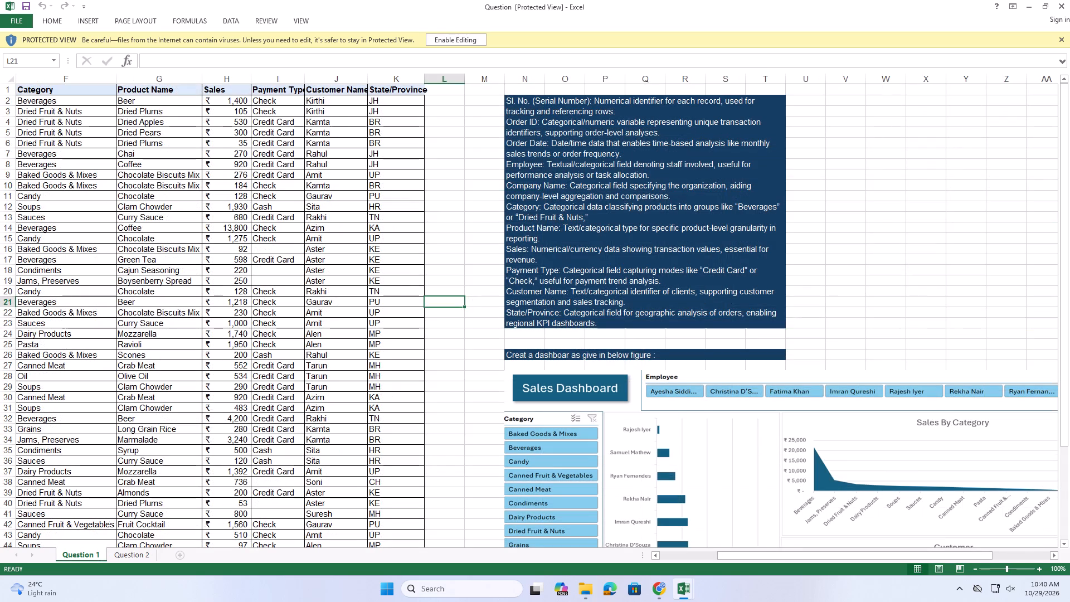
scroll(415, 360, "down", 4)
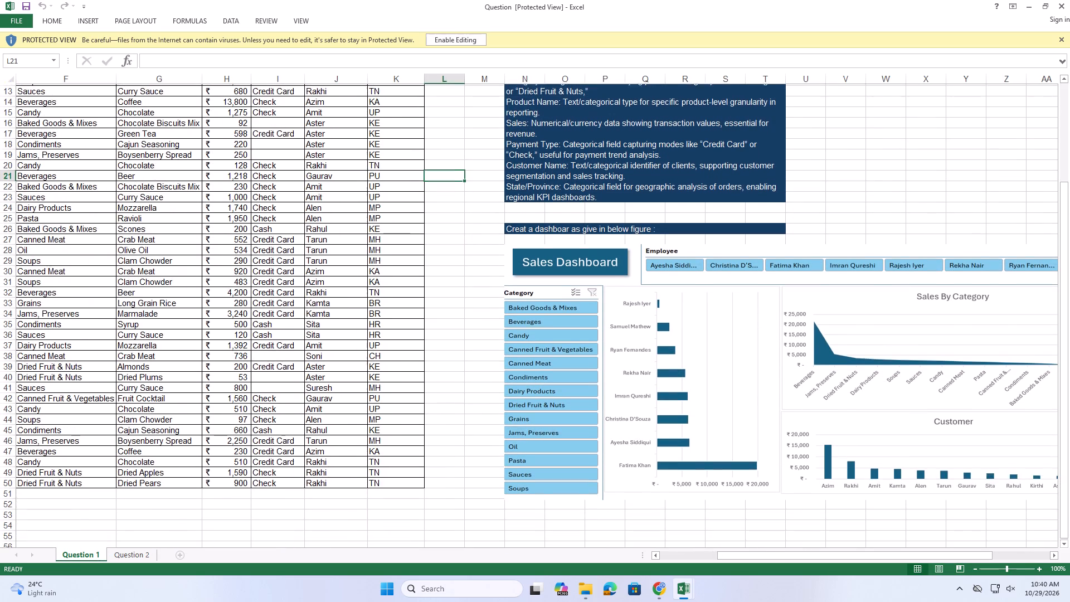
scroll(409, 363, "down", 1)
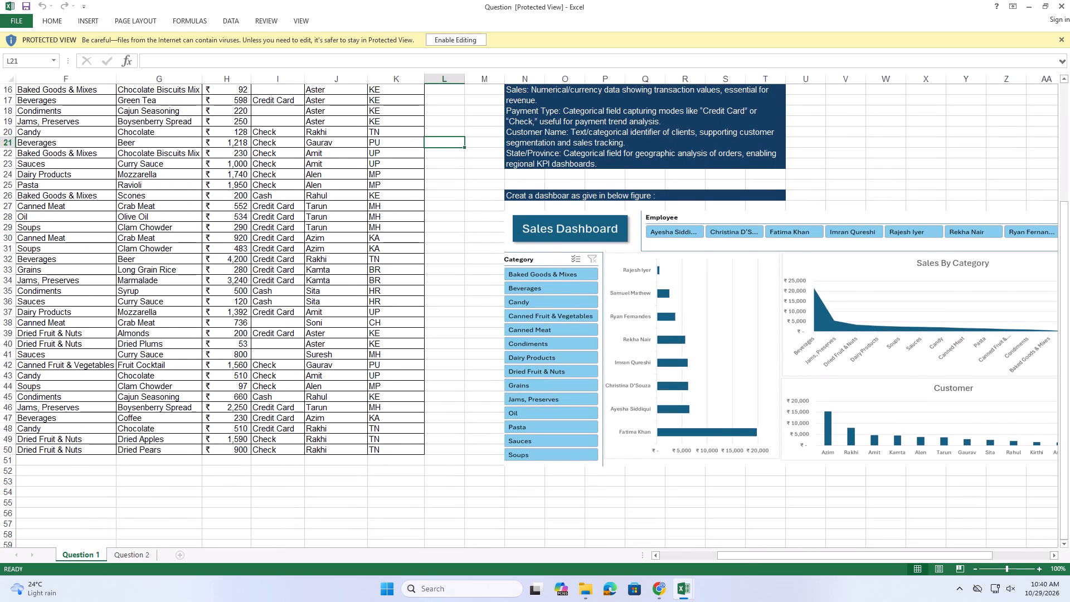
left_click_drag(745, 554, 781, 557)
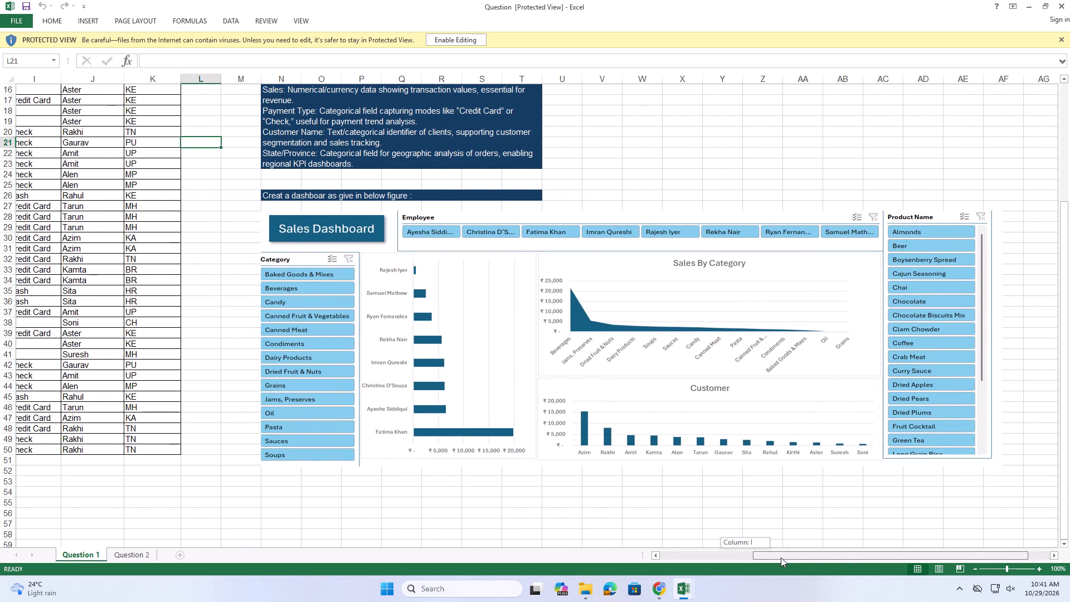
left_click_drag(781, 557, 778, 557)
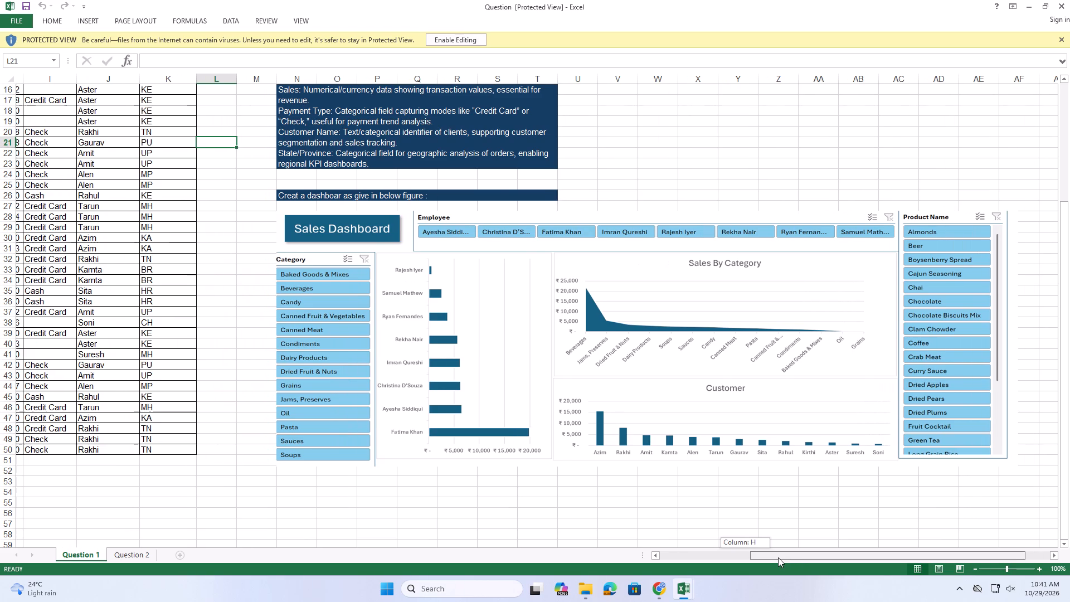
left_click_drag(778, 557, 771, 559)
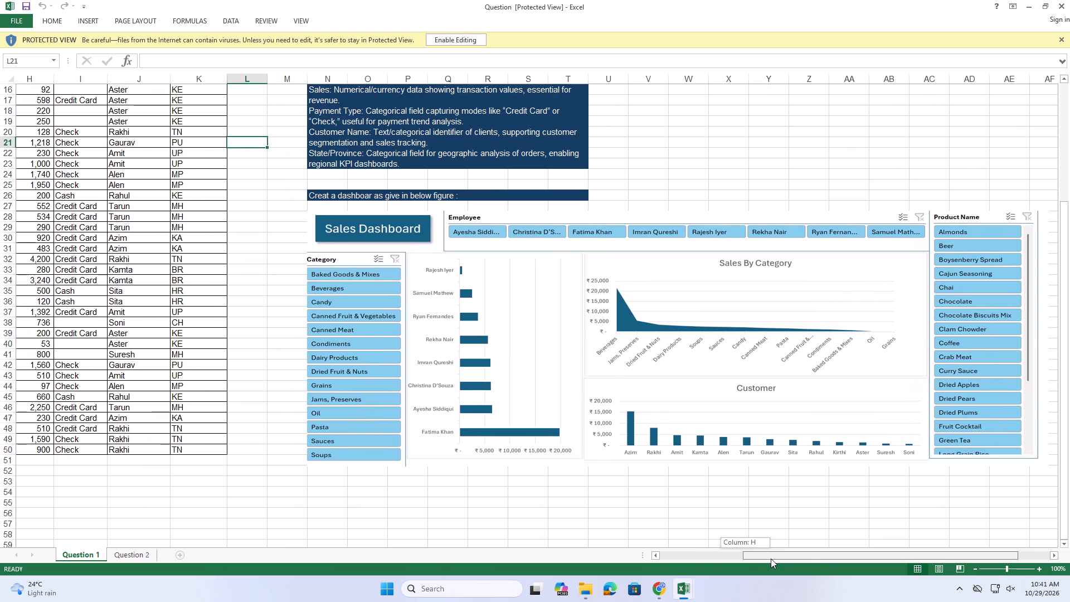
left_click_drag(771, 559, 634, 564)
scroll(442, 488, "up", 8)
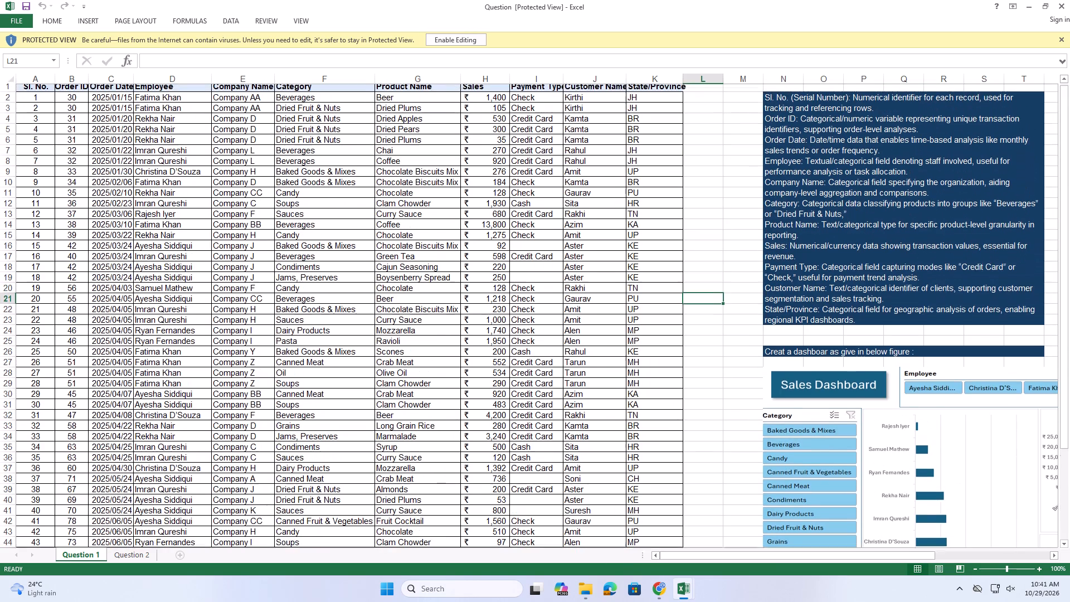
scroll(442, 469, "up", 5)
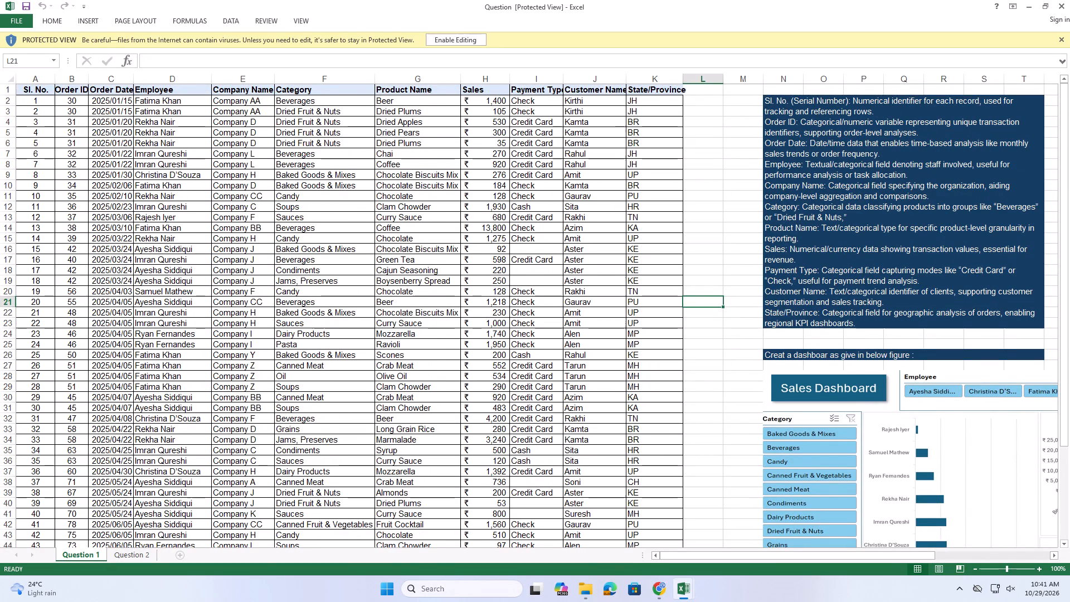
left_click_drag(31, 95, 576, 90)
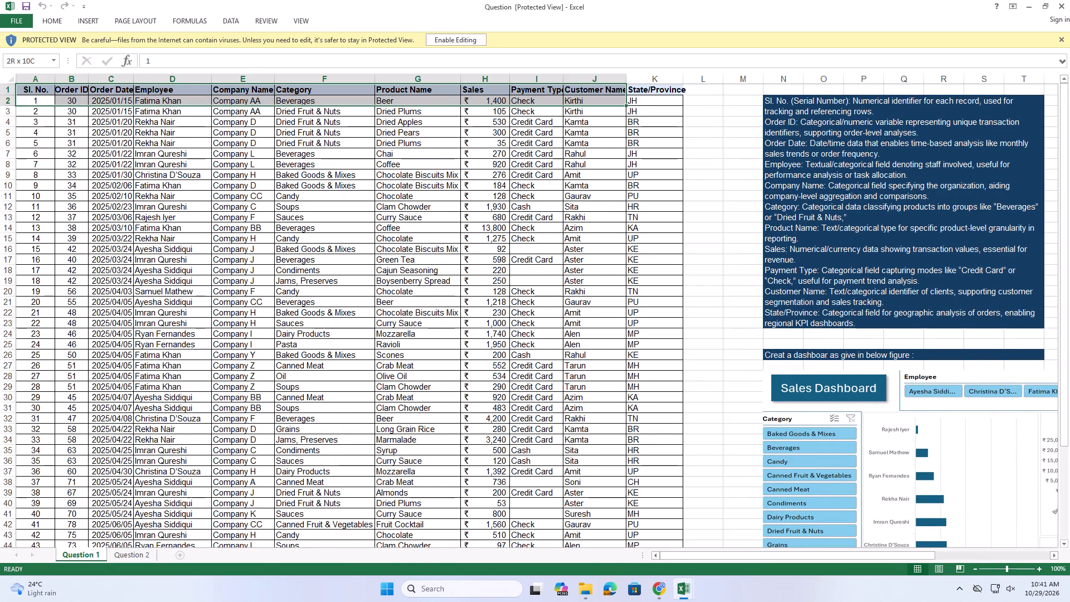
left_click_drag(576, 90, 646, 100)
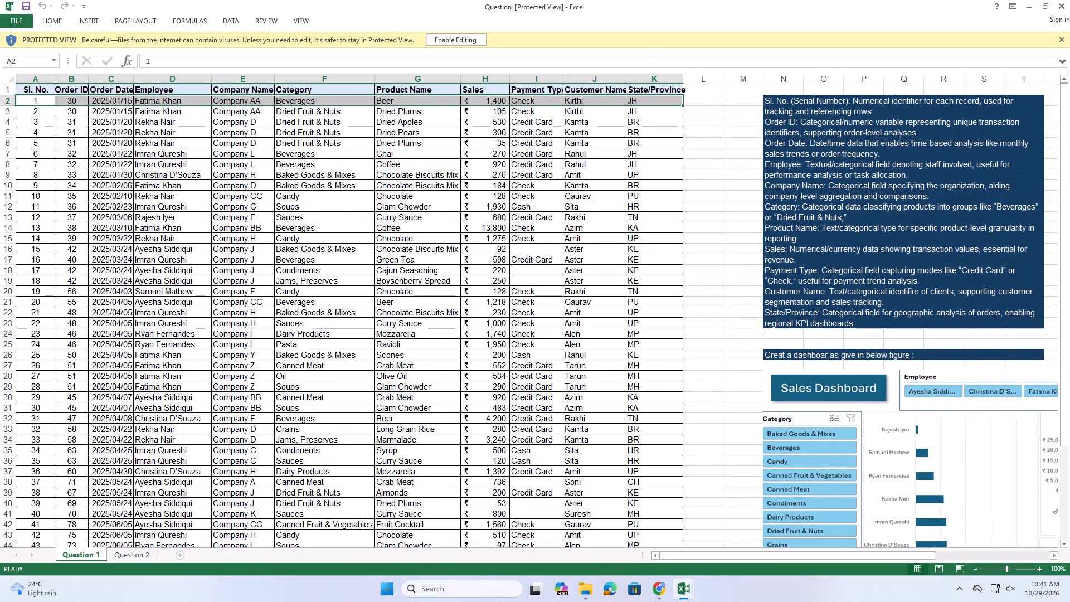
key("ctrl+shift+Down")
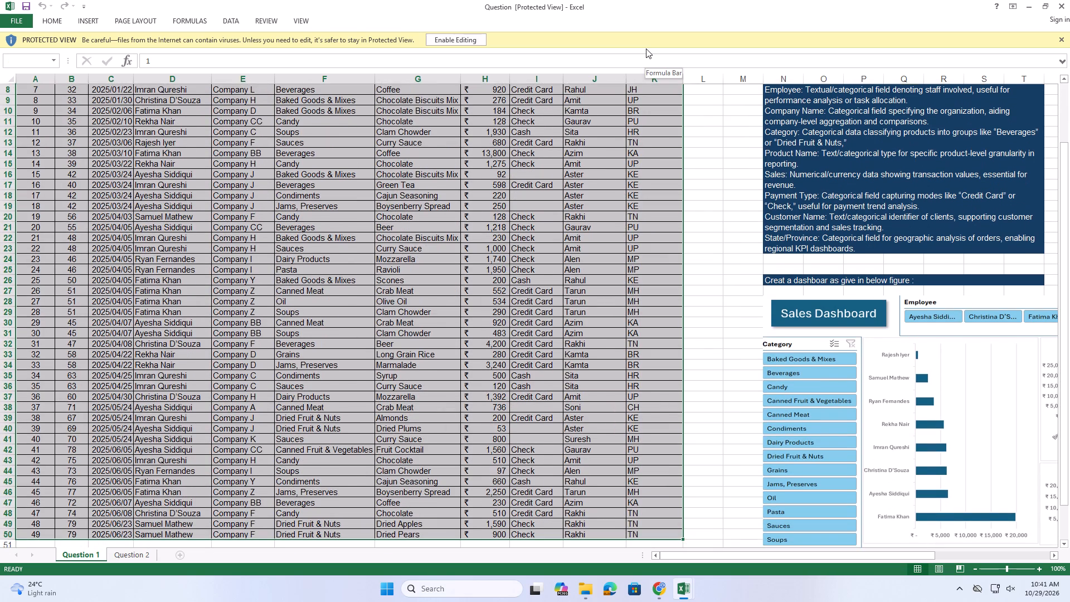
Enable editing for the protected Question workbook.
left_click(473, 41)
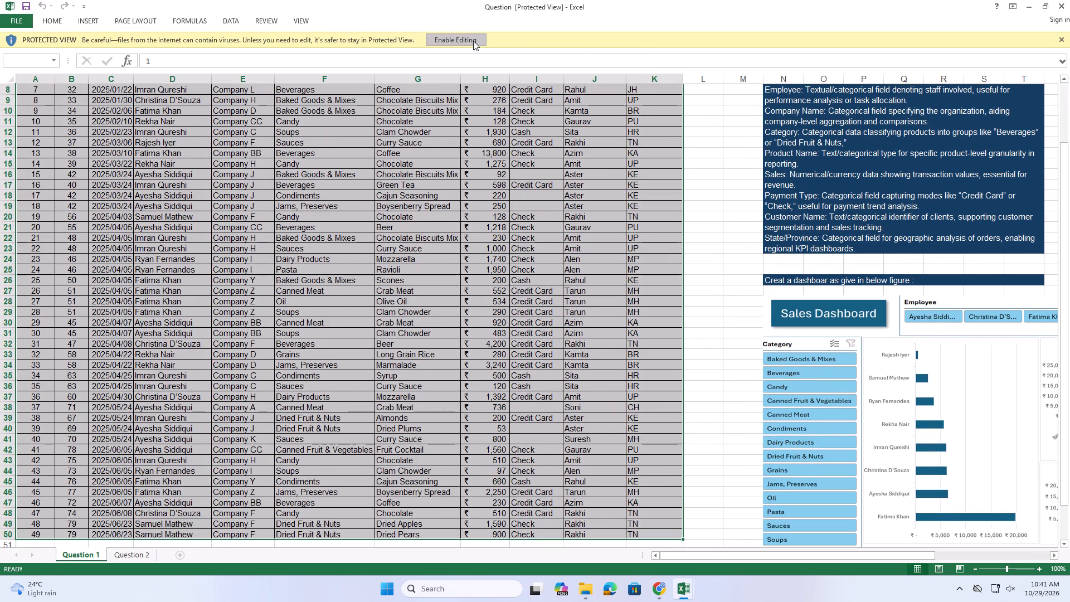
Create a PivotTable on a new worksheet from the Question 1 data range A1:K50, including the header row.
scroll(374, 188, "up", 11)
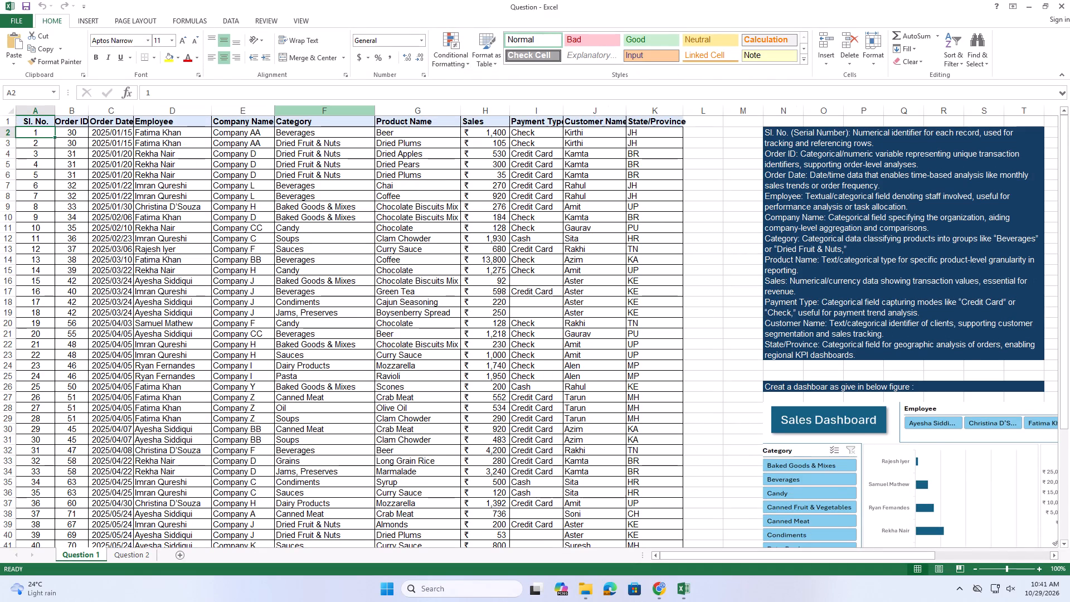
left_click_drag(27, 120, 640, 144)
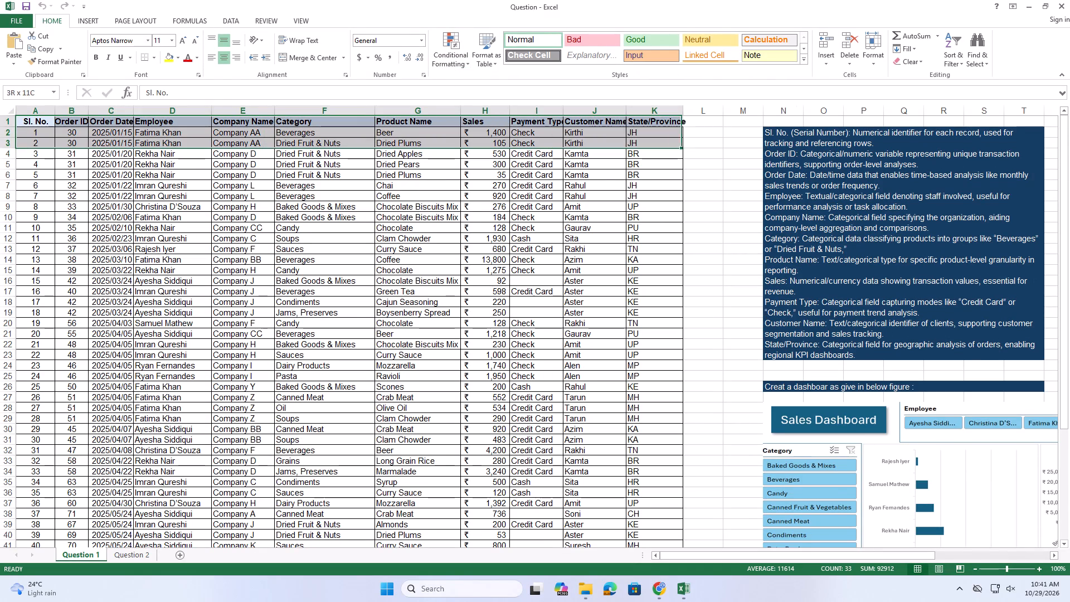
left_click_drag(640, 144, 645, 143)
key("ctrl+shift+Down")
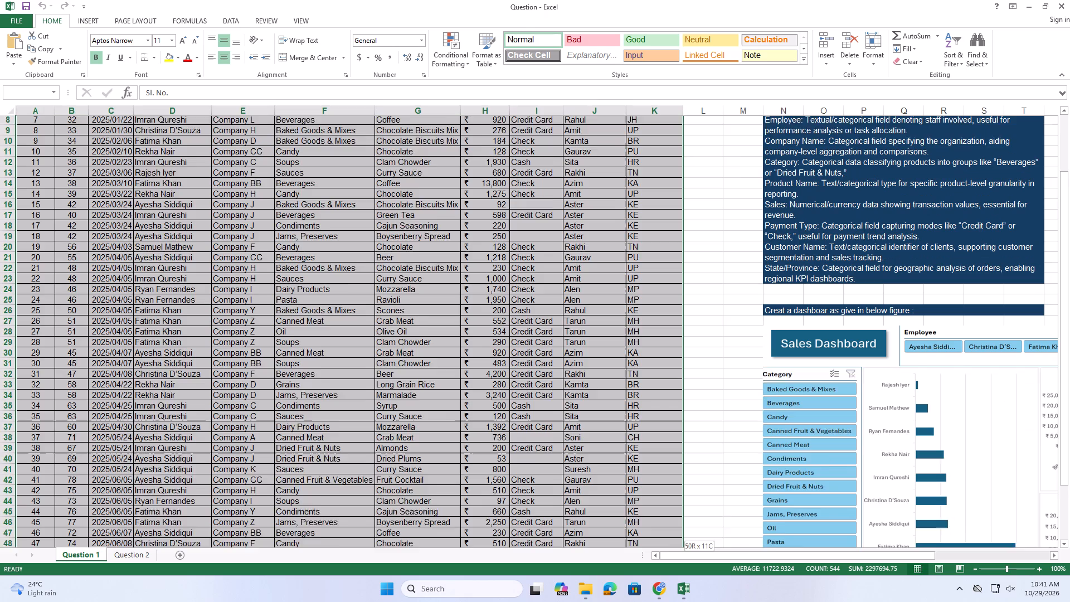
scroll(448, 237, "up", 3)
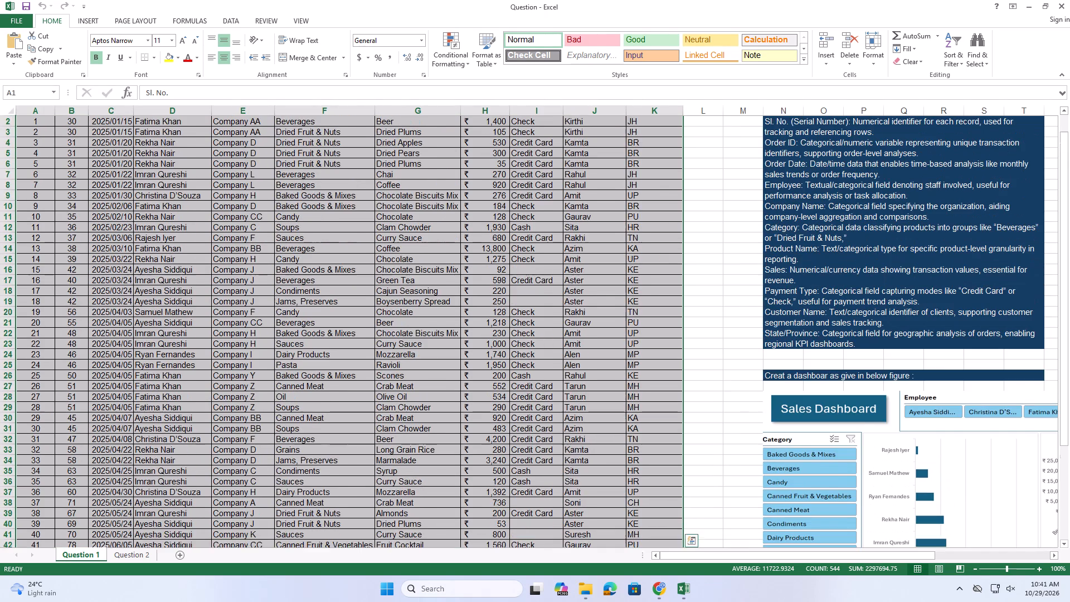
scroll(448, 237, "up", 4)
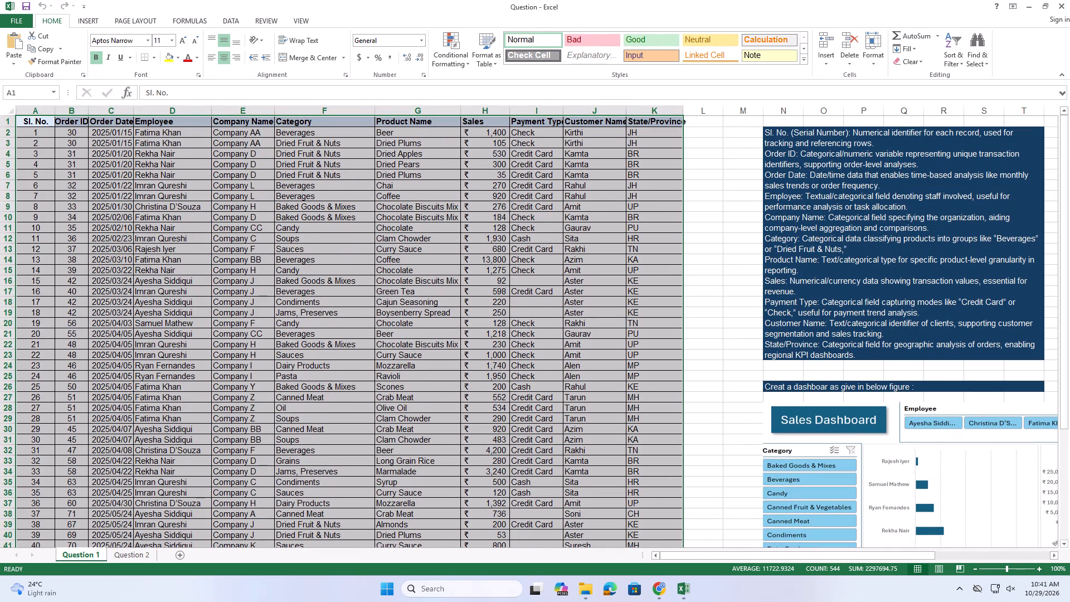
left_click(94, 23)
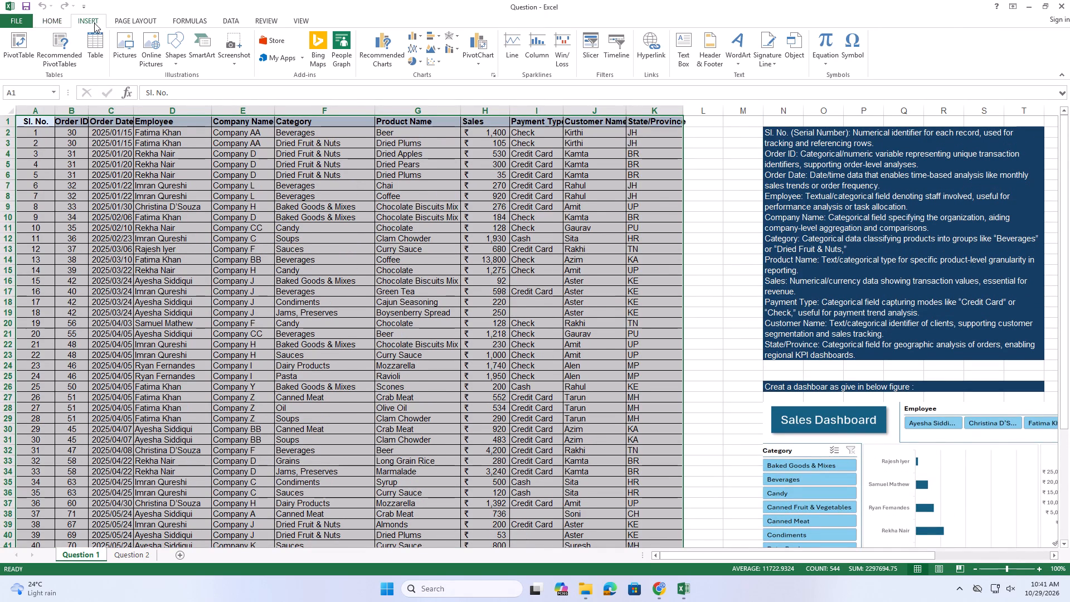
left_click(11, 56)
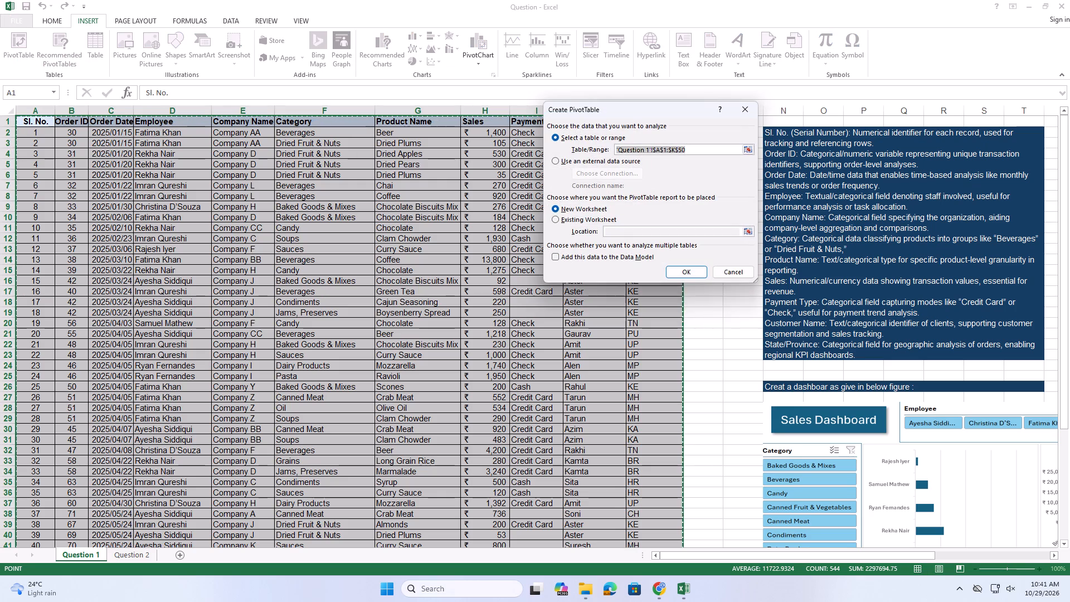
left_click(689, 273)
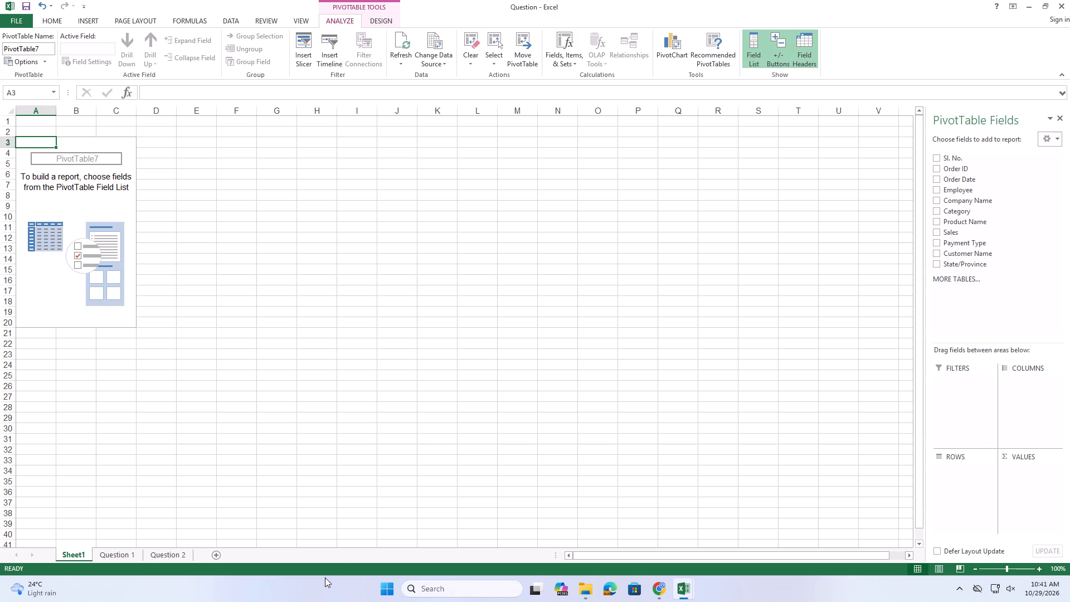
Review the sample Sales Dashboard on the Question 1 sheet to see which charts and slicers it needs.
left_click(128, 559)
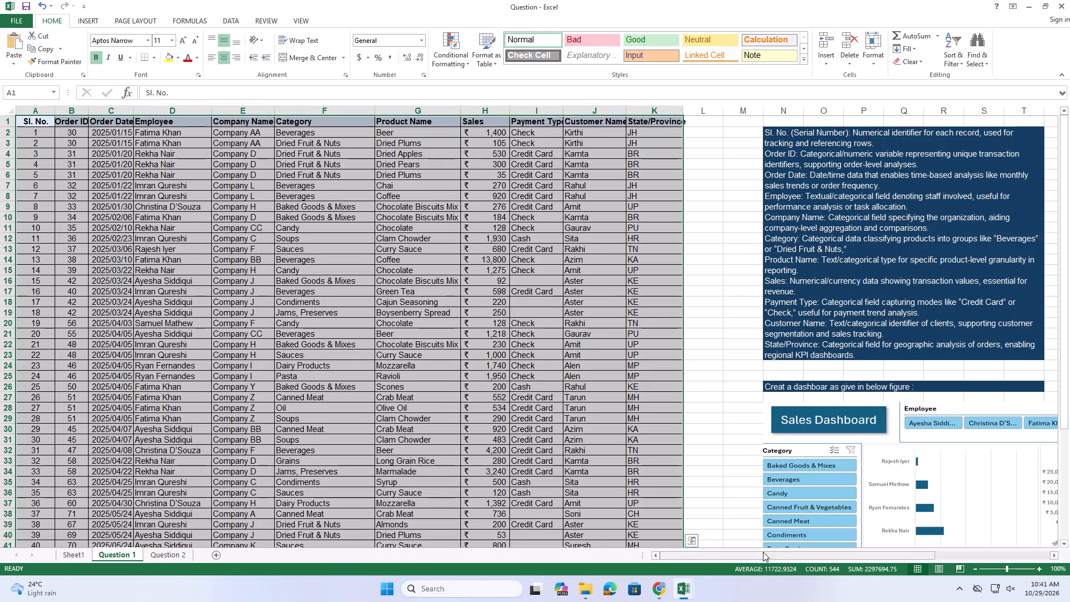
left_click_drag(763, 552, 805, 557)
scroll(719, 483, "down", 4)
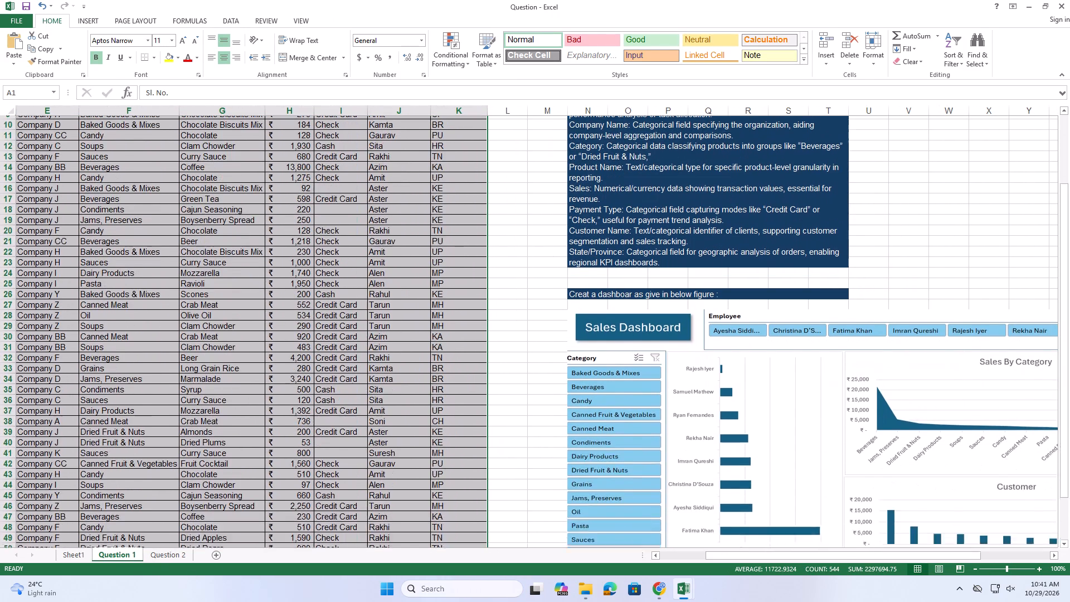
scroll(687, 467, "down", 1)
left_click_drag(755, 555, 782, 555)
left_click(782, 555)
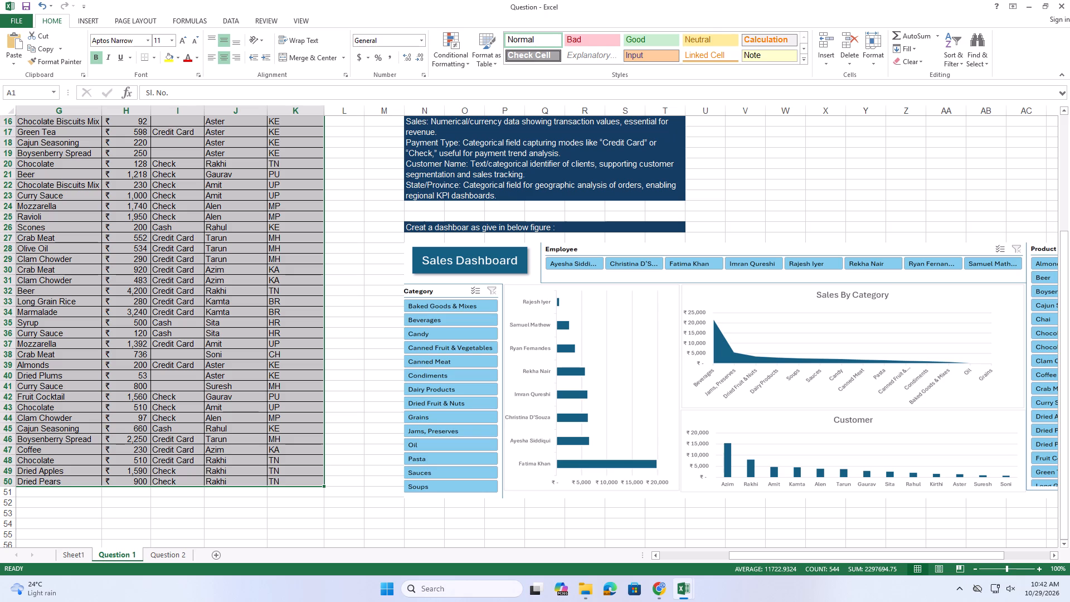
Build the Sheet1 PivotTable with Customer Name as rows and the sum of Sales as values.
left_click(60, 556)
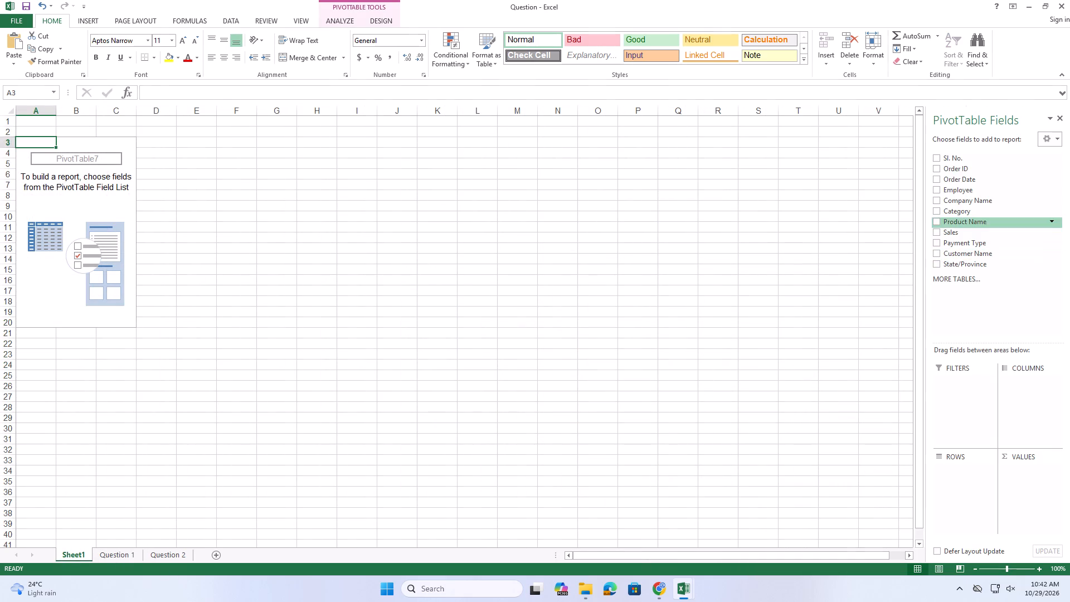
left_click(942, 254)
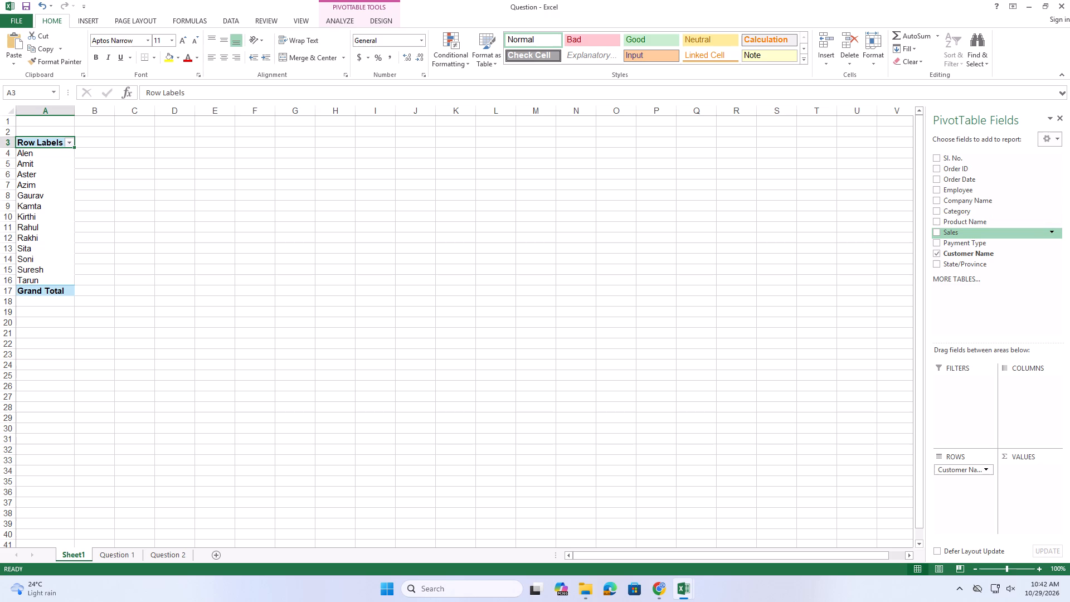
left_click(978, 231)
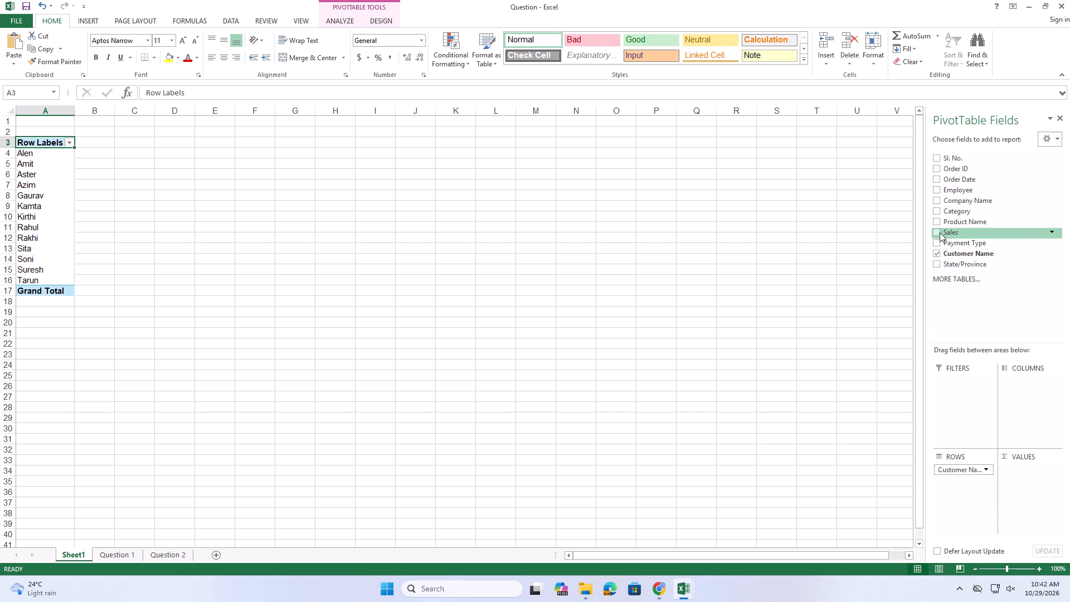
left_click(939, 232)
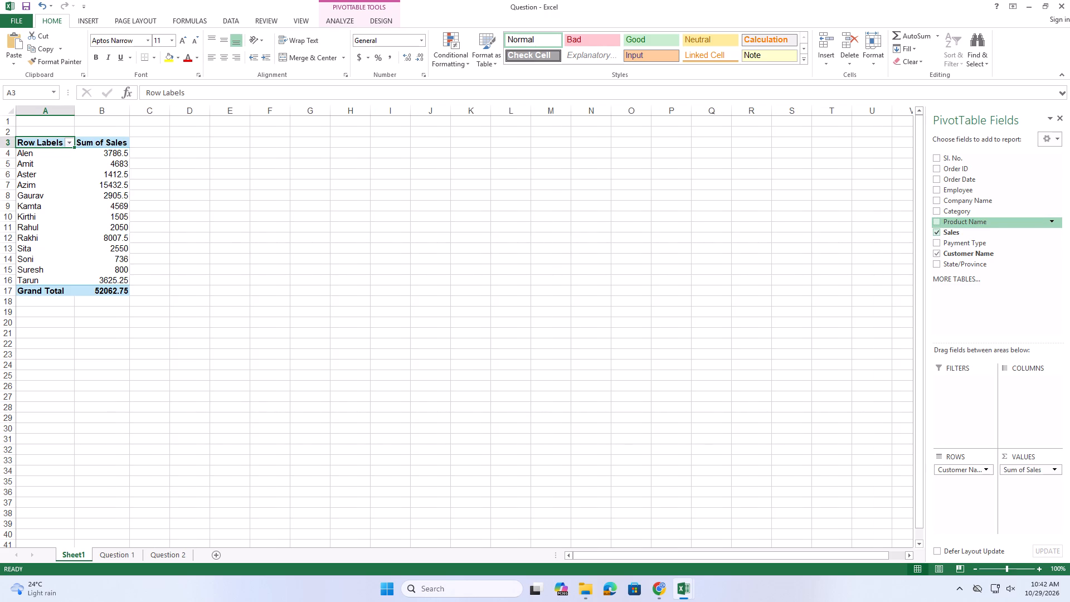
Copy the whole customer sales PivotTable, A3:B17, into a new worksheet starting at cell A1.
left_click_drag(51, 143, 120, 289)
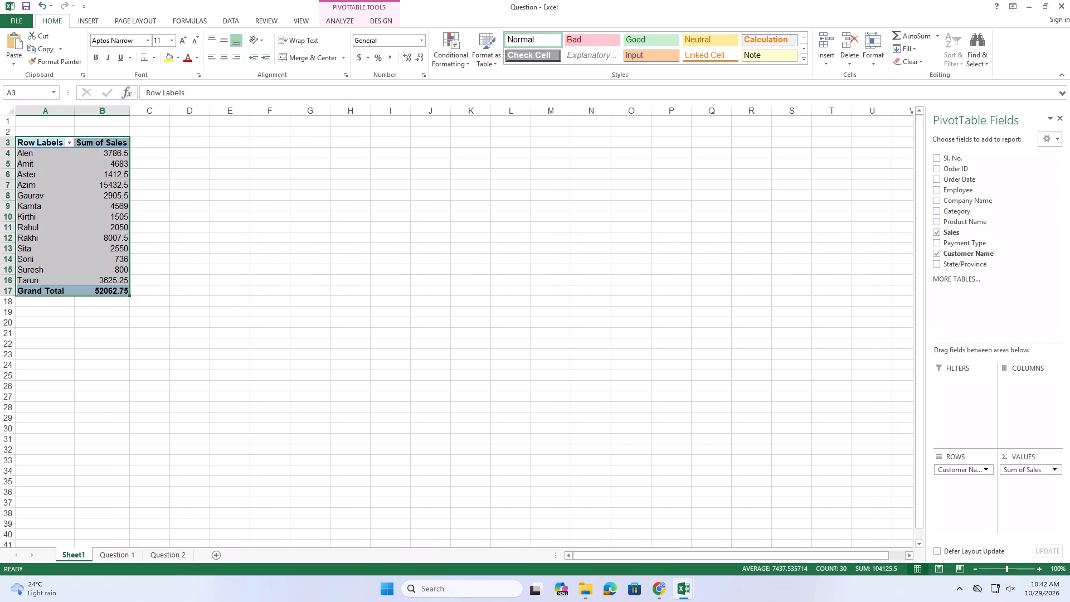
key("ctrl+c")
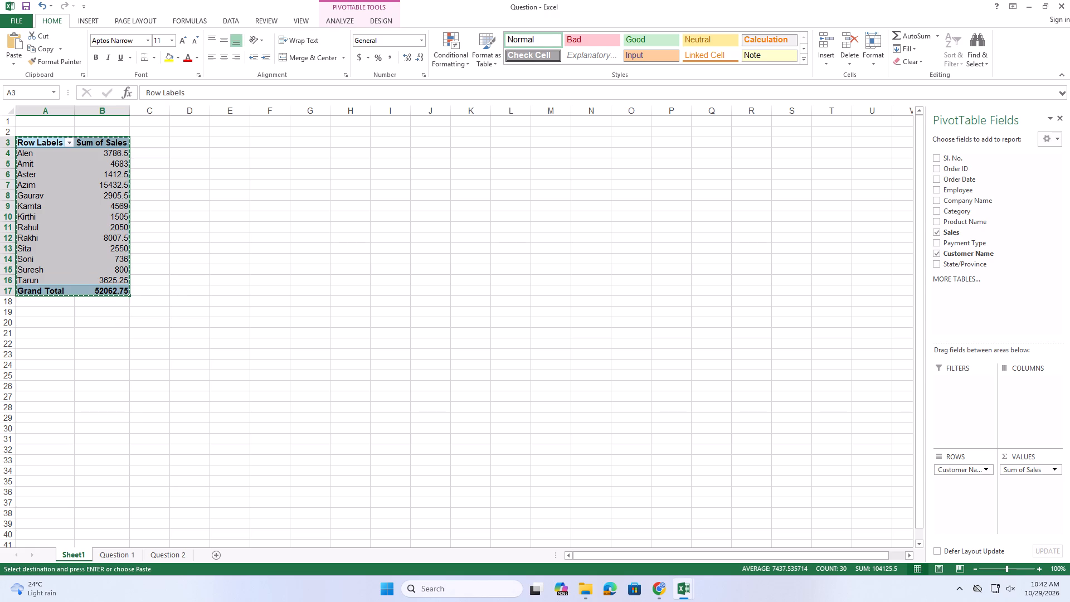
left_click(210, 553)
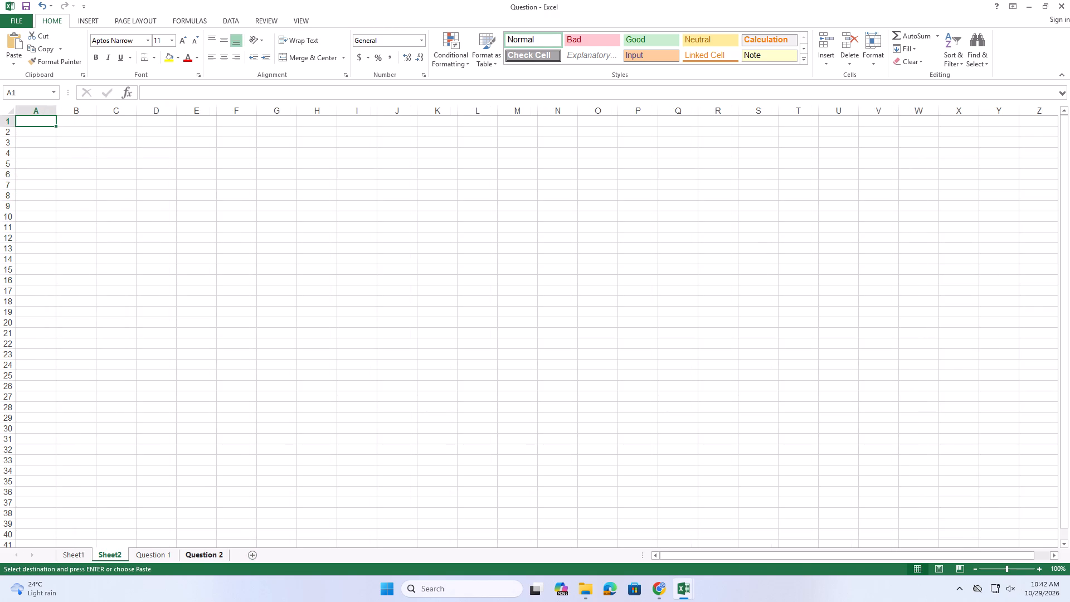
key("ctrl+v")
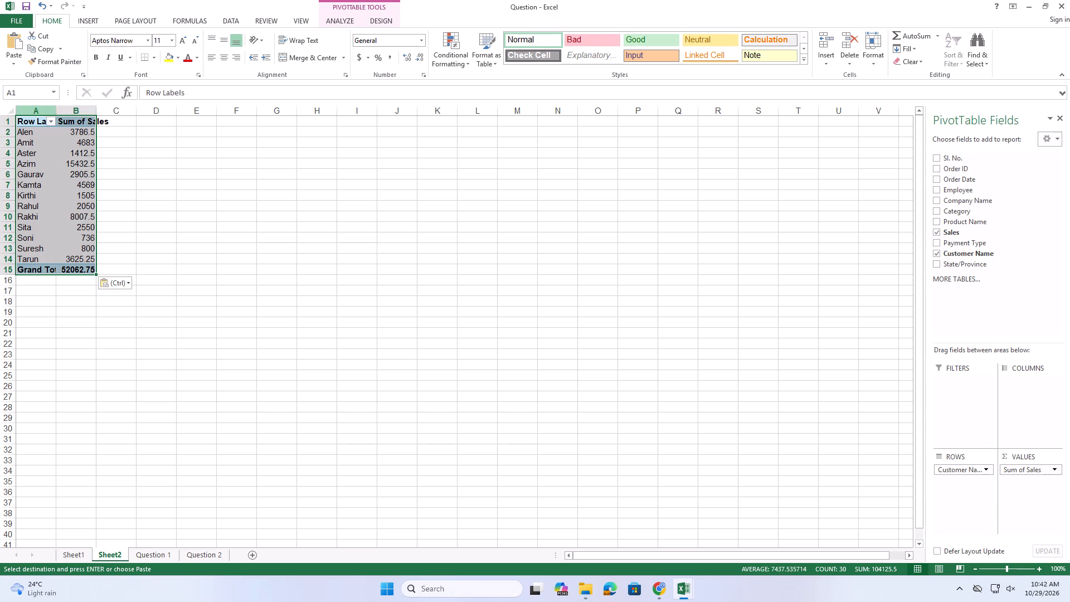
Autofit the widths of columns A and B to the copied PivotTable's contents.
double_click(57, 110)
double_click(113, 112)
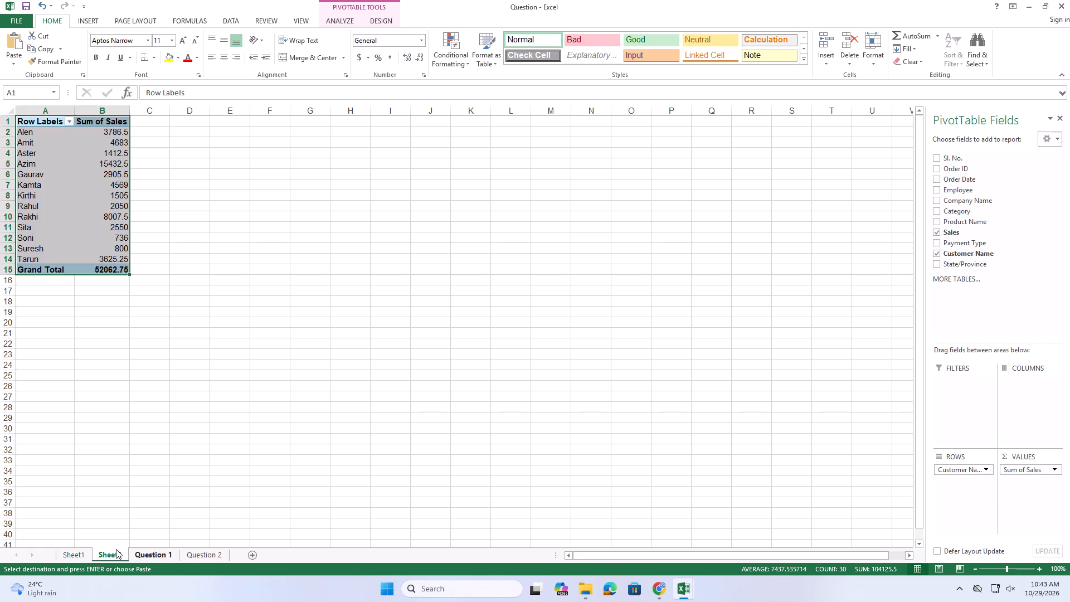
Replace Customer Name with Category as the row field of the Sheet1 PivotTable, keeping the sum of Sales.
left_click(65, 558)
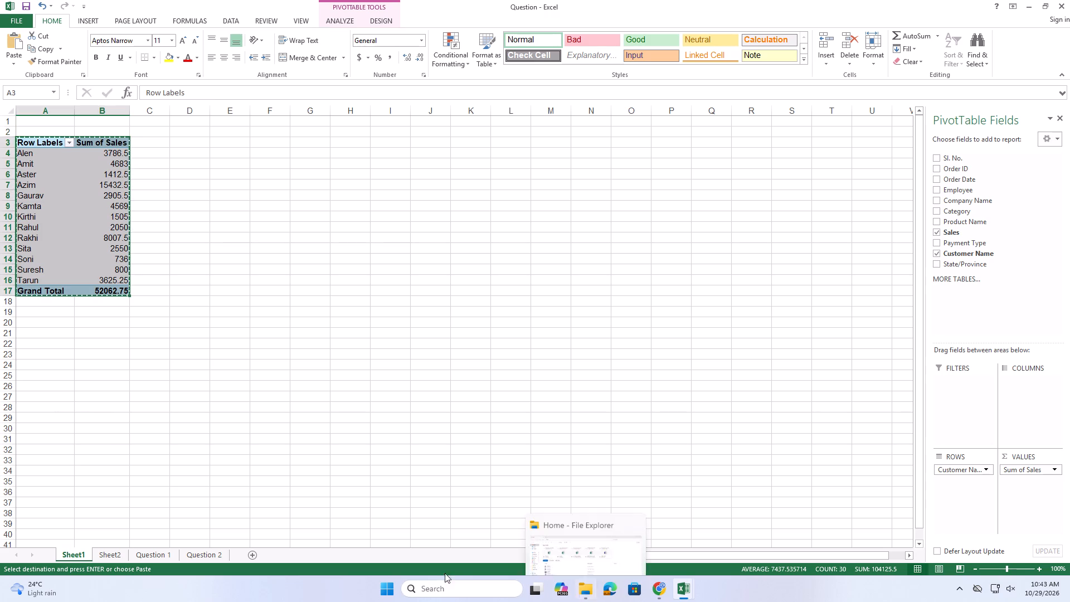
left_click(166, 561)
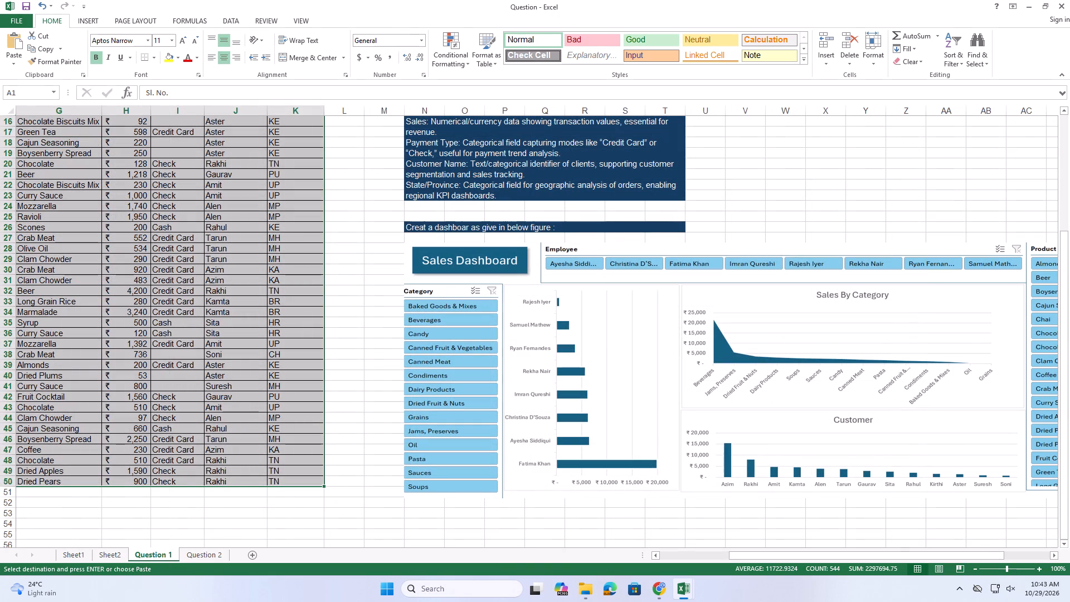
left_click(84, 559)
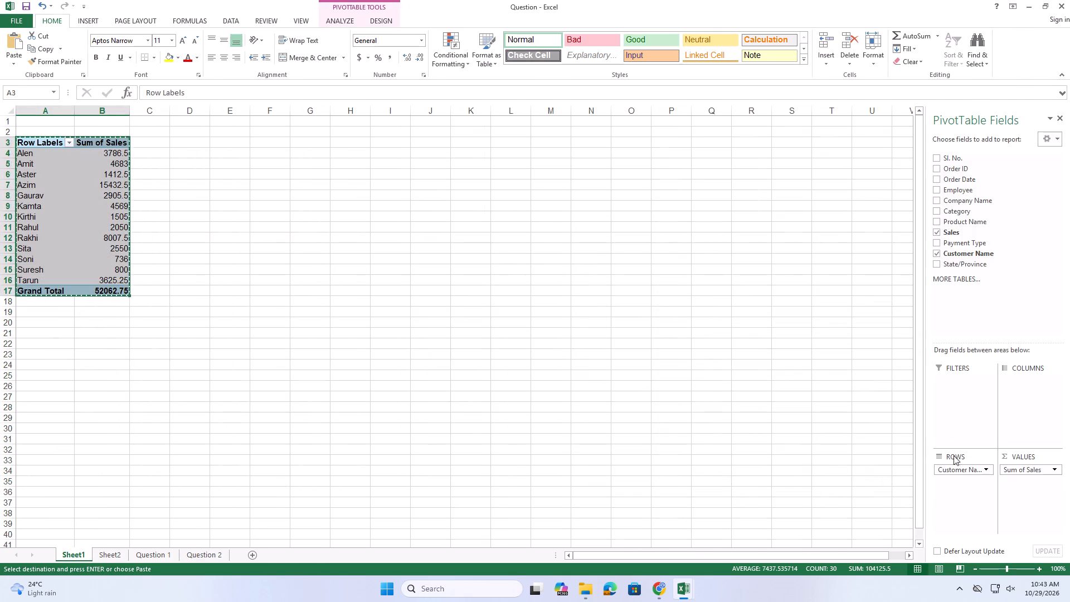
left_click(933, 252)
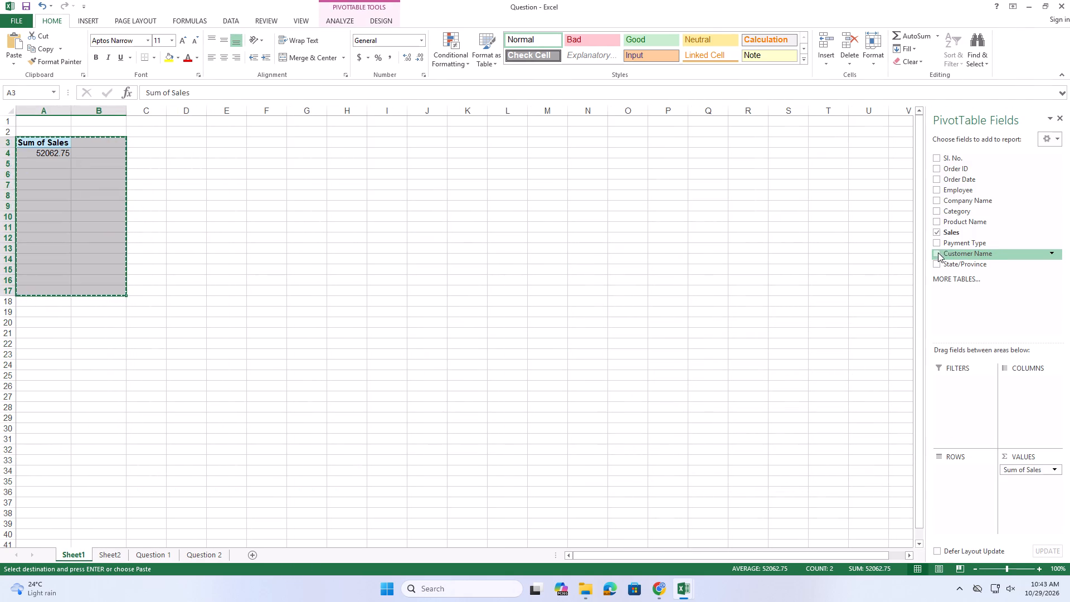
left_click(940, 212)
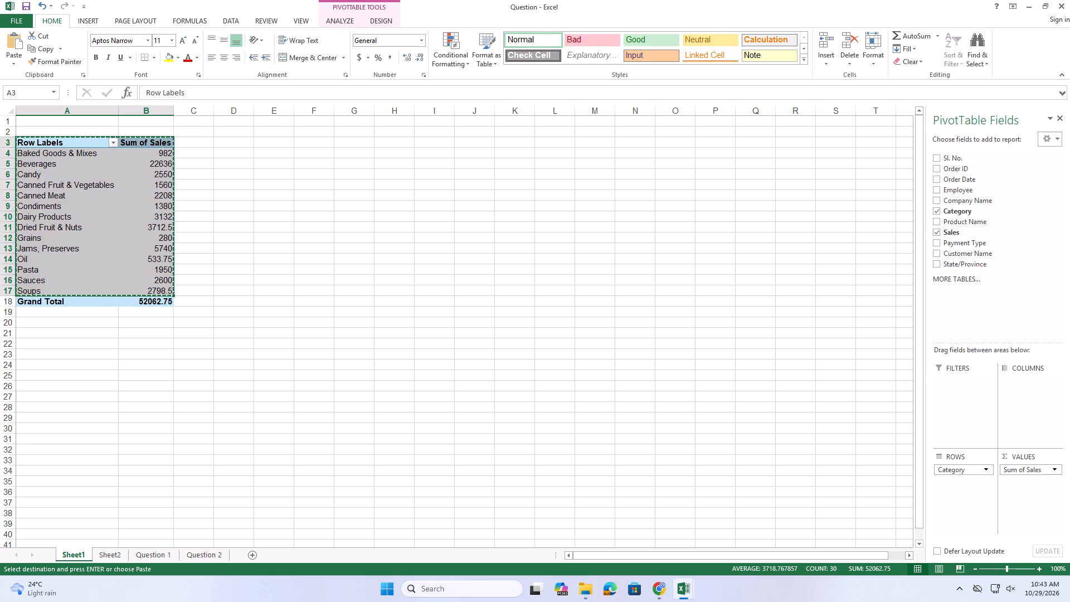
Copy the whole category sales PivotTable, A3:B18 on Sheet1, to Sheet2 starting at cell D1.
left_click_drag(48, 143, 171, 292)
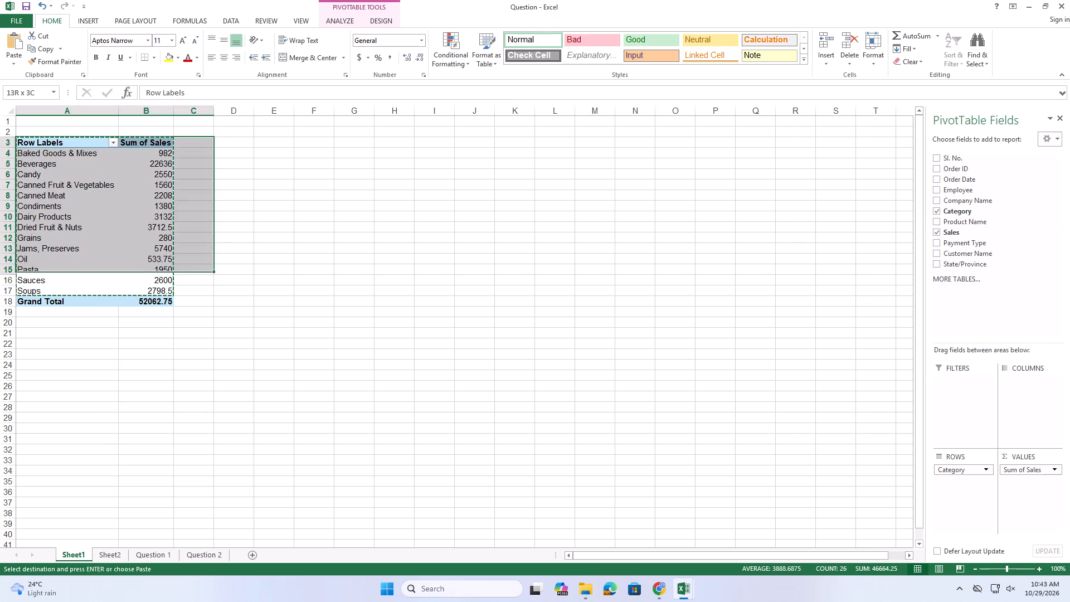
left_click_drag(171, 292, 163, 306)
key("ctrl+c")
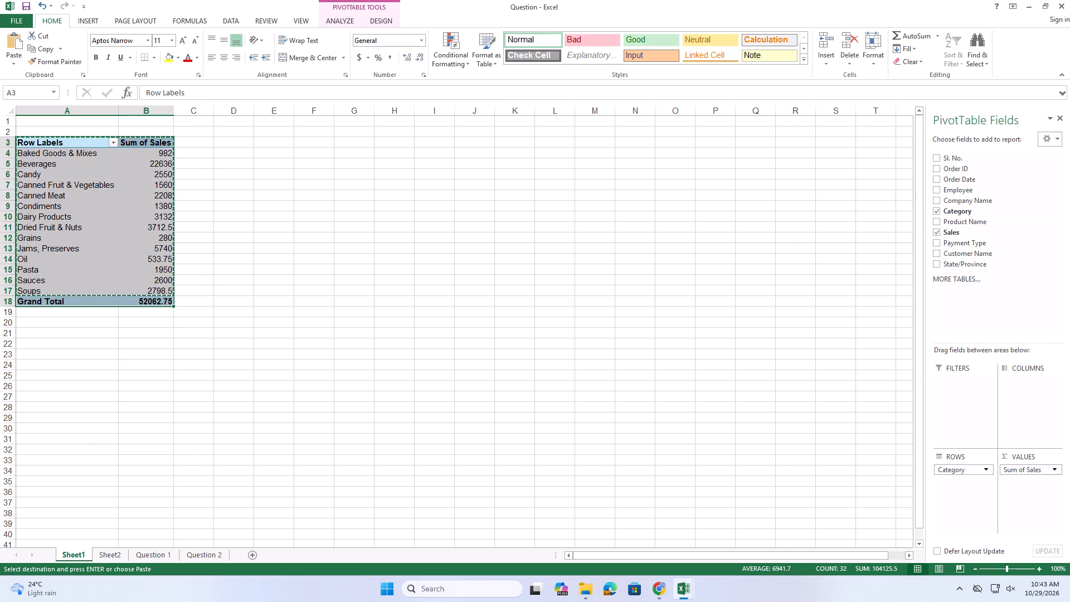
left_click(113, 556)
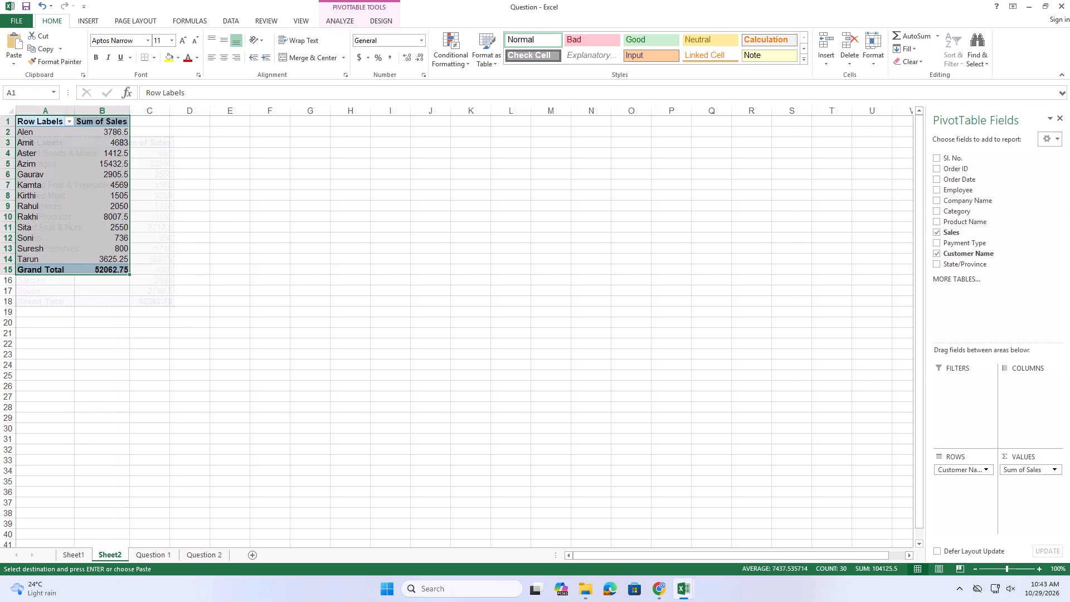
left_click(181, 123)
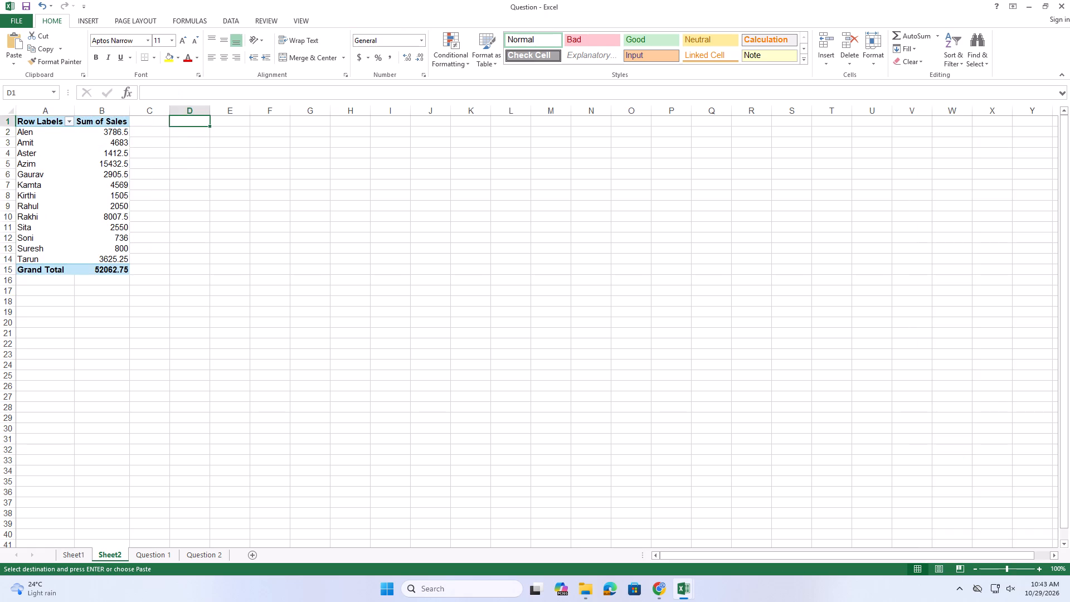
key("ctrl+v")
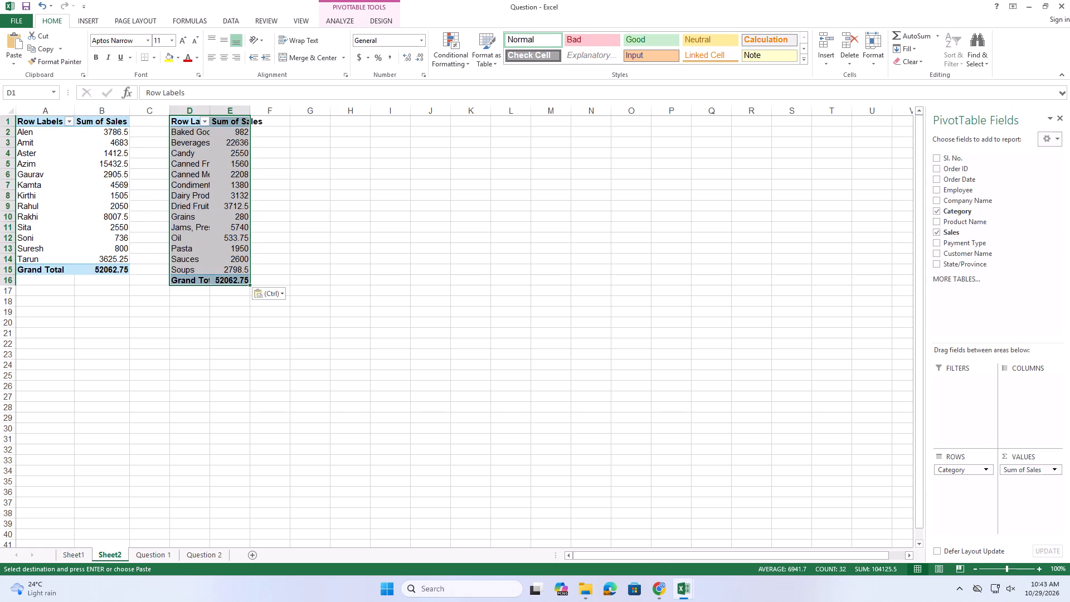
Autofit the widths of columns D and E on Sheet2 to the copied category PivotTable's contents.
double_click(210, 109)
double_click(312, 108)
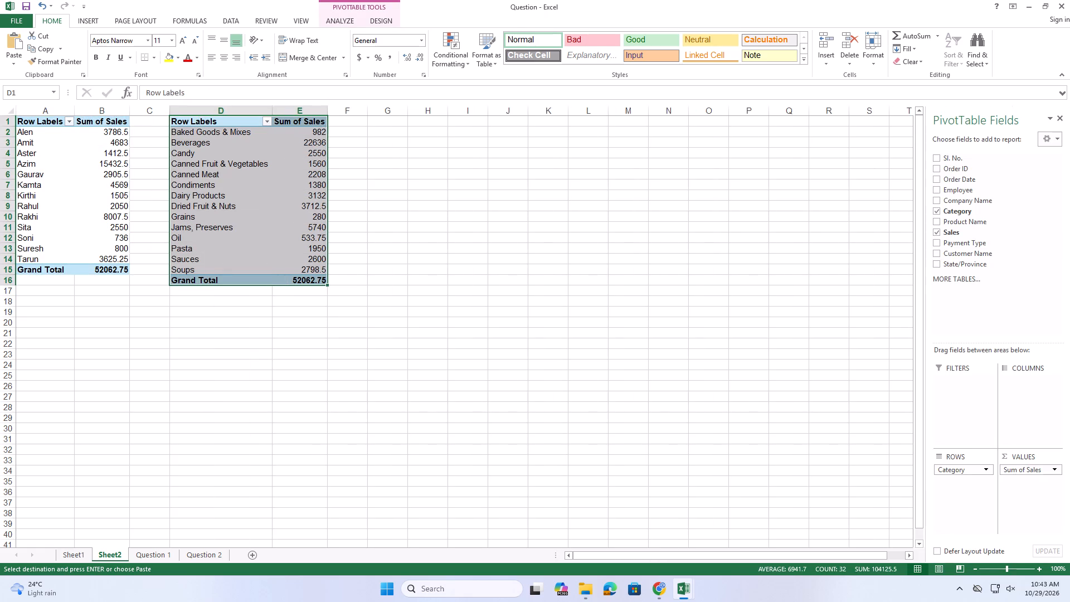
left_click(374, 130)
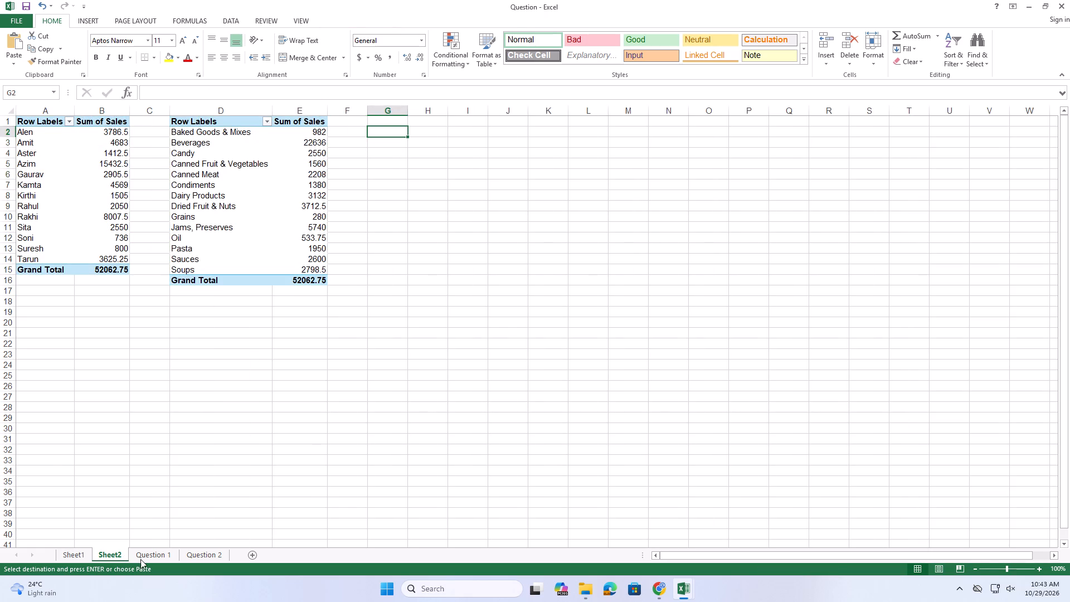
Examine the source data and sample Sales Dashboard on Question 1 against the PivotTables on Sheet1 and Sheet2.
left_click(142, 558)
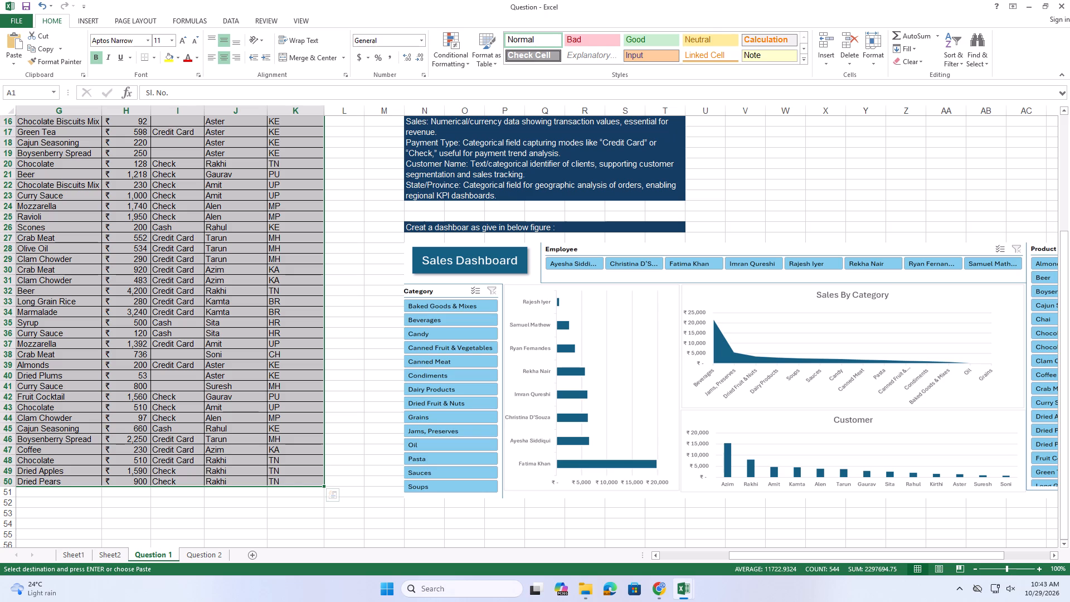
left_click_drag(756, 559, 804, 555)
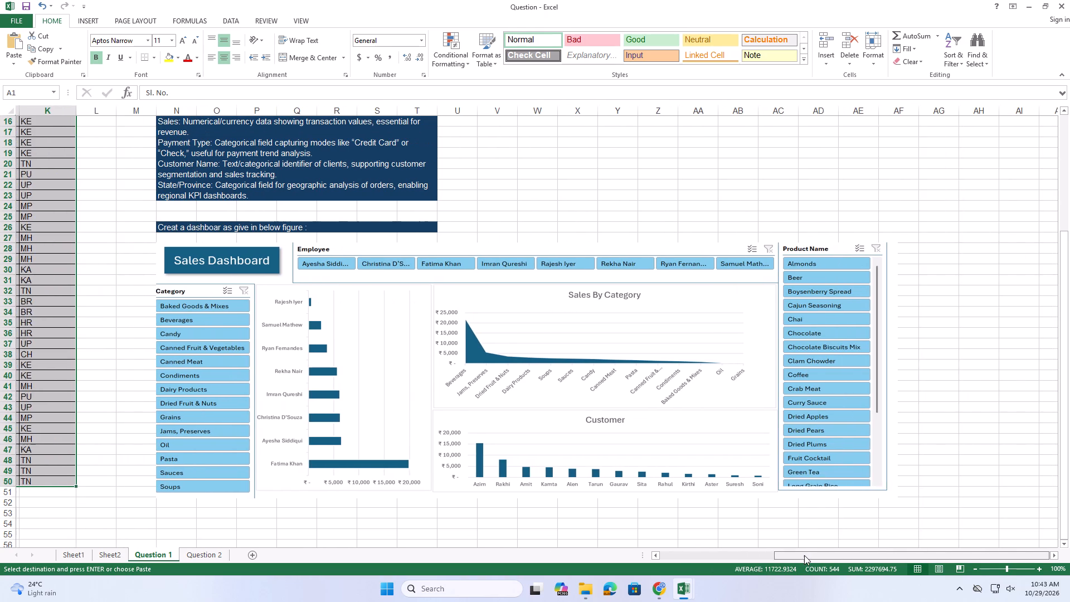
left_click_drag(804, 555, 703, 569)
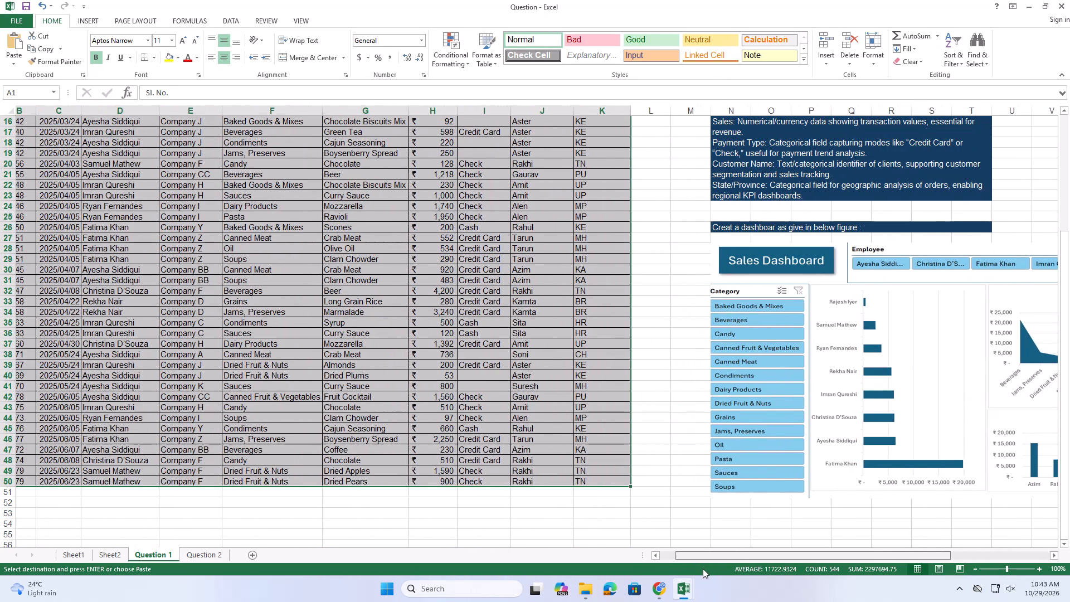
left_click_drag(703, 569, 688, 572)
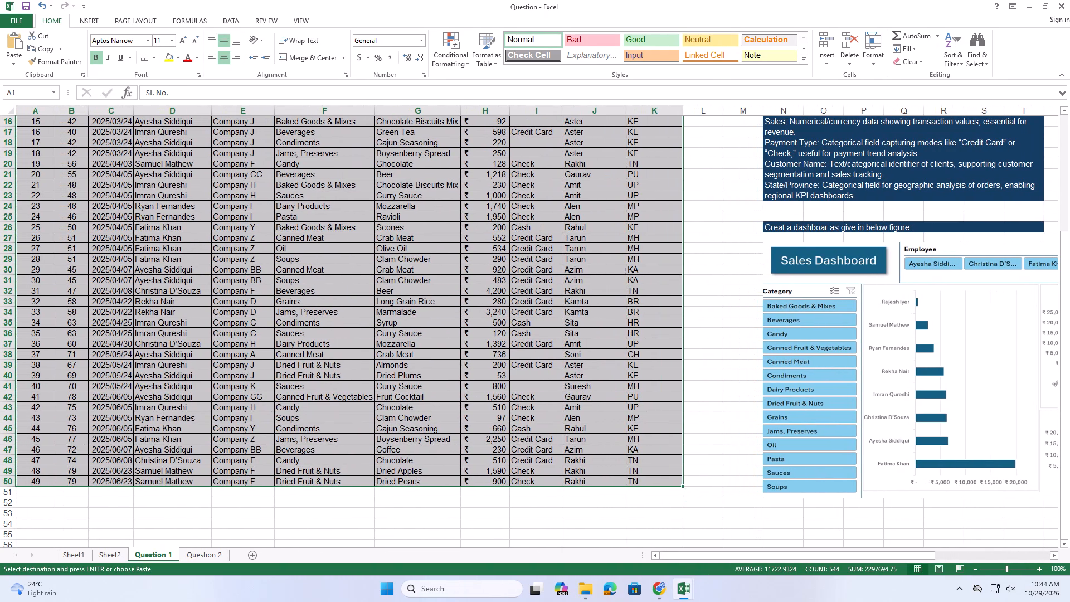
scroll(513, 443, "up", 7)
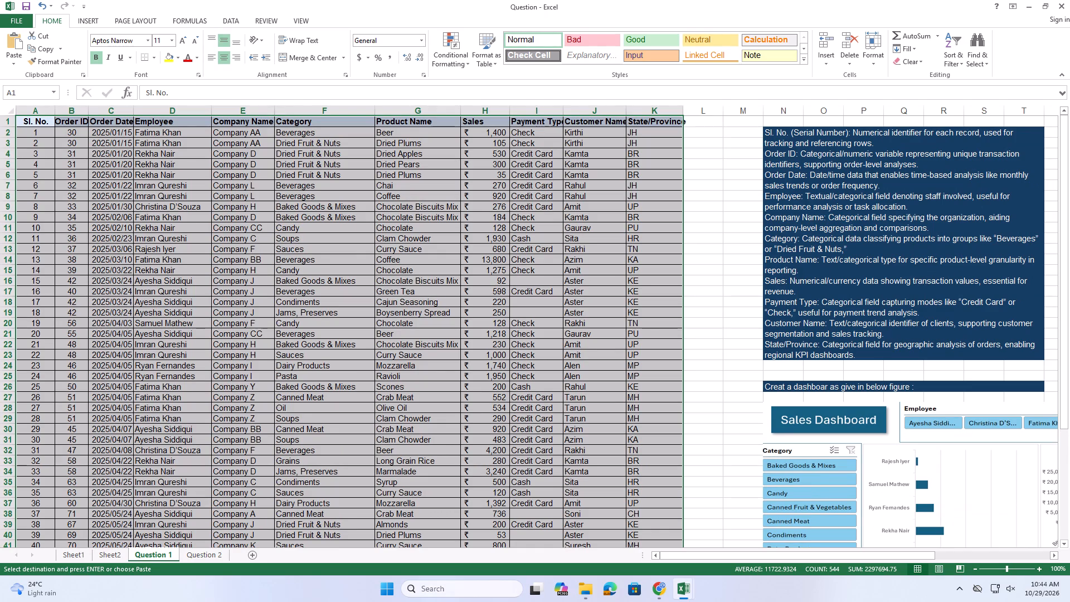
scroll(509, 448, "down", 4)
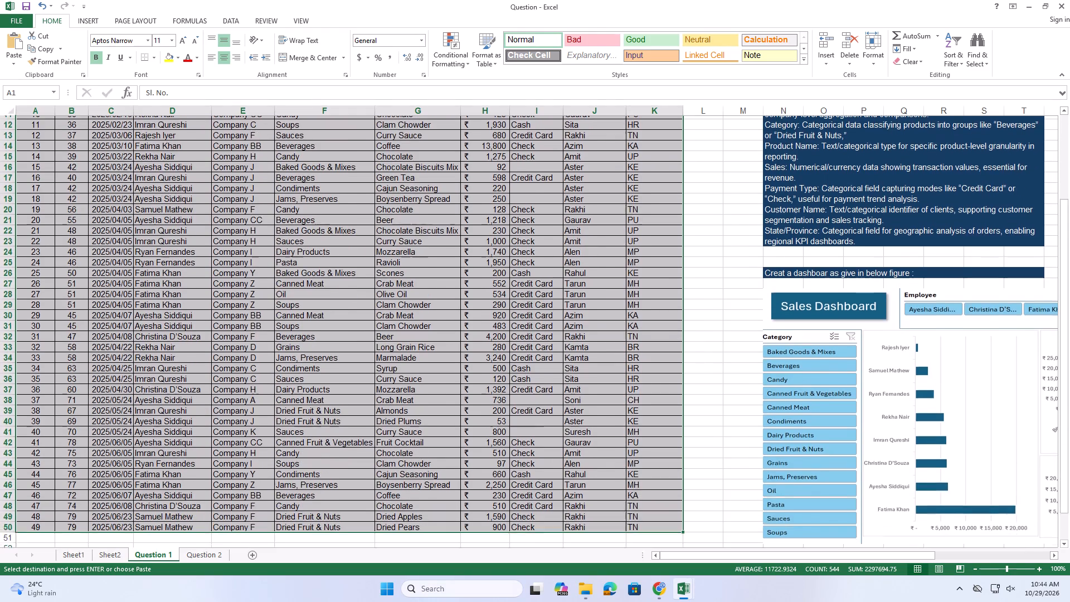
scroll(510, 444, "down", 1)
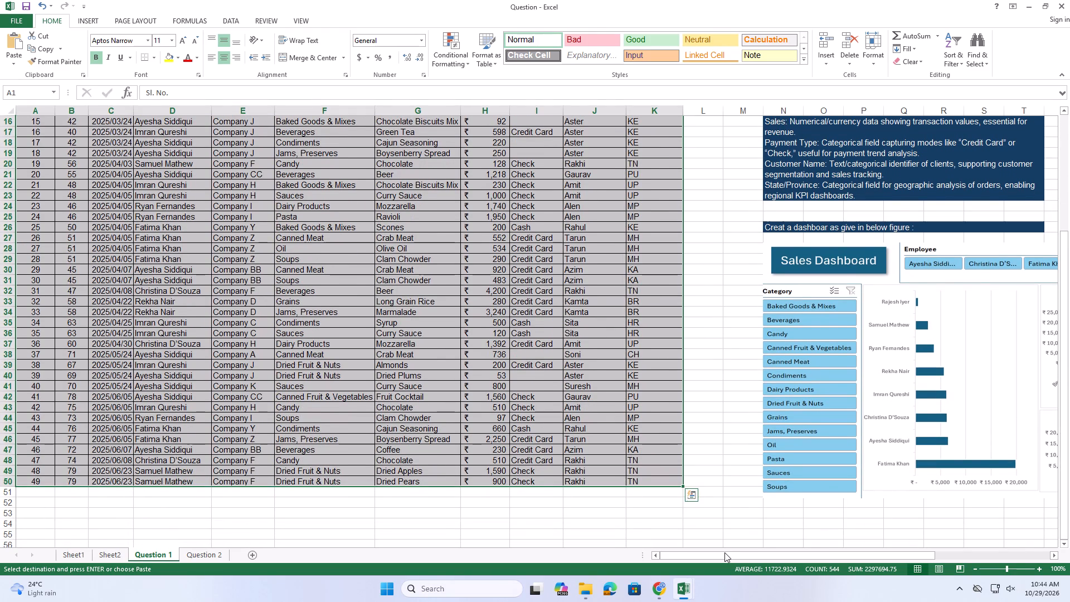
left_click_drag(724, 552, 785, 557)
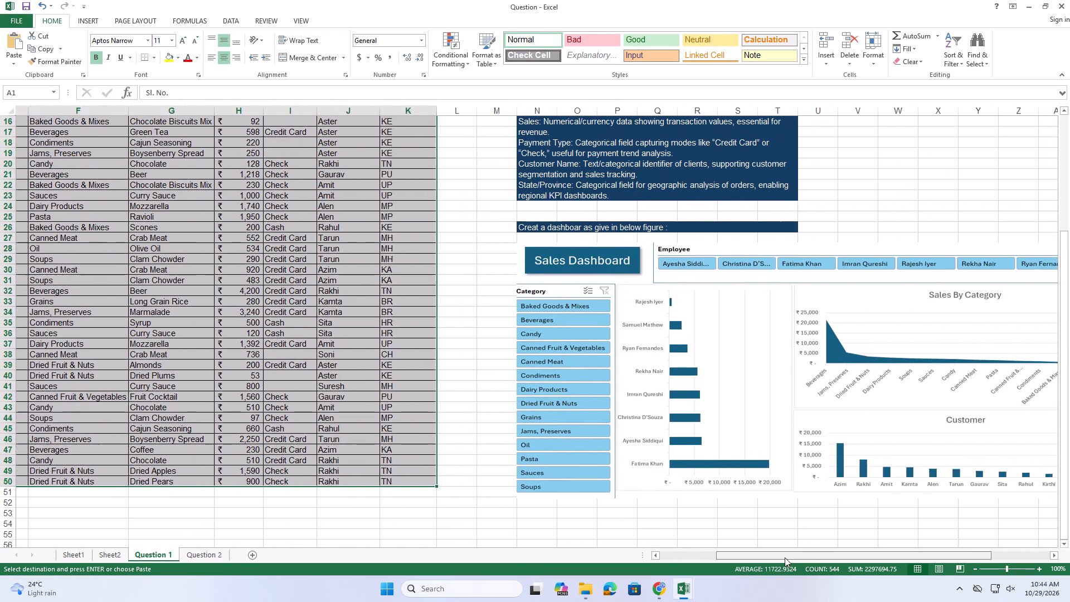
left_click_drag(785, 557, 814, 561)
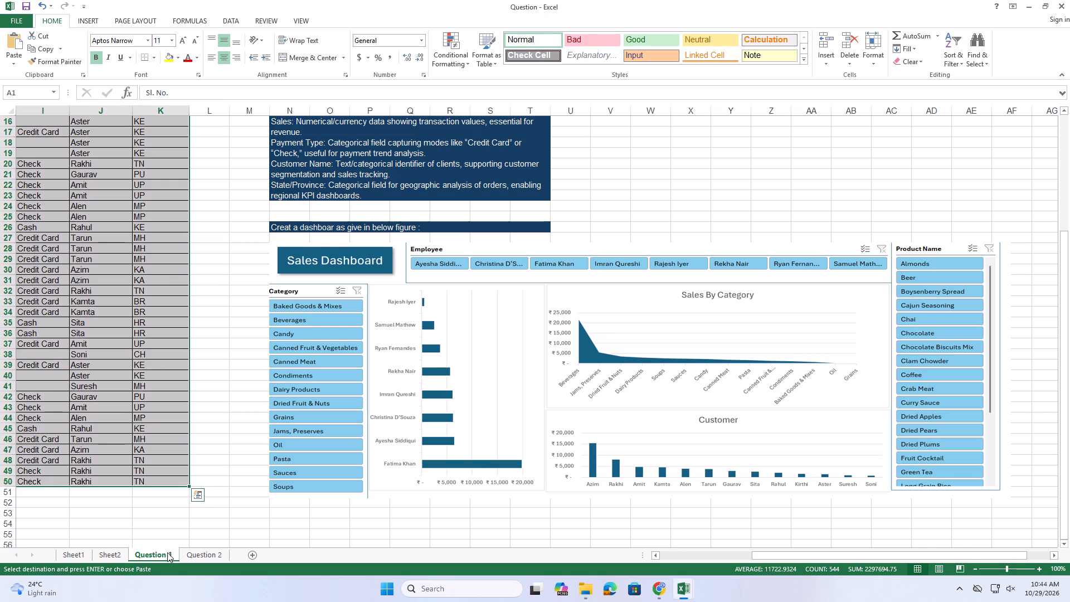
left_click(103, 552)
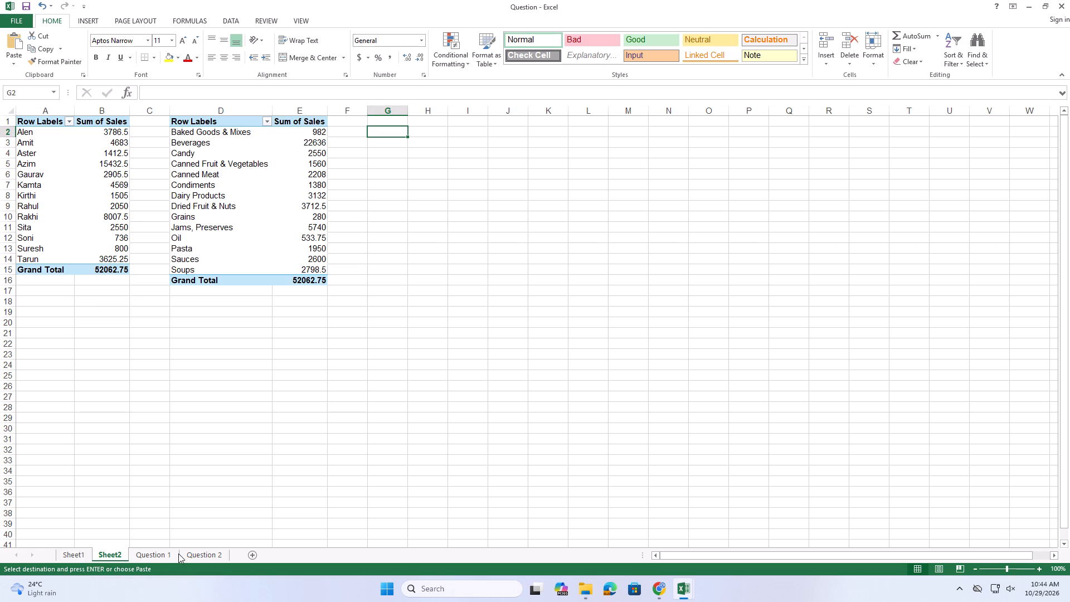
left_click(80, 551)
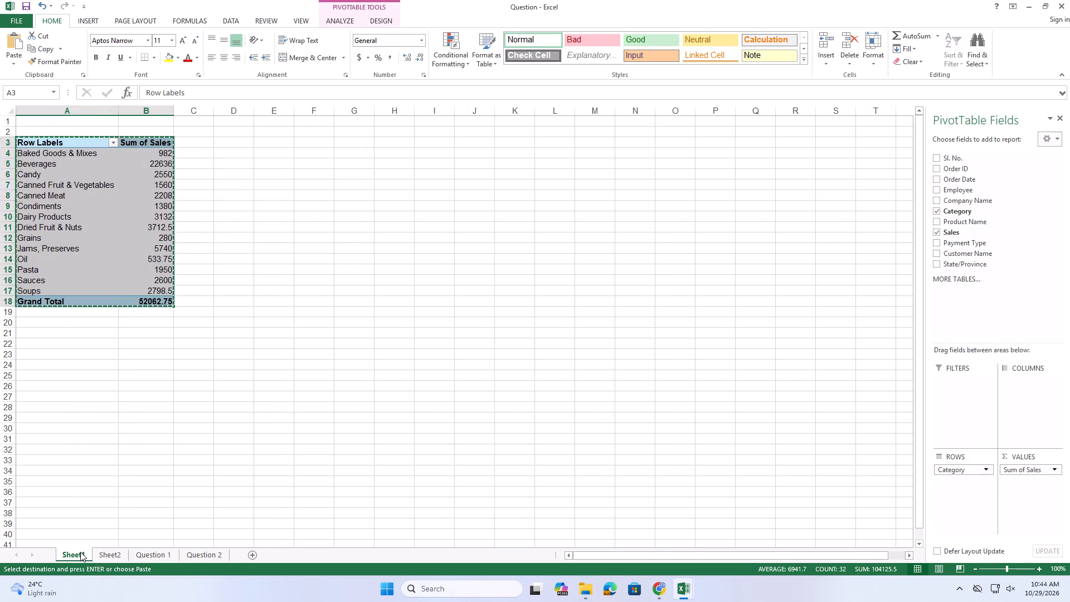
left_click(141, 557)
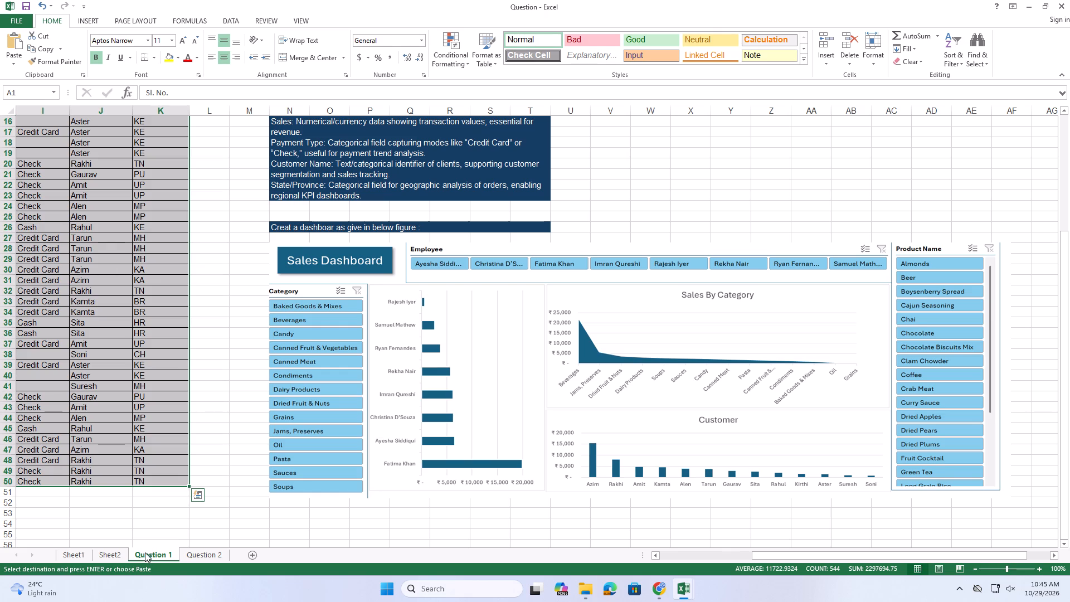
left_click(75, 557)
left_click(106, 554)
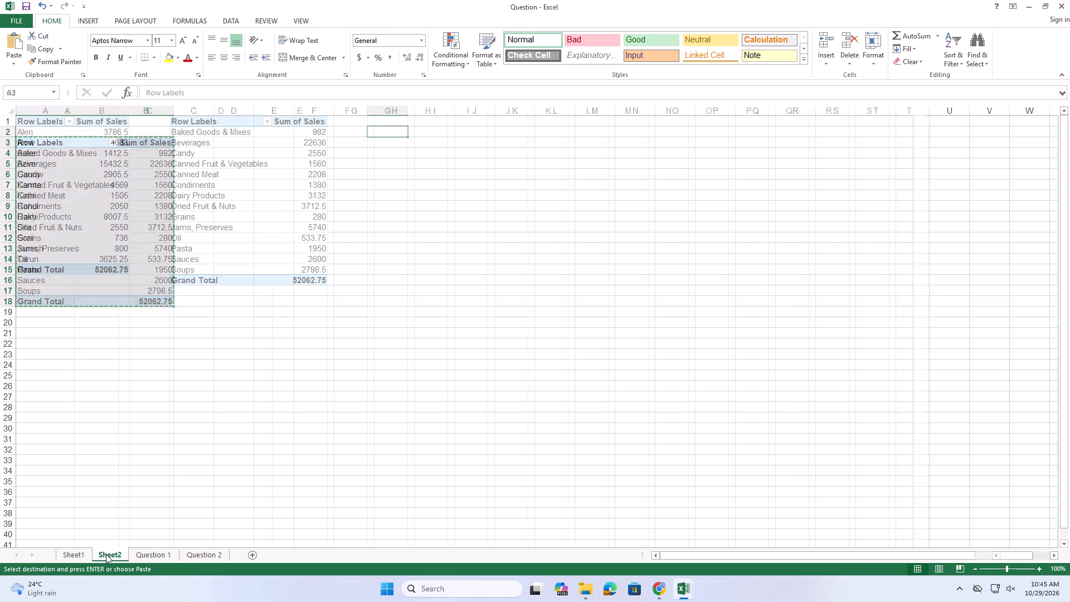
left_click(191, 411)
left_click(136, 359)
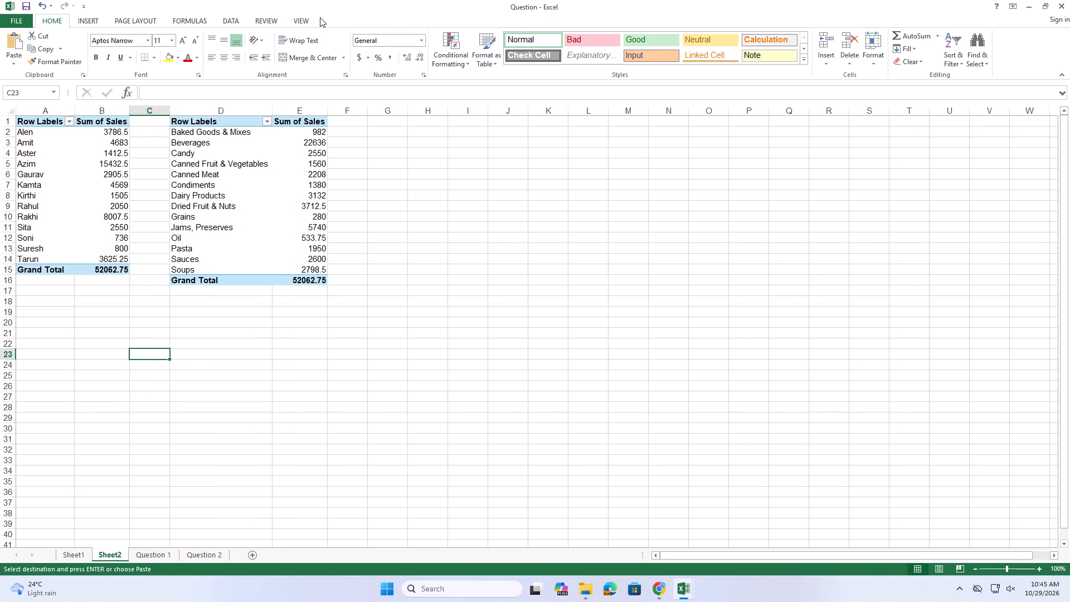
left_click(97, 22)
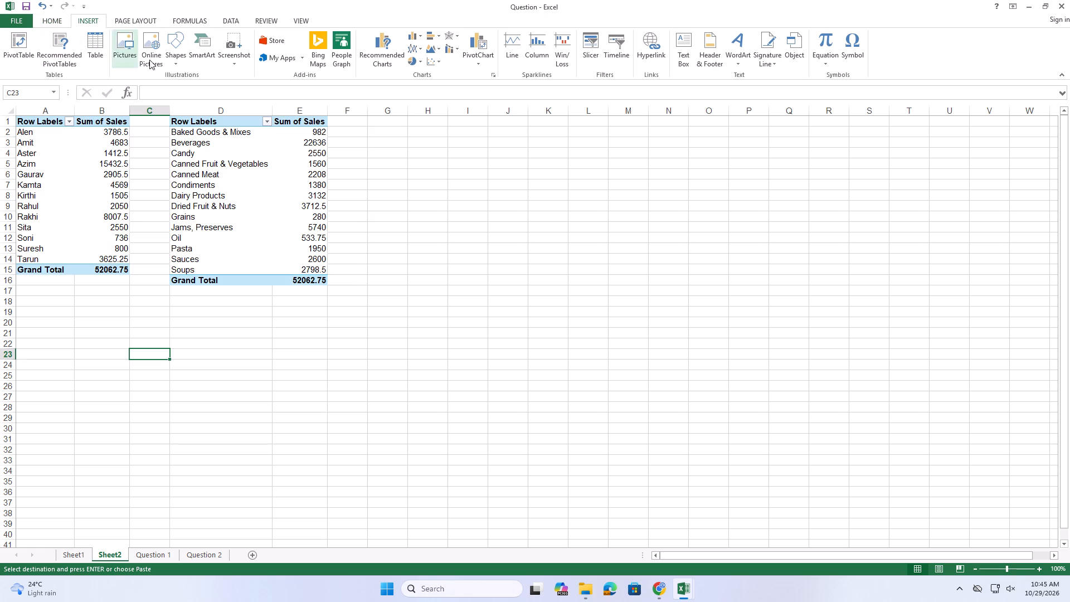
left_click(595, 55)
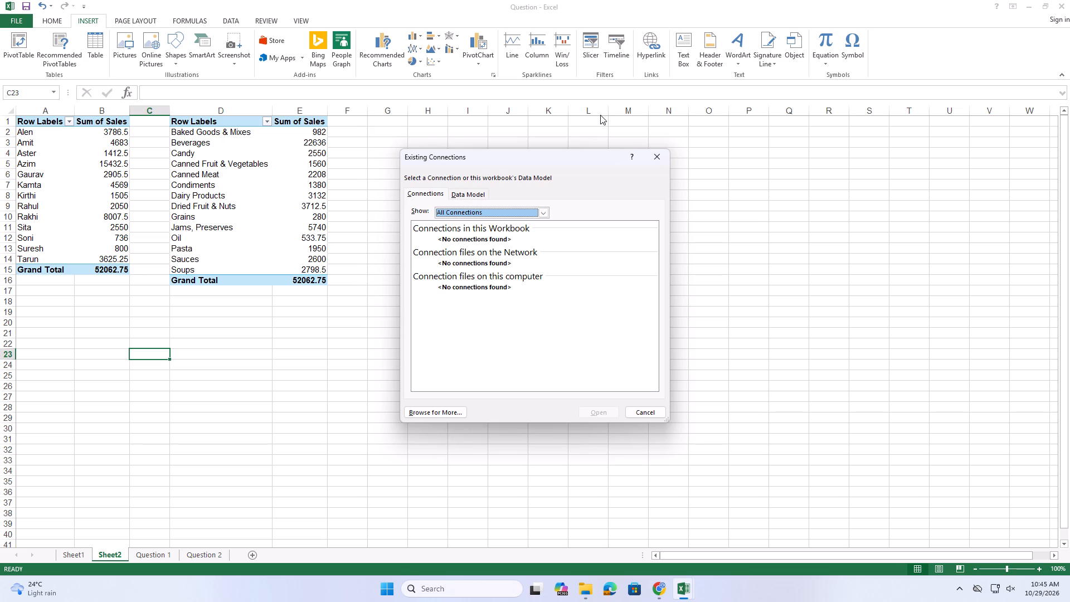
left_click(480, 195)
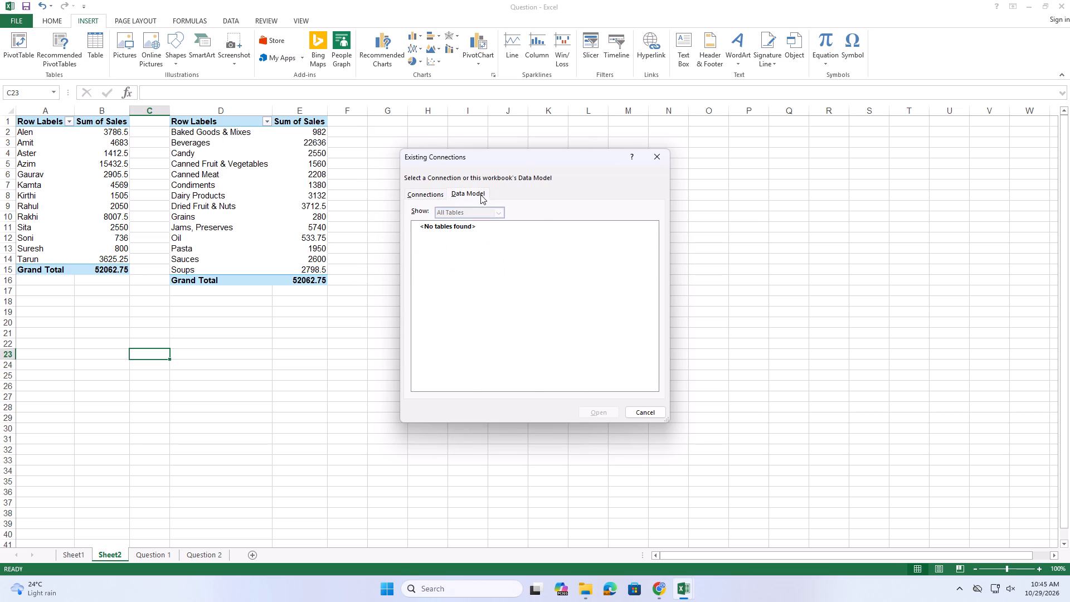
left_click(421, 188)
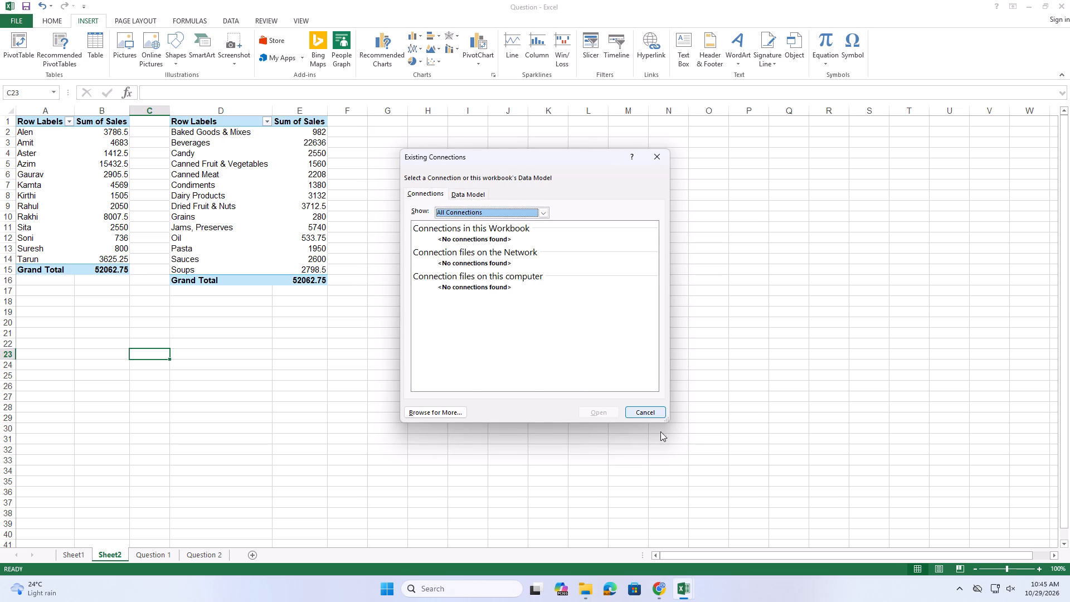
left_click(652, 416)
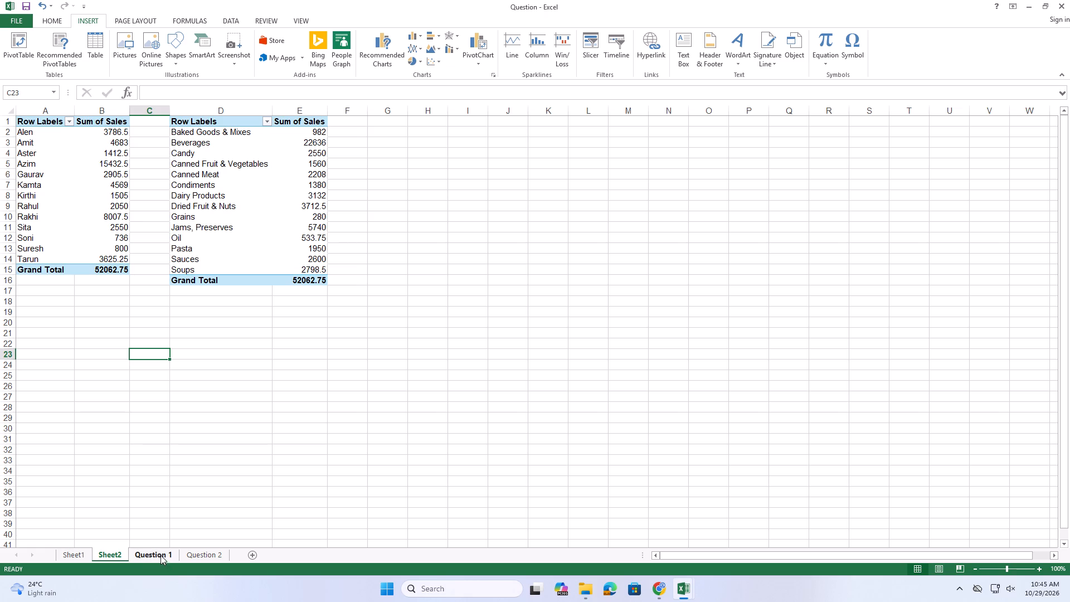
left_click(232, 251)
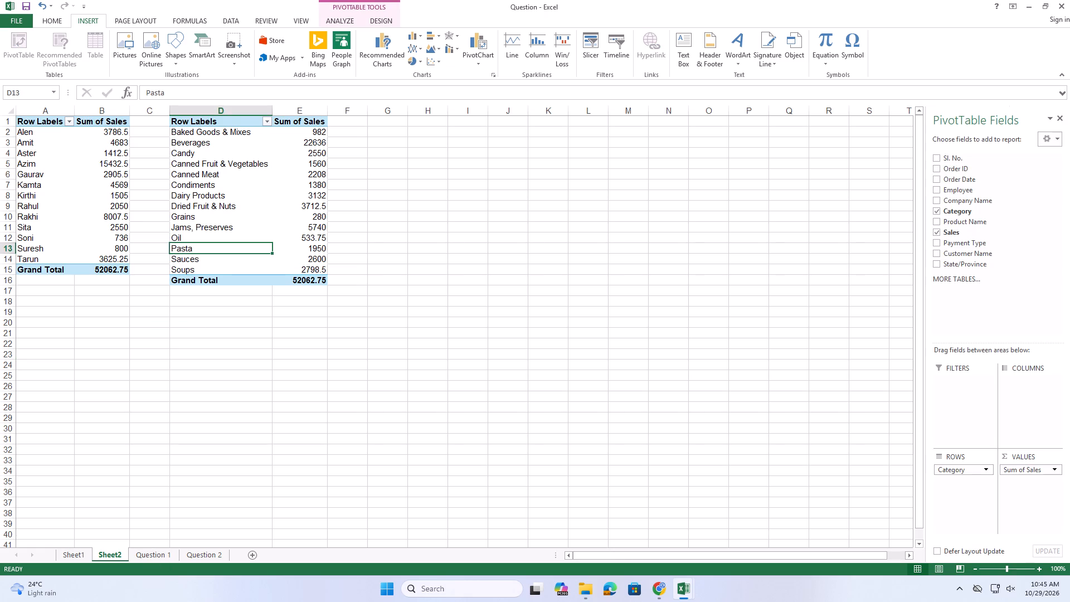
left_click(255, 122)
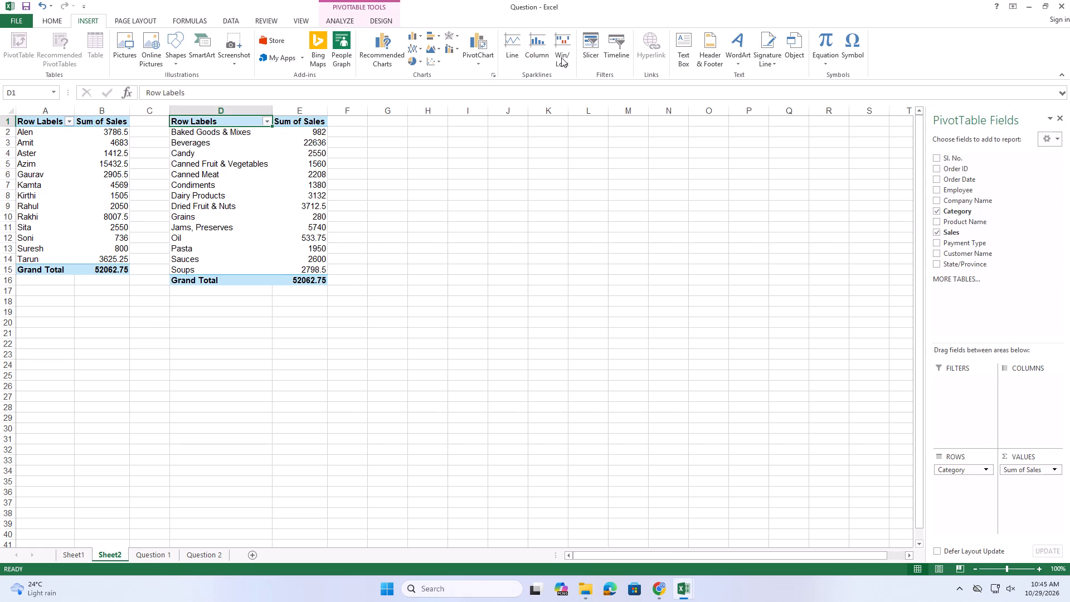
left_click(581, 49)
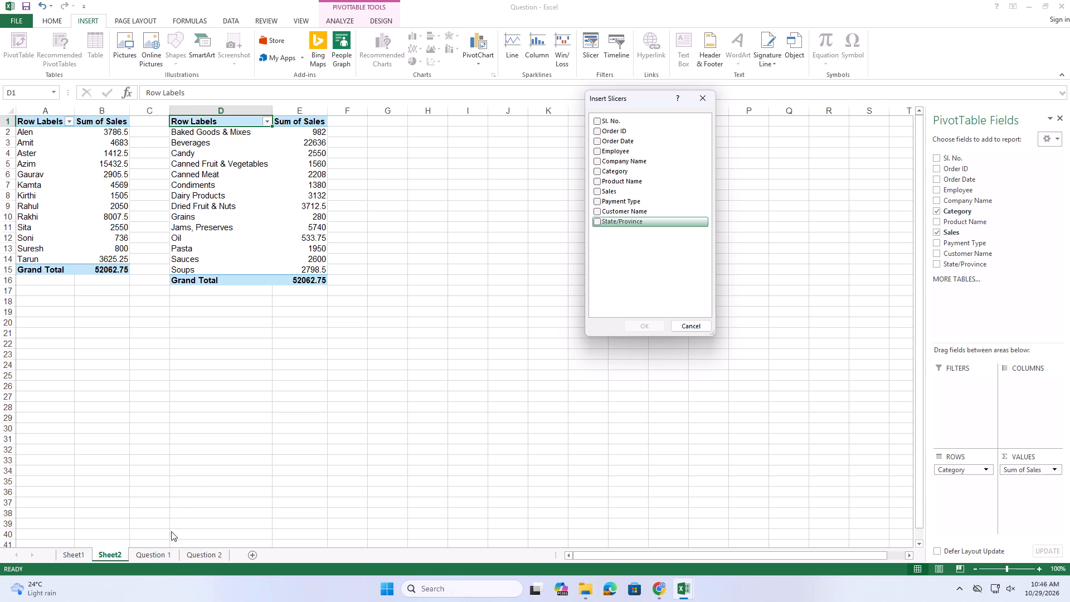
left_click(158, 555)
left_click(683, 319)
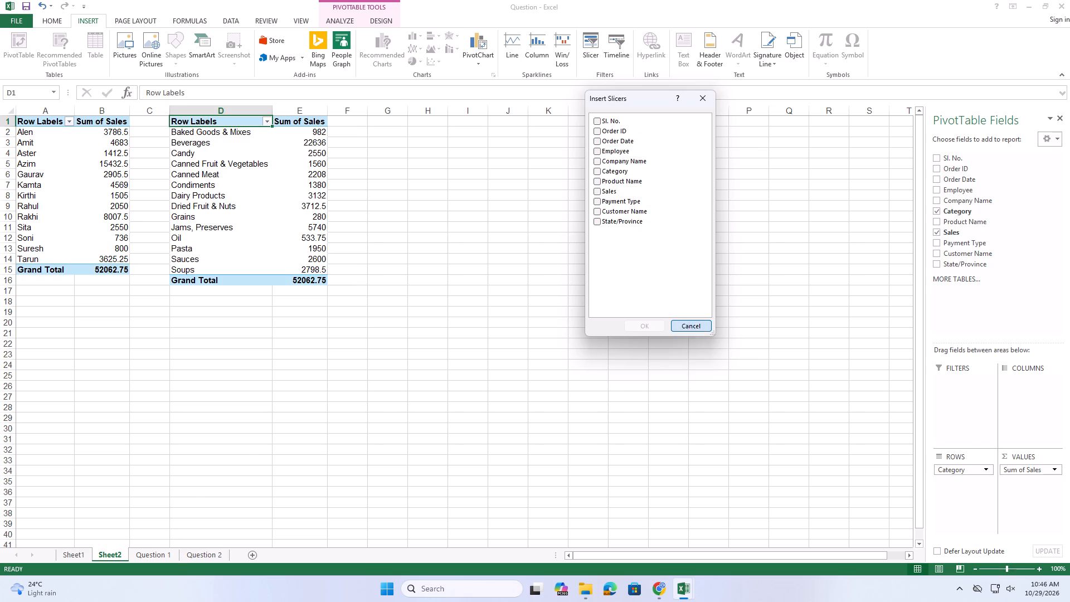
Insert Employee, Category and Product Name slicers for the category sales PivotTable on Sheet2.
left_click(156, 550)
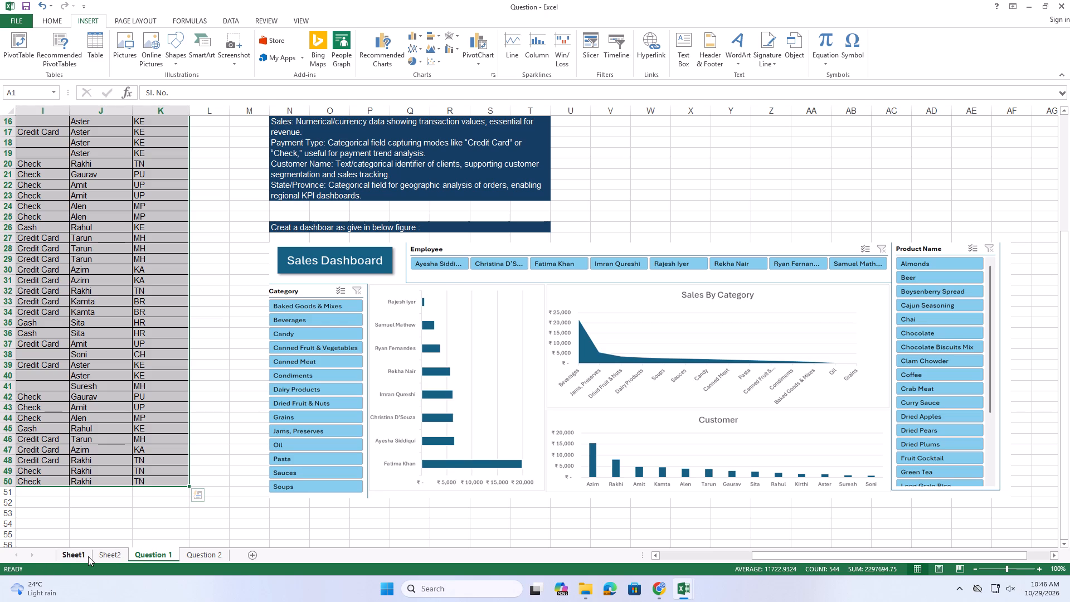
left_click(119, 560)
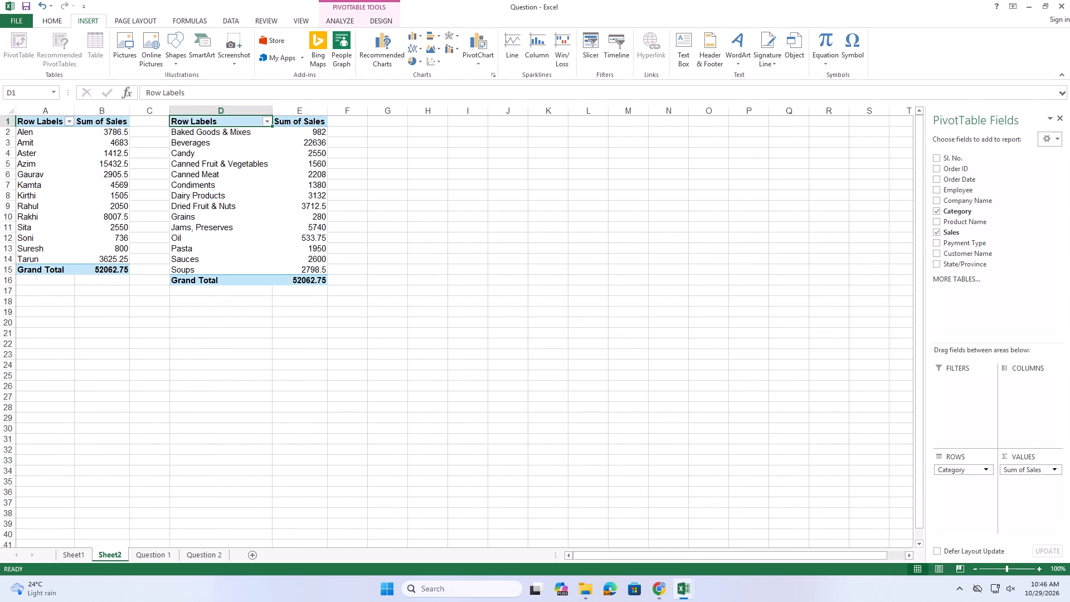
left_click(598, 54)
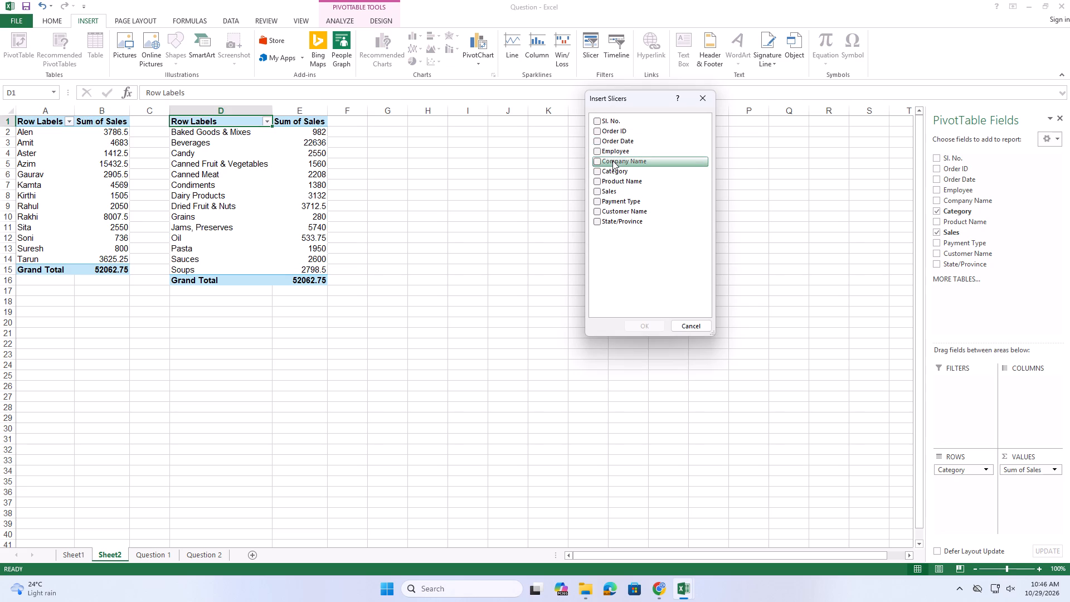
left_click(610, 153)
left_click(595, 149)
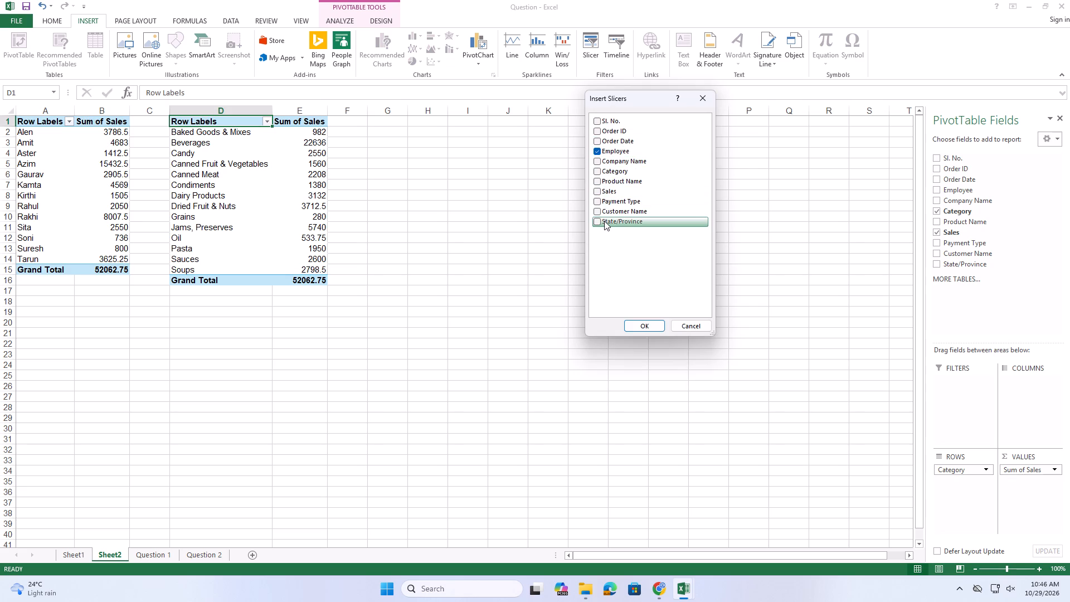
left_click(600, 179)
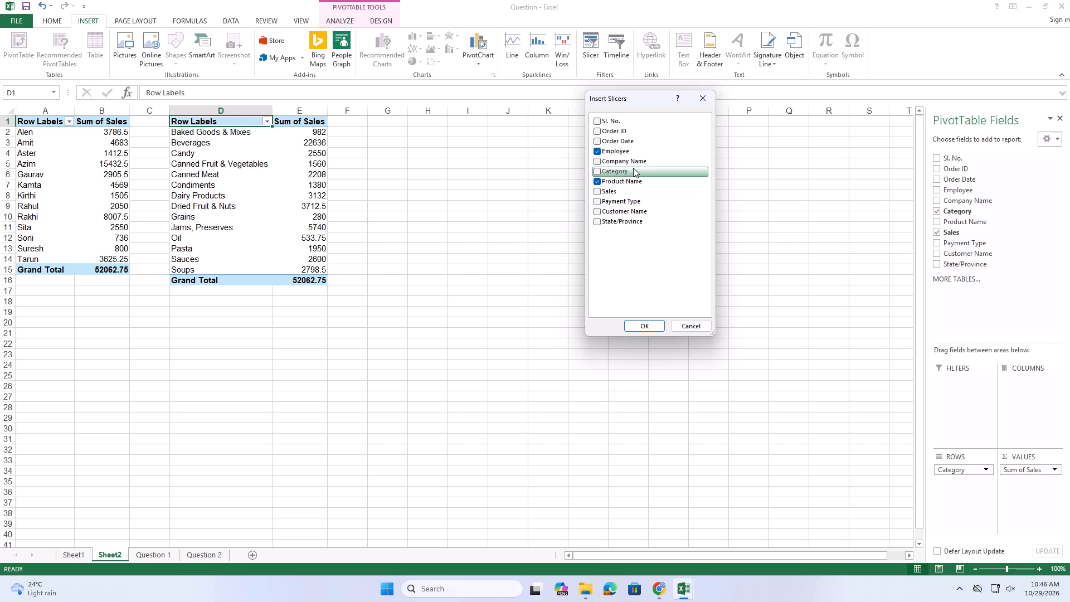
left_click(597, 170)
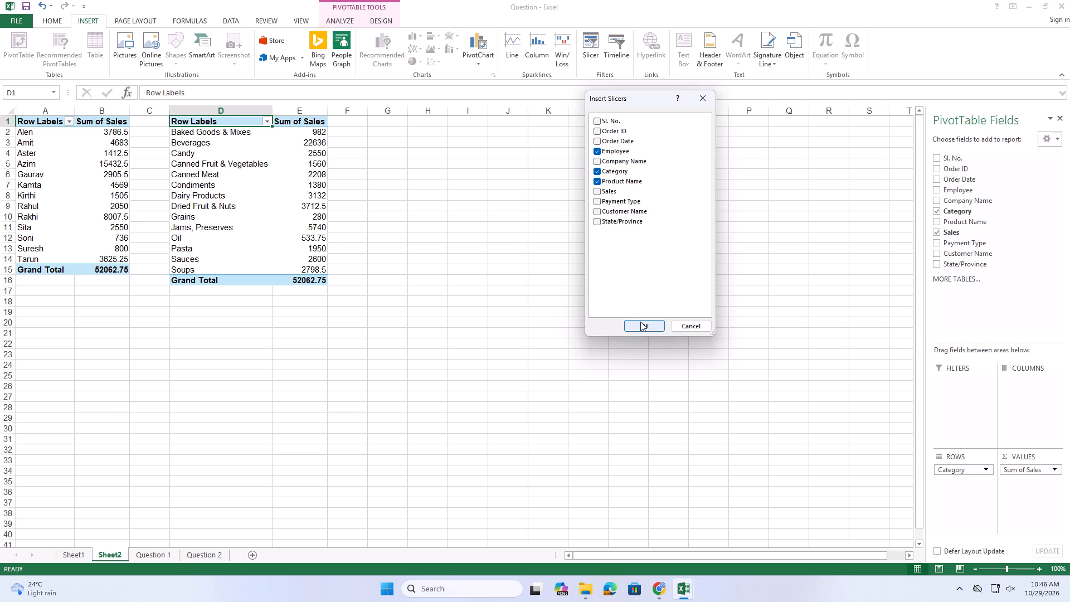
left_click(640, 325)
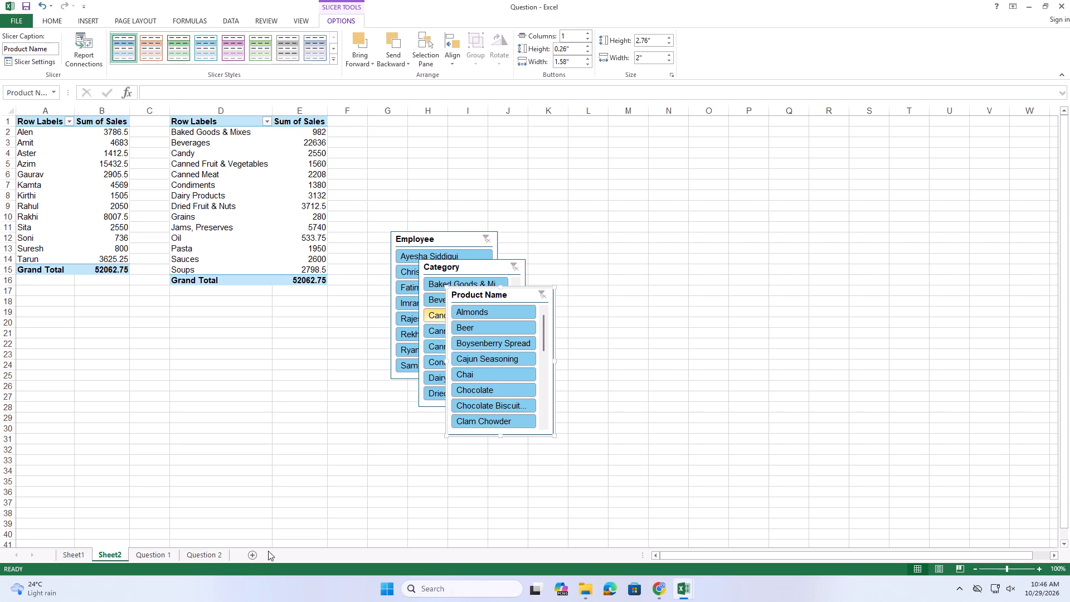
Examine the source data, field descriptions and sample Sales Dashboard on Question 1.
left_click(163, 558)
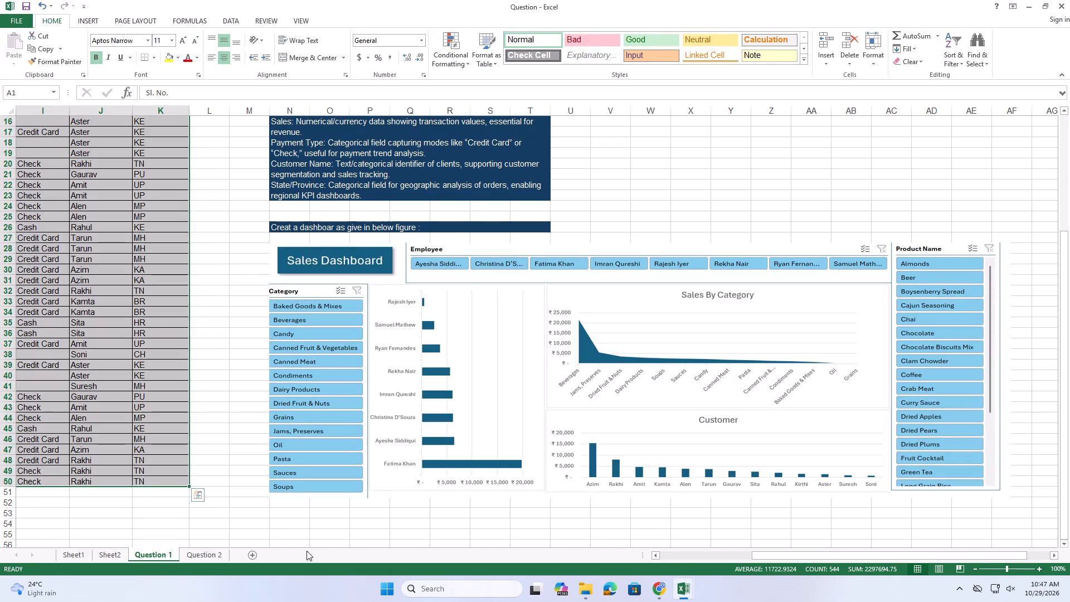
left_click_drag(759, 556, 640, 559)
scroll(555, 495, "up", 18)
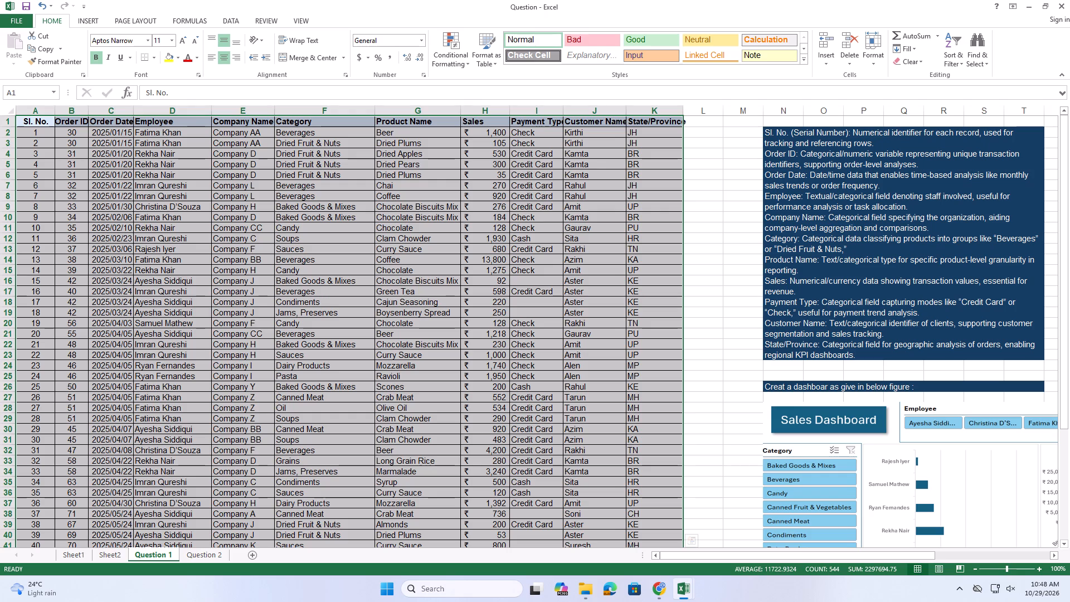
left_click(781, 548)
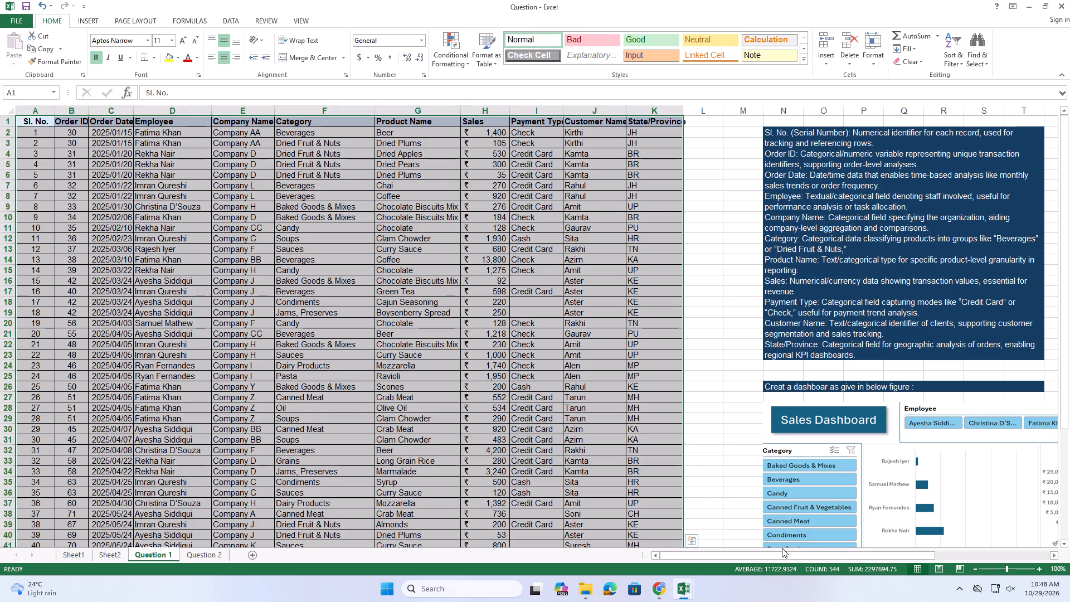
left_click(782, 548)
left_click(782, 550)
scroll(678, 471, "up", 3)
scroll(842, 476, "up", 1)
left_click_drag(1069, 256, 1066, 270)
left_click_drag(1066, 270, 1068, 288)
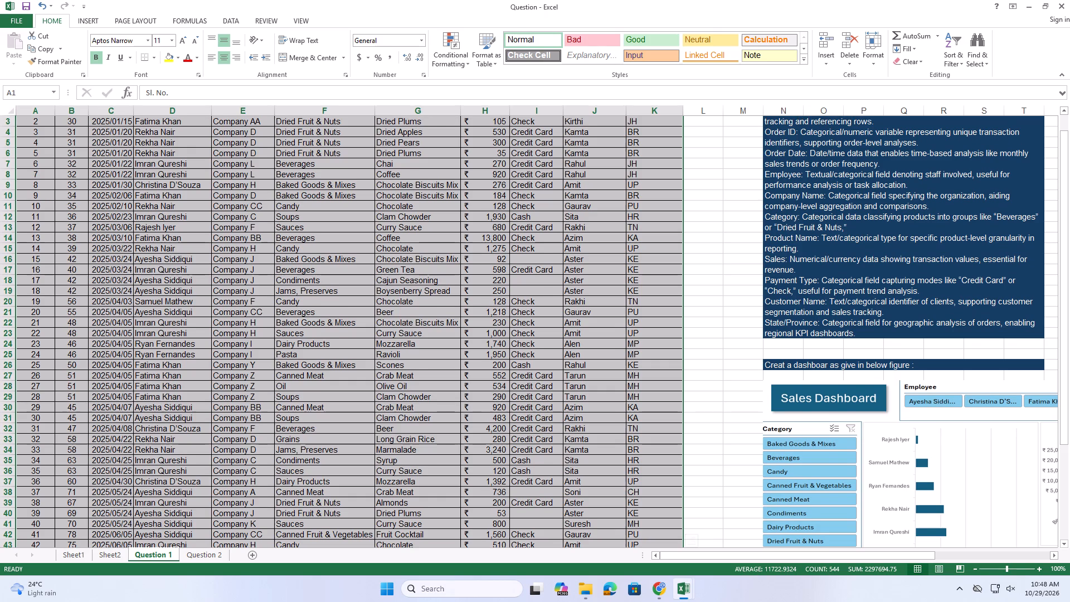
left_click(735, 286)
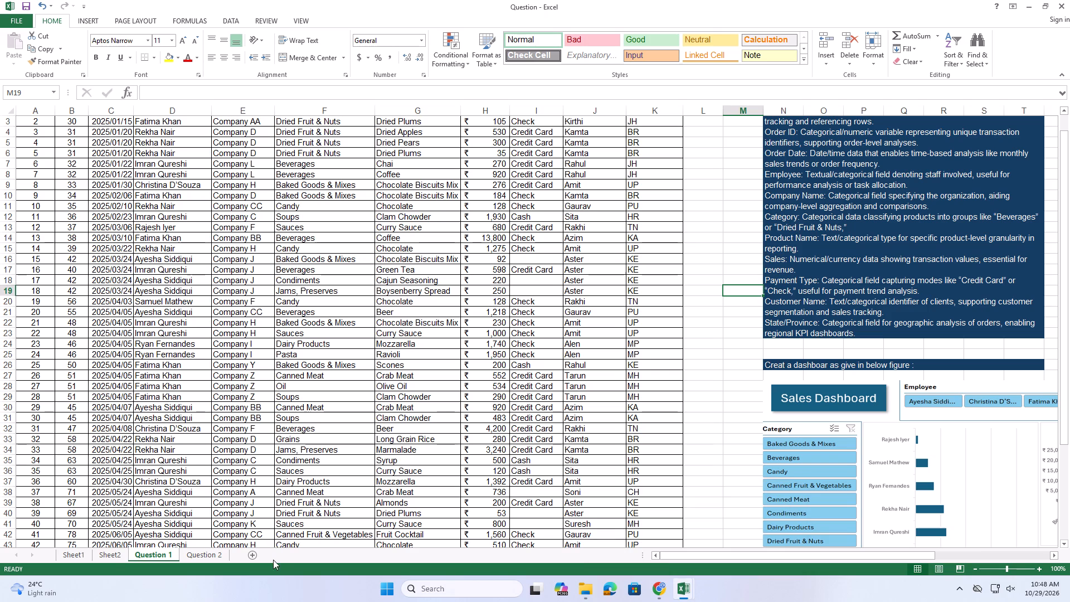
Spread the overlapping slicers on Sheet2 so Product Name sits lowest, Employee in the middle and Category farthest from the PivotTables.
left_click(109, 558)
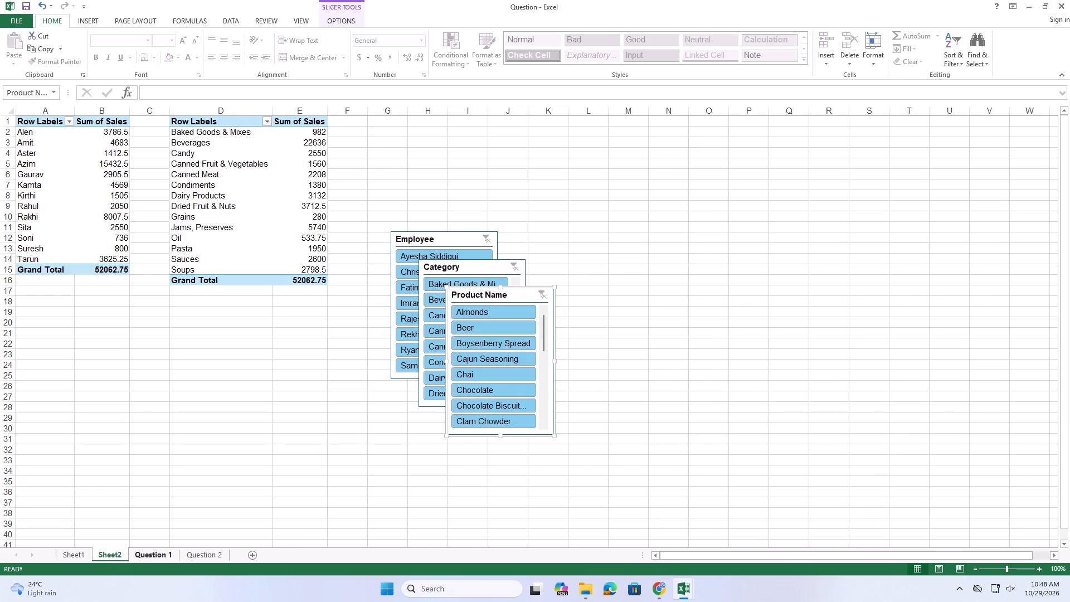
left_click_drag(472, 265, 553, 244)
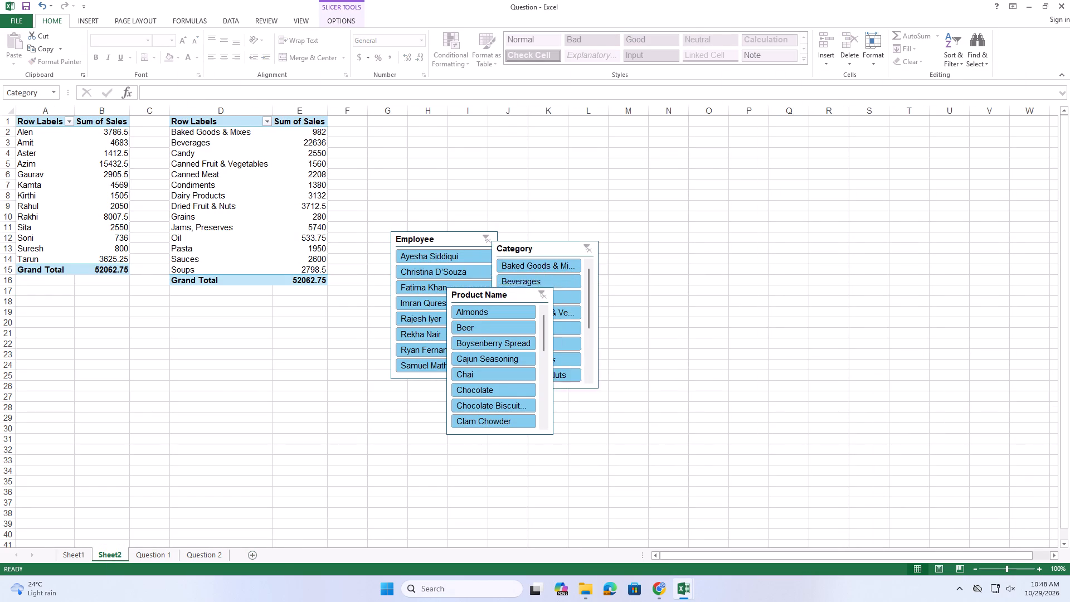
left_click_drag(553, 244, 591, 198)
left_click_drag(508, 297, 514, 215)
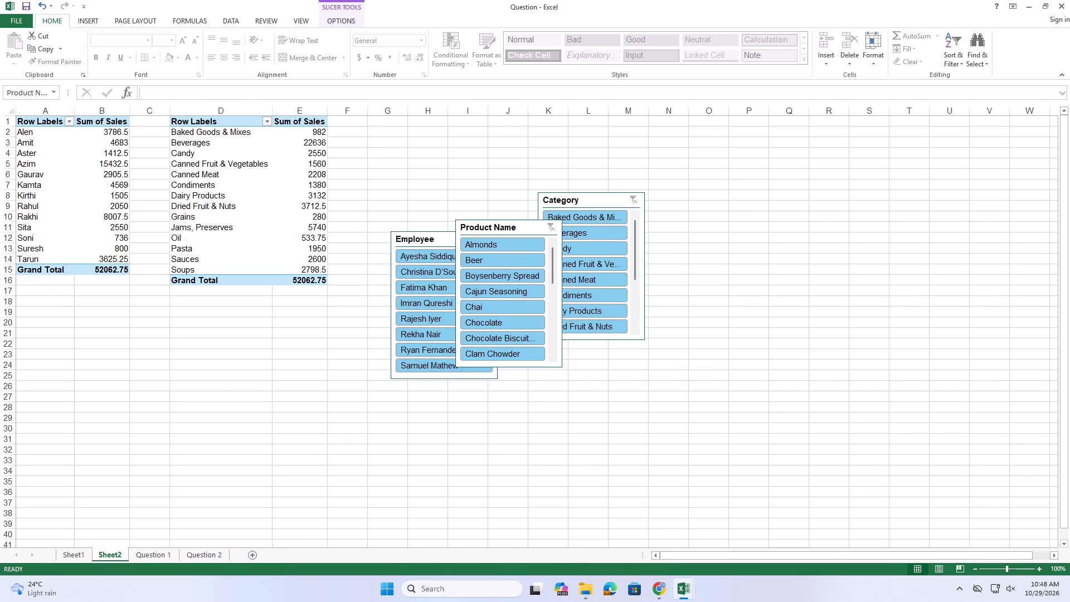
left_click_drag(514, 215, 347, 351)
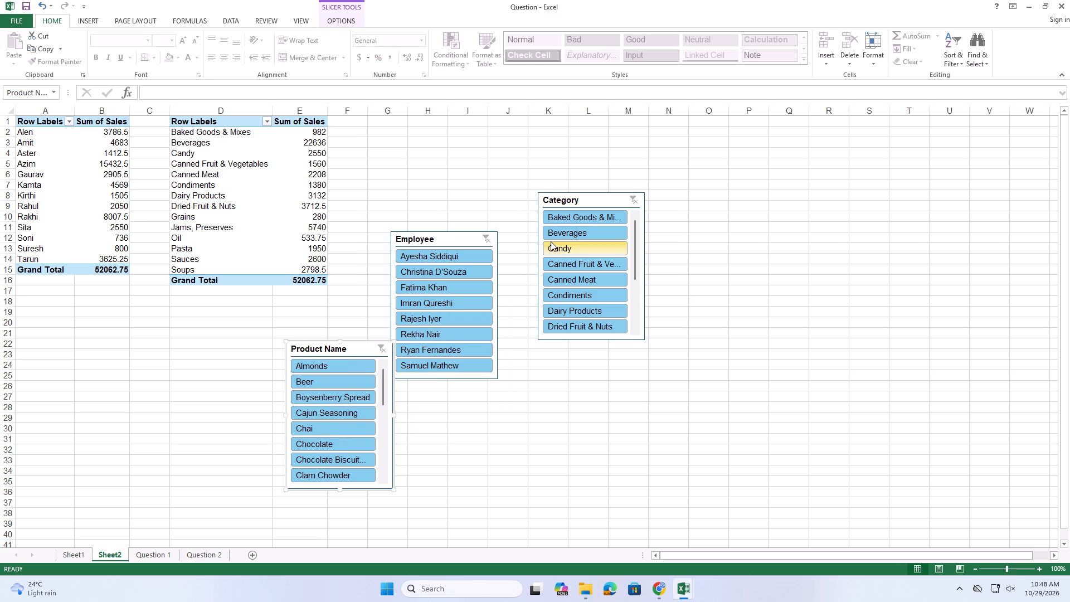
left_click_drag(453, 242, 448, 208)
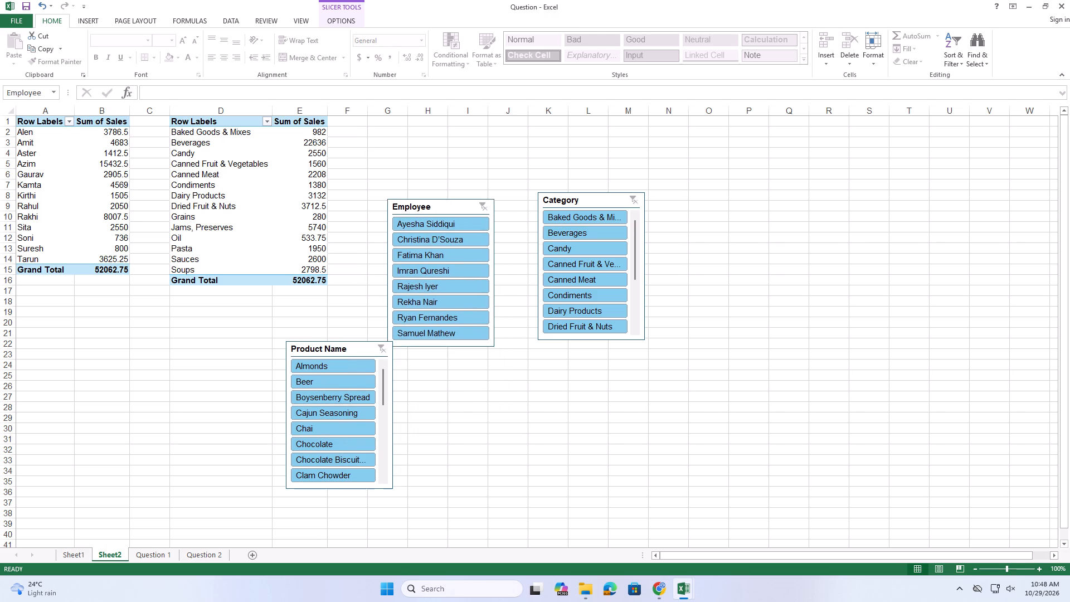
left_click_drag(448, 208, 459, 281)
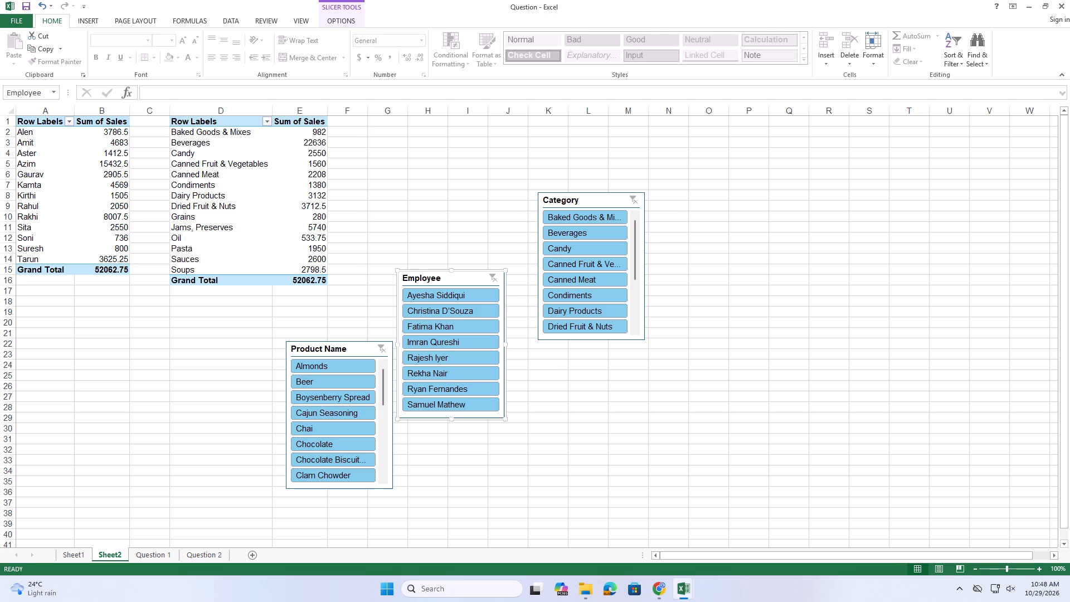
Check the charts and slicer layout of the sample Sales Dashboard on Question 1 against the Sheet2 PivotTables.
left_click(37, 120)
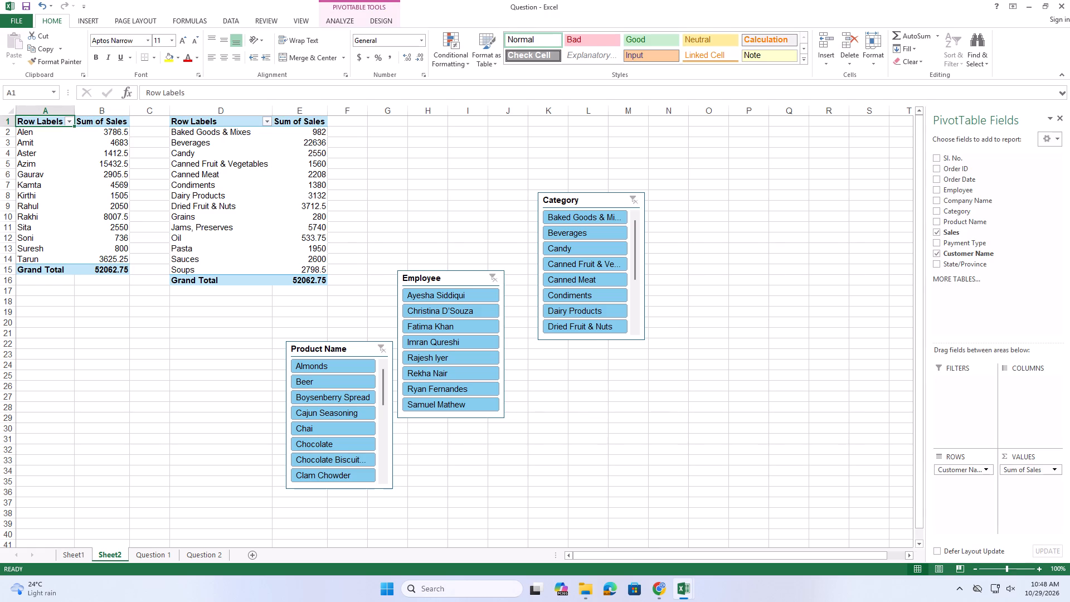
left_click(157, 552)
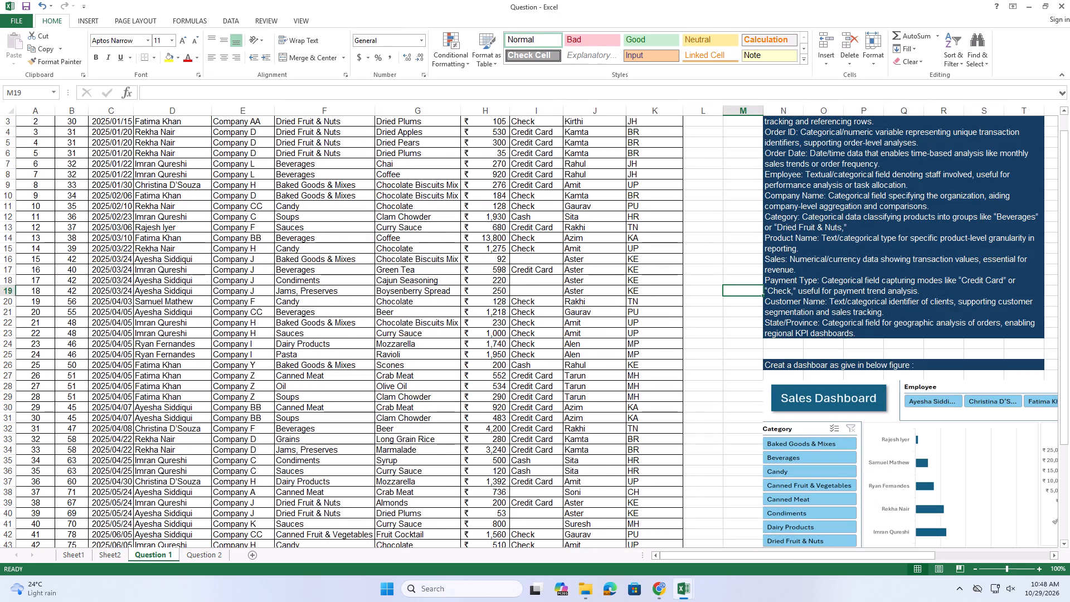
scroll(659, 496, "down", 3)
left_click_drag(705, 553, 733, 557)
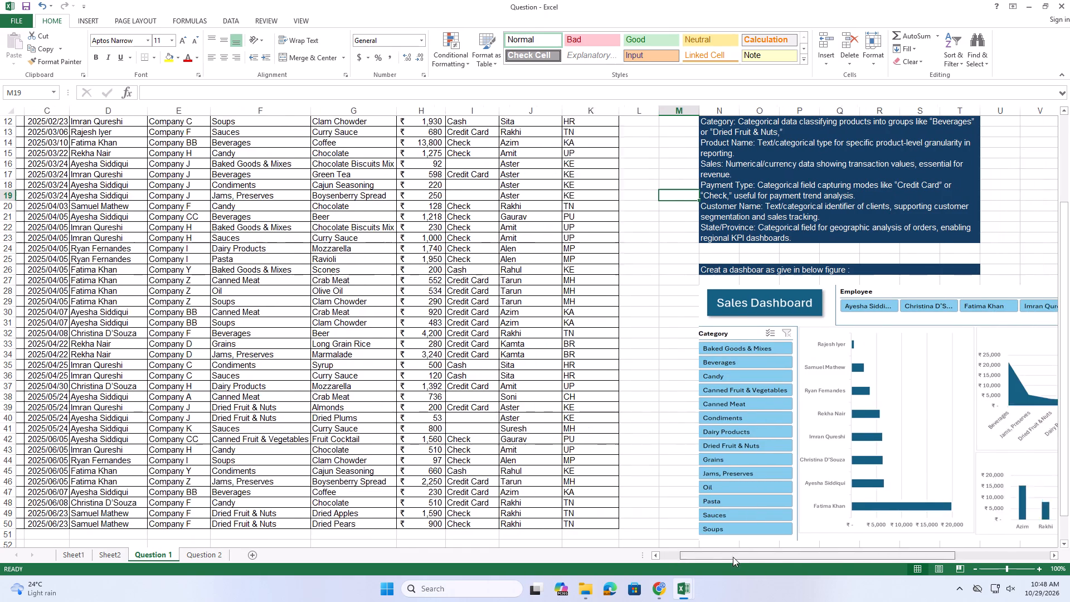
left_click_drag(733, 557, 799, 562)
scroll(711, 491, "down", 2)
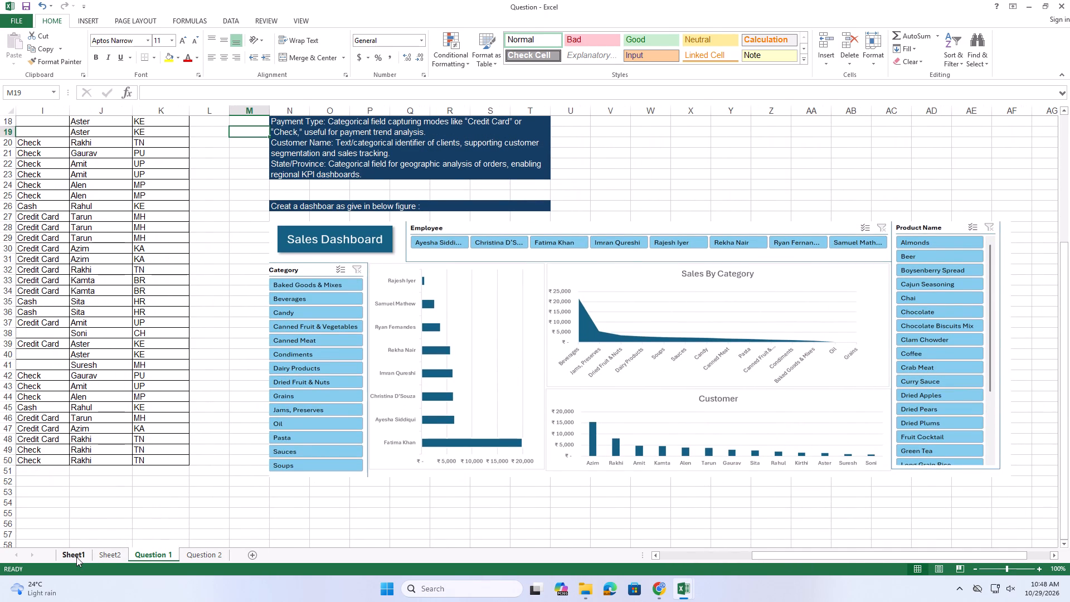
left_click(76, 557)
left_click(99, 552)
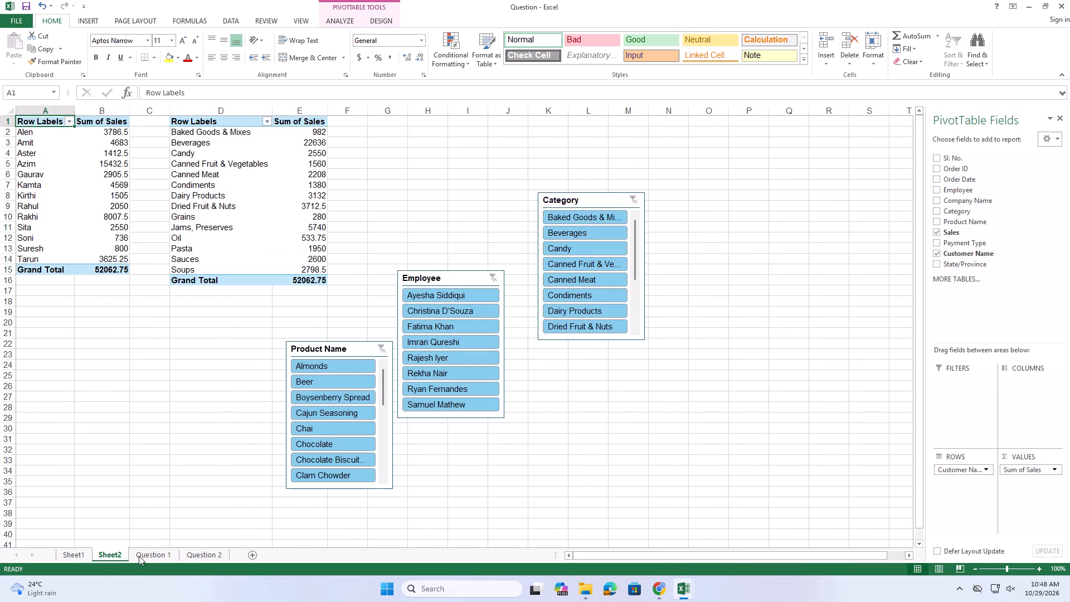
Insert a 2-D clustered column PivotChart from the customer sales PivotTable, A1:B15 on Sheet2.
left_click_drag(45, 124, 122, 249)
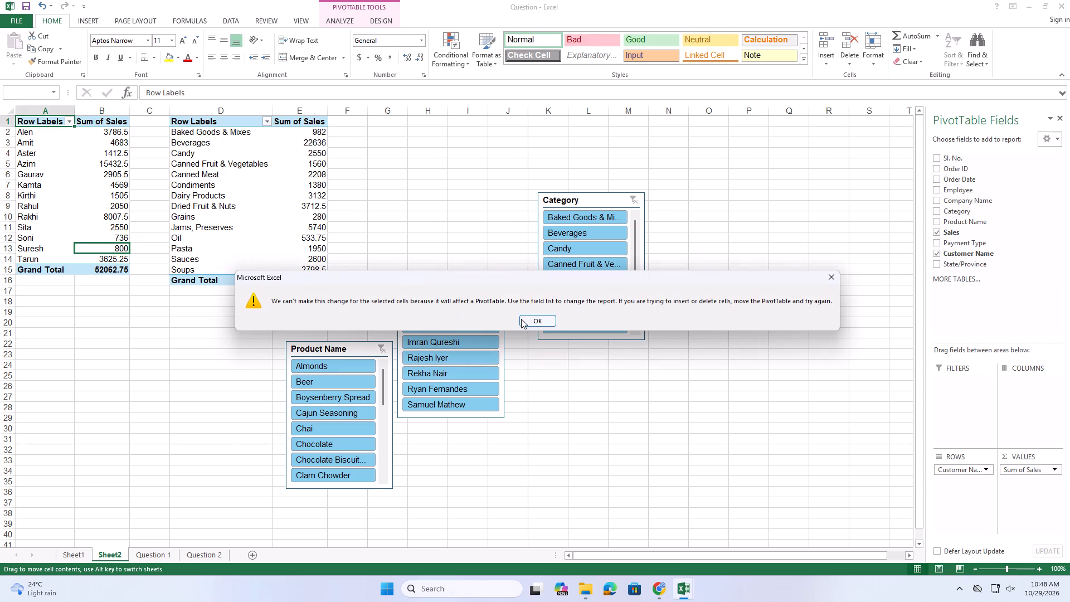
left_click(521, 319)
left_click_drag(30, 123, 130, 244)
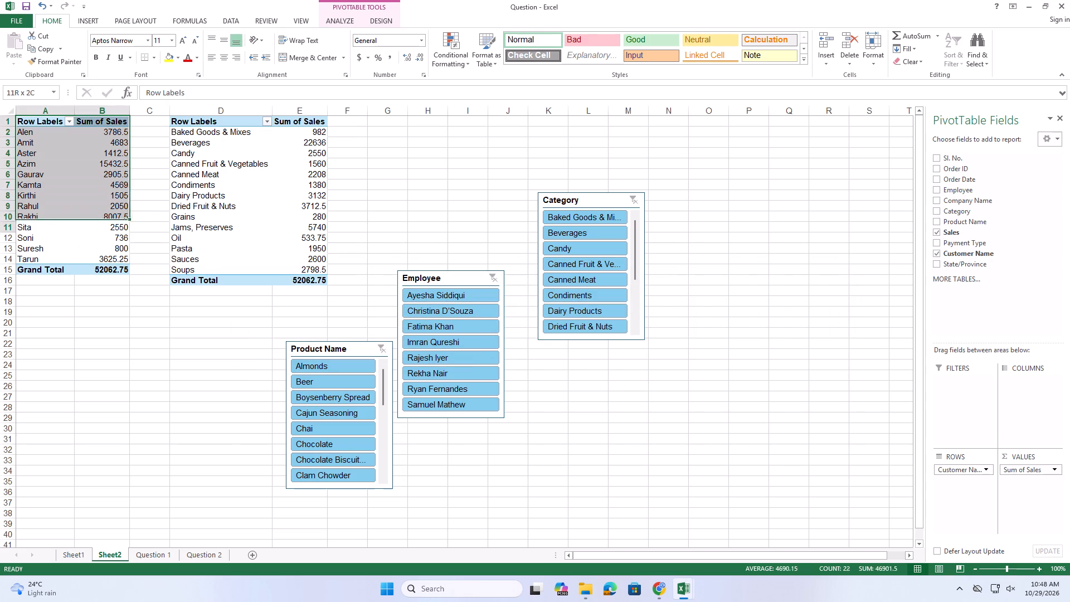
left_click_drag(130, 244, 113, 266)
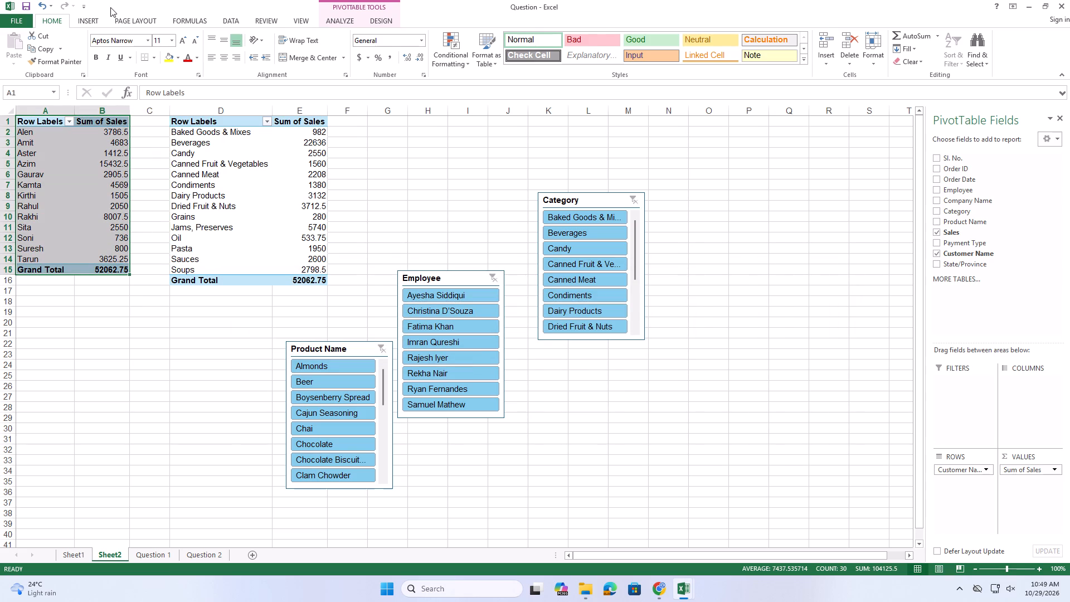
left_click(89, 17)
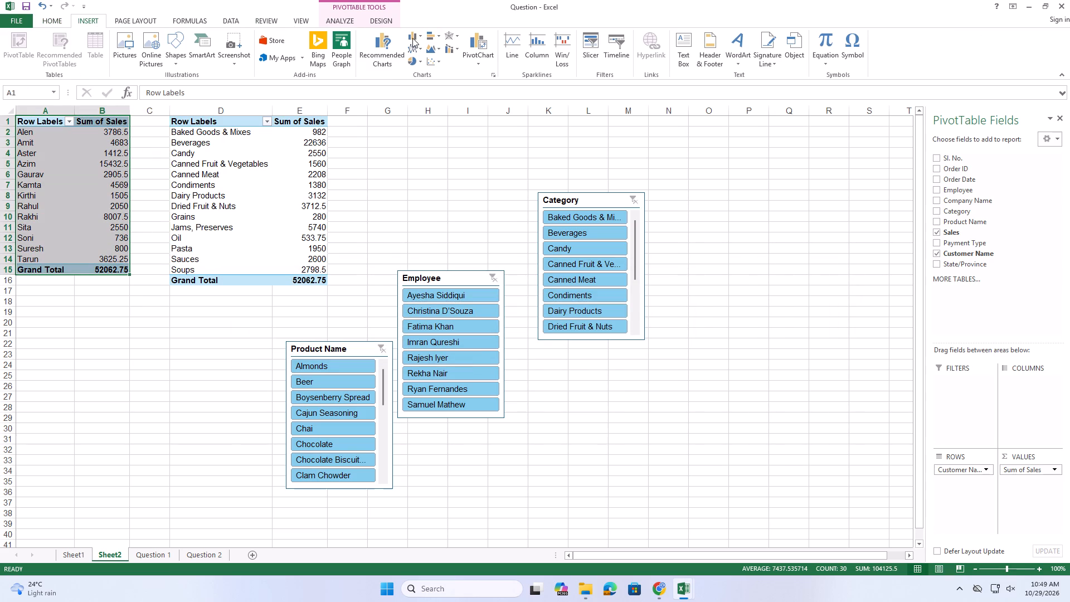
left_click(411, 34)
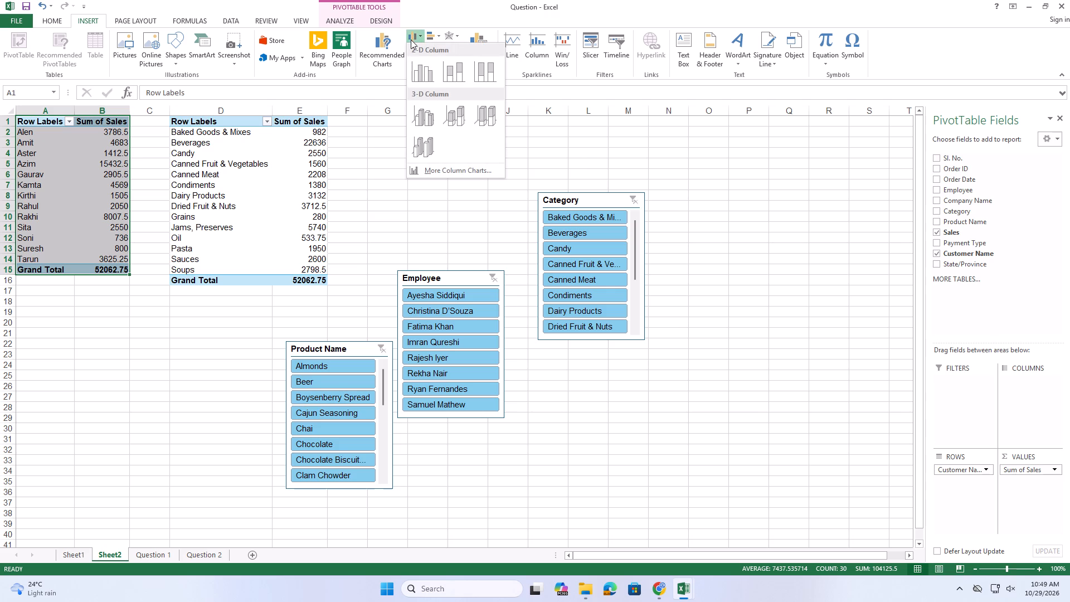
left_click(419, 81)
left_click(419, 77)
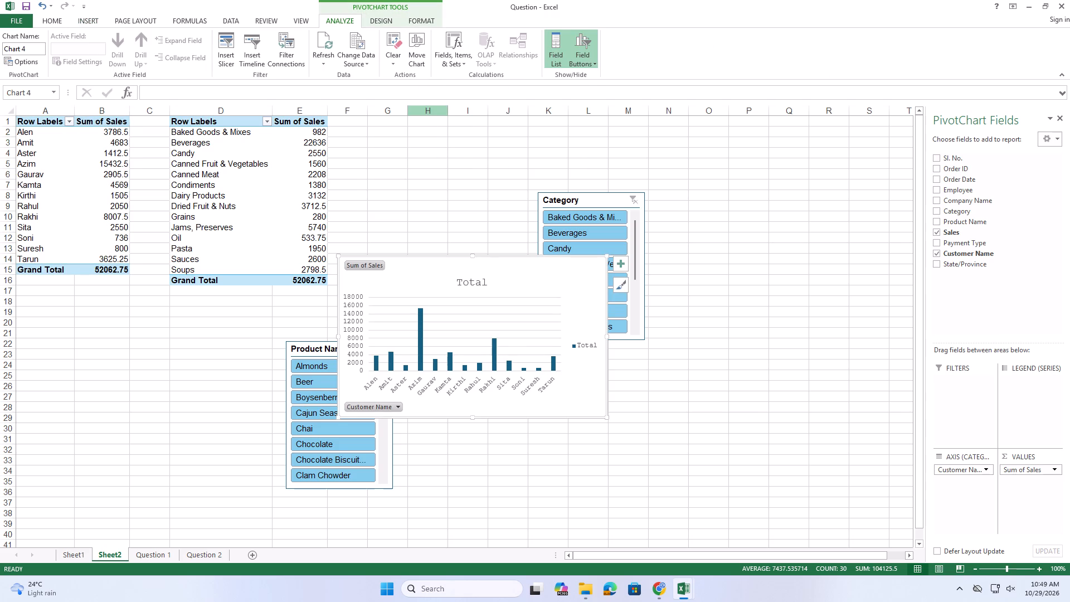
Widen the customer sales column chart and move it down to about rows 21 to 36 on Sheet2.
left_click_drag(607, 336, 672, 333)
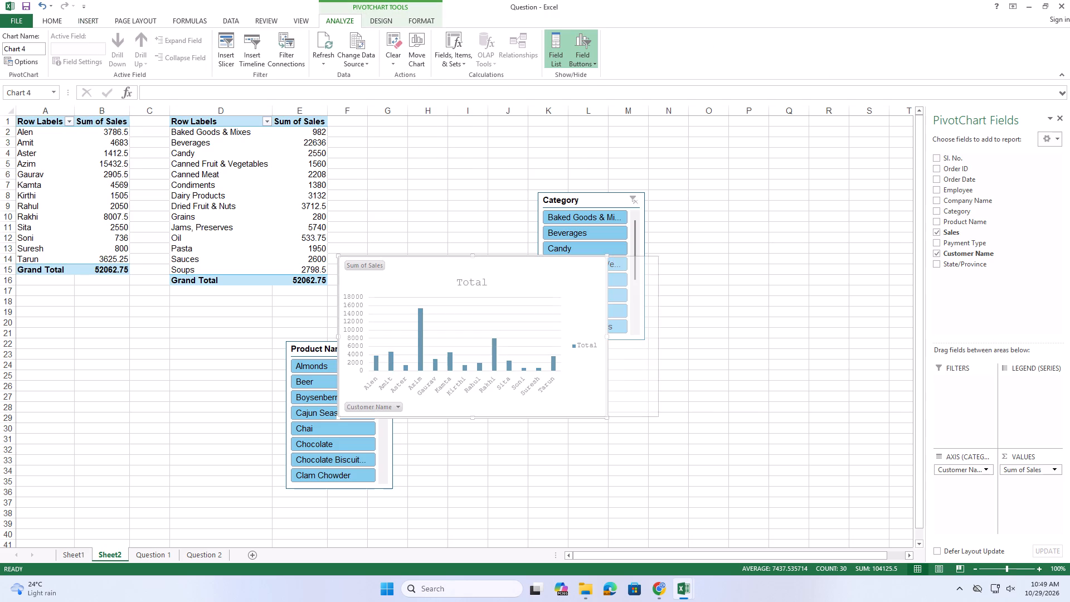
left_click_drag(672, 333, 719, 337)
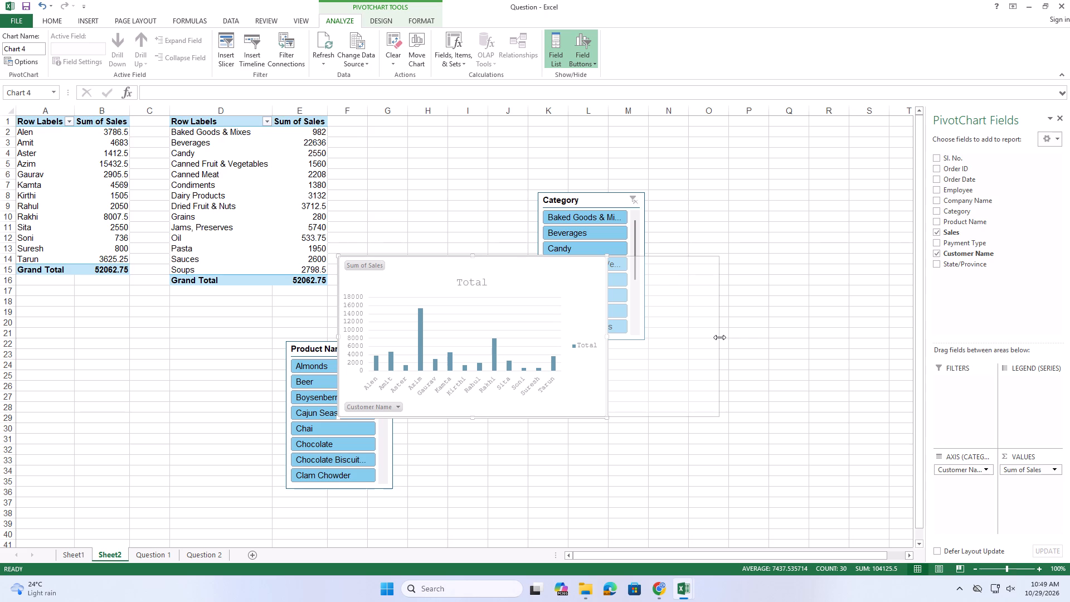
left_click_drag(640, 267, 616, 332)
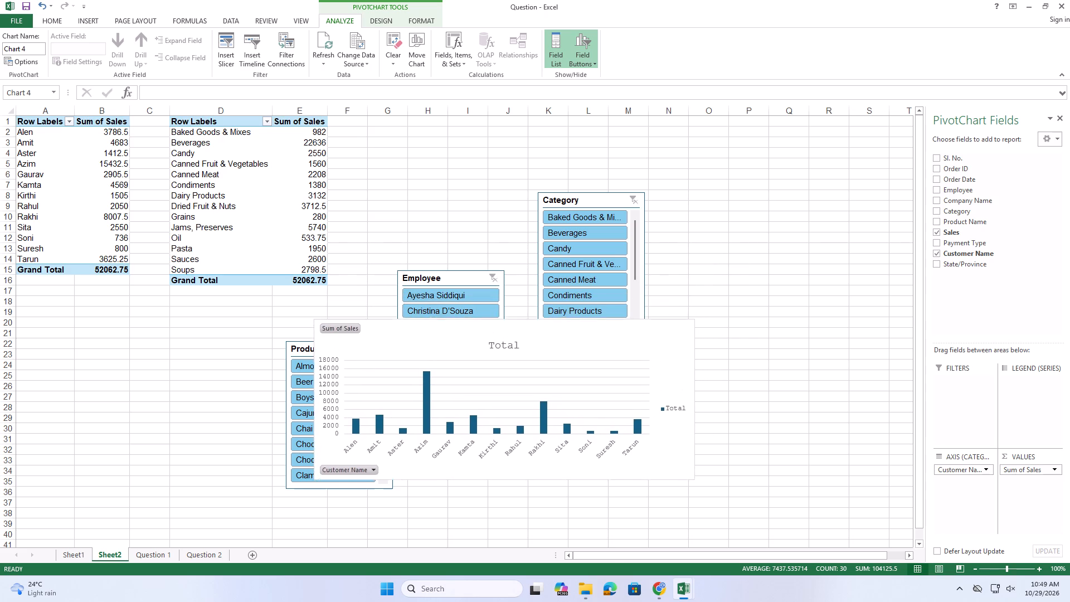
left_click_drag(616, 332, 615, 347)
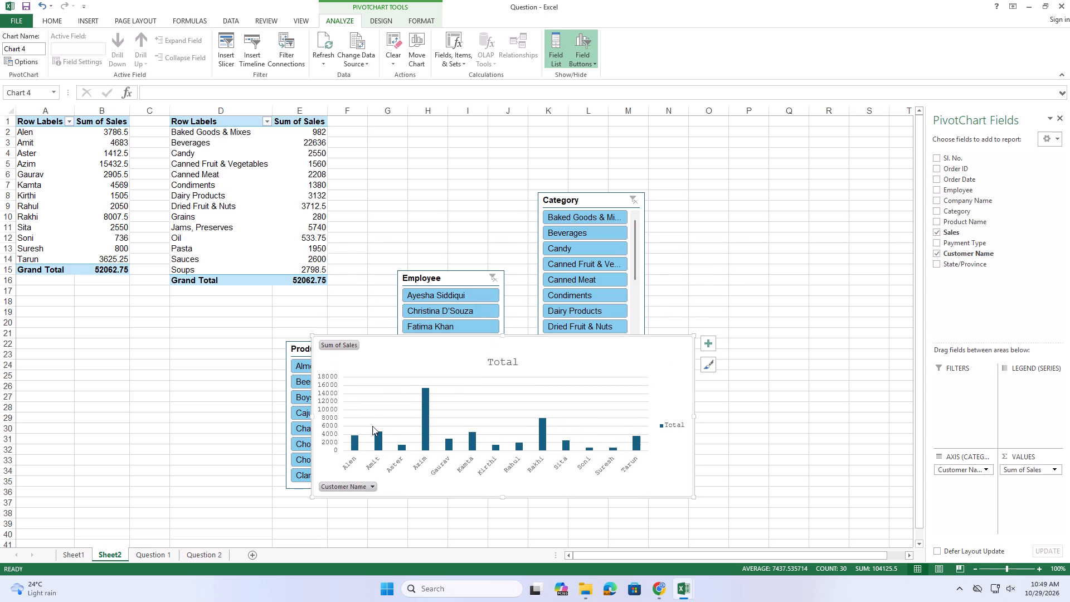
Hide all field buttons on the customer sales column chart.
left_click(707, 349)
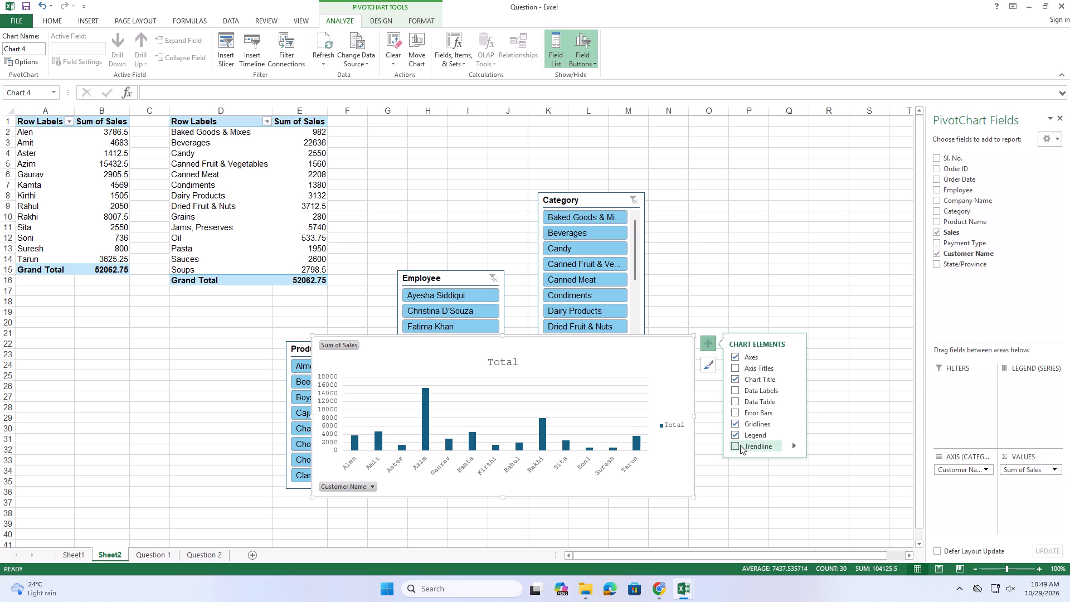
left_click(653, 349)
left_click(589, 62)
left_click(609, 128)
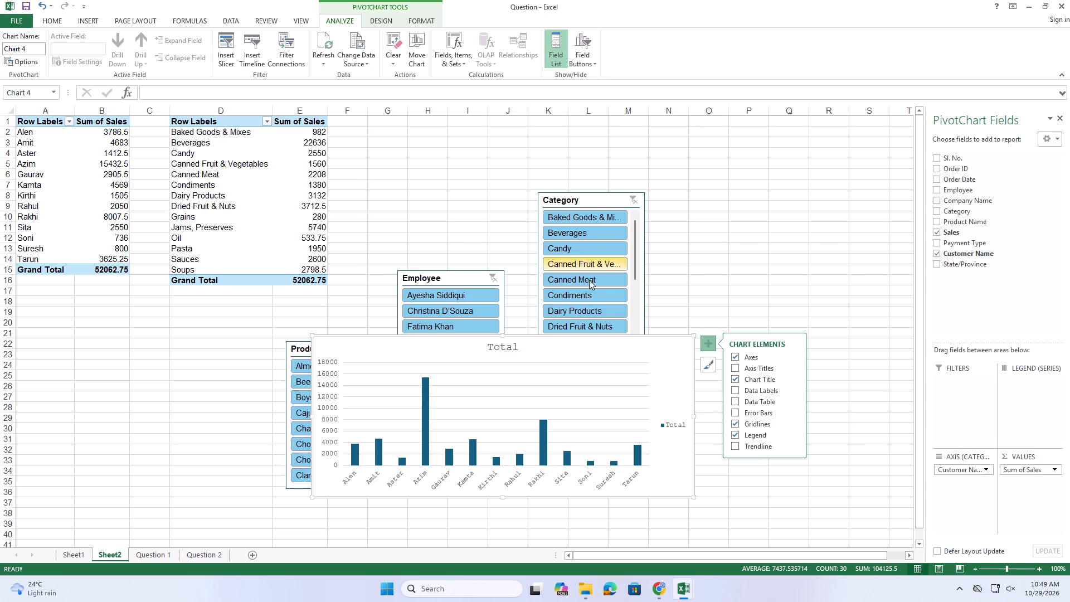
Check the sample dashboard's chart title on Question 1 and retitle the customer sales column chart on Sheet2 as Customer.
double_click(523, 345)
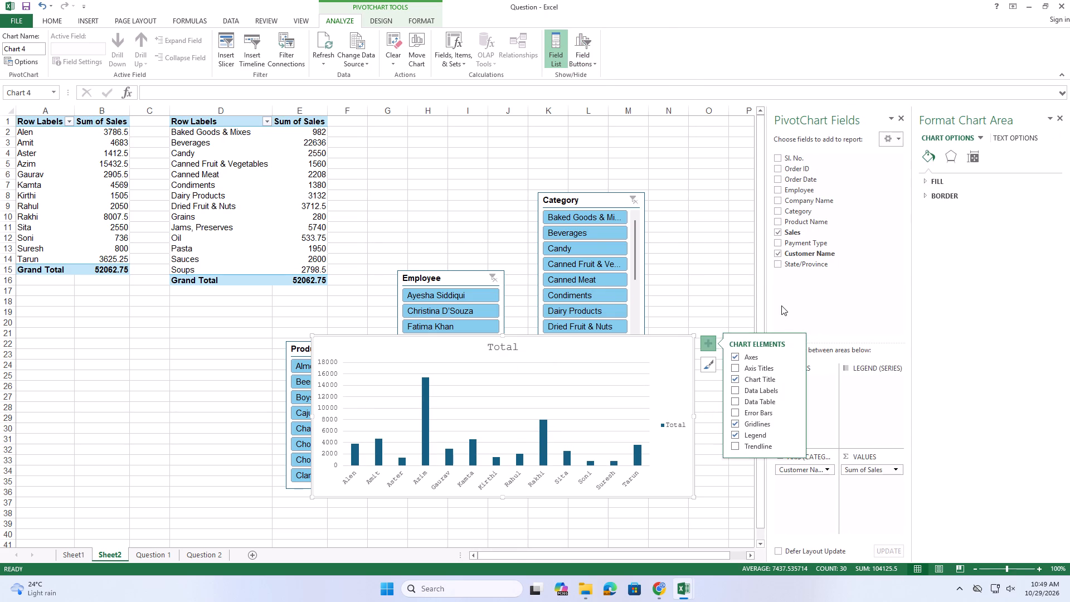
double_click(520, 345)
left_click(516, 347)
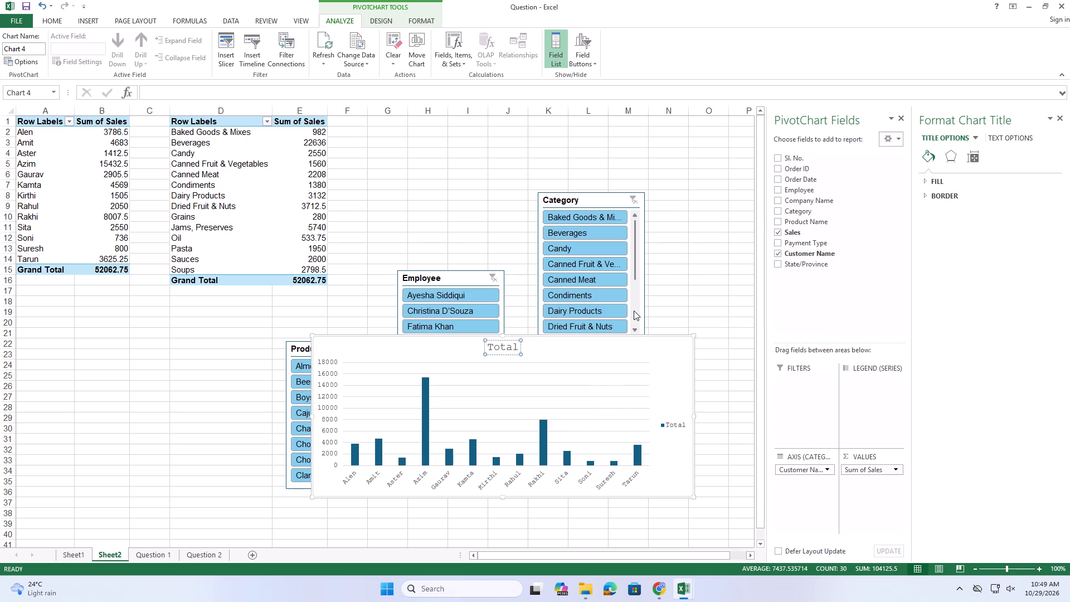
left_click(162, 555)
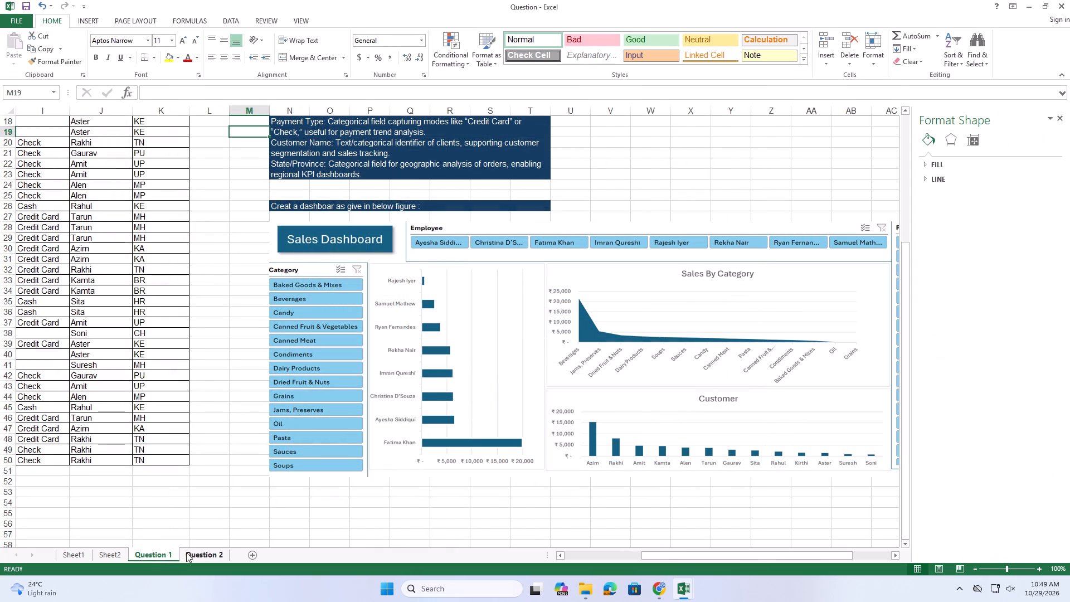
left_click(123, 551)
left_click(517, 348)
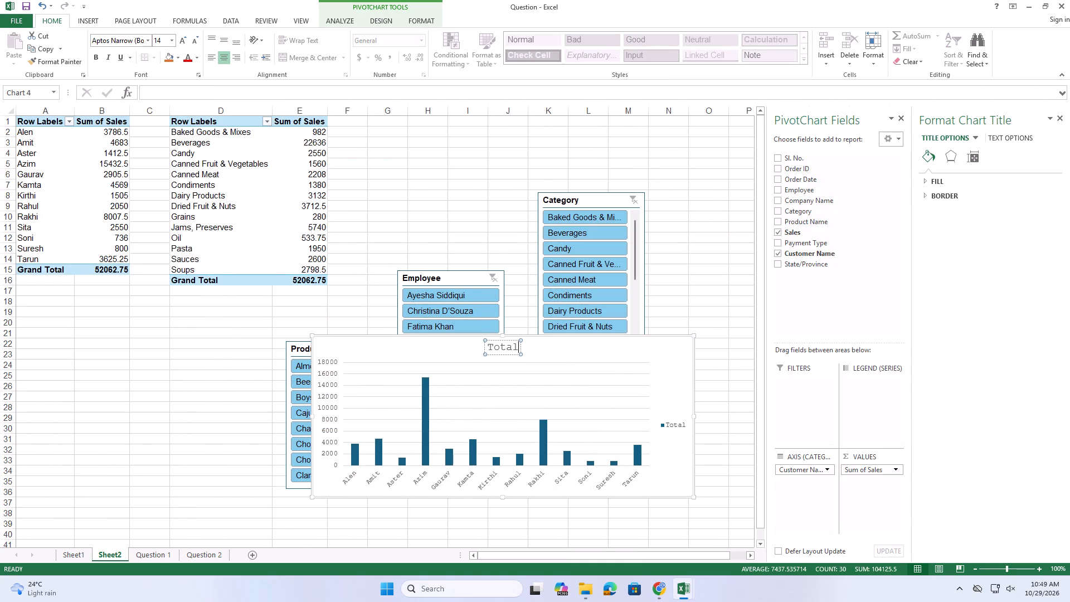
key("BackSpace")
key("BackSpace")
key("BackSpace")
key("BackSpace")
key("BackSpace")
key("BackSpace")
key("BackSpace")
key("BackSpace")
key("BackSpace")
key("BackSpace")
key("BackSpace")
key("BackSpace")
type("Customer")
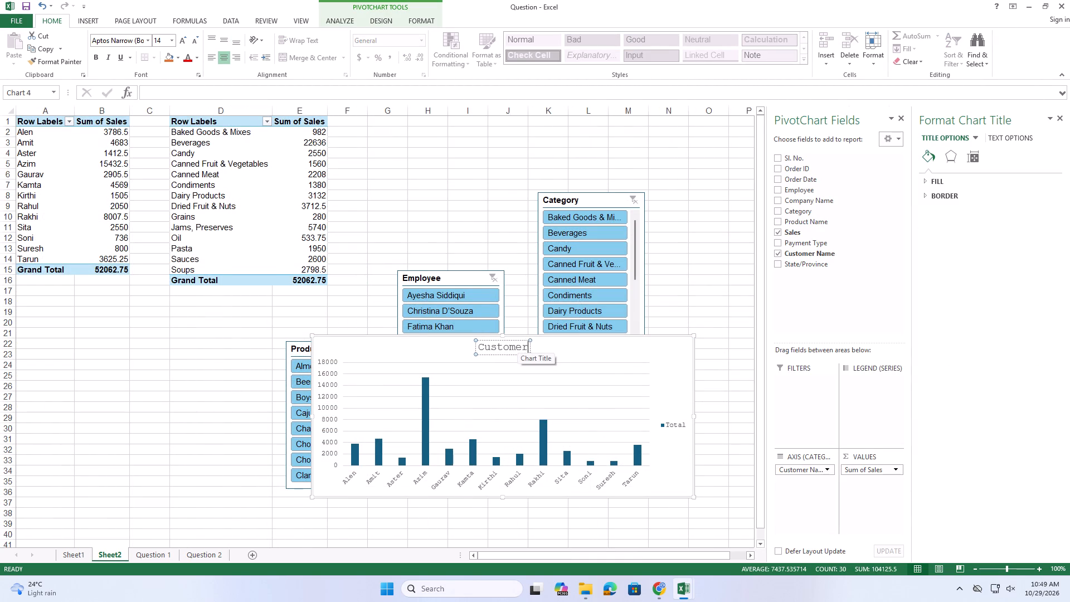
left_click(682, 308)
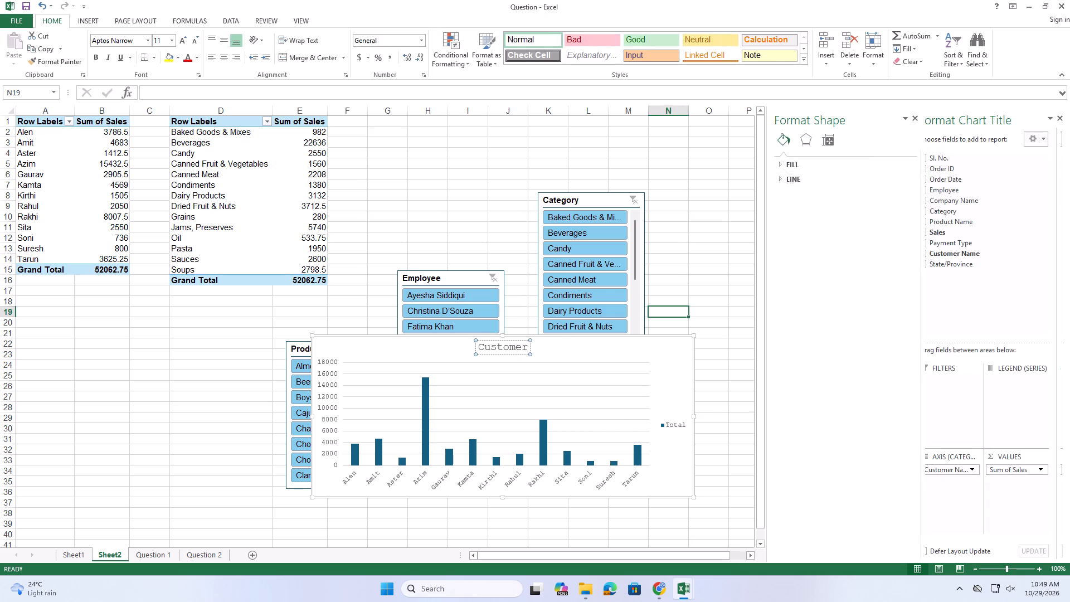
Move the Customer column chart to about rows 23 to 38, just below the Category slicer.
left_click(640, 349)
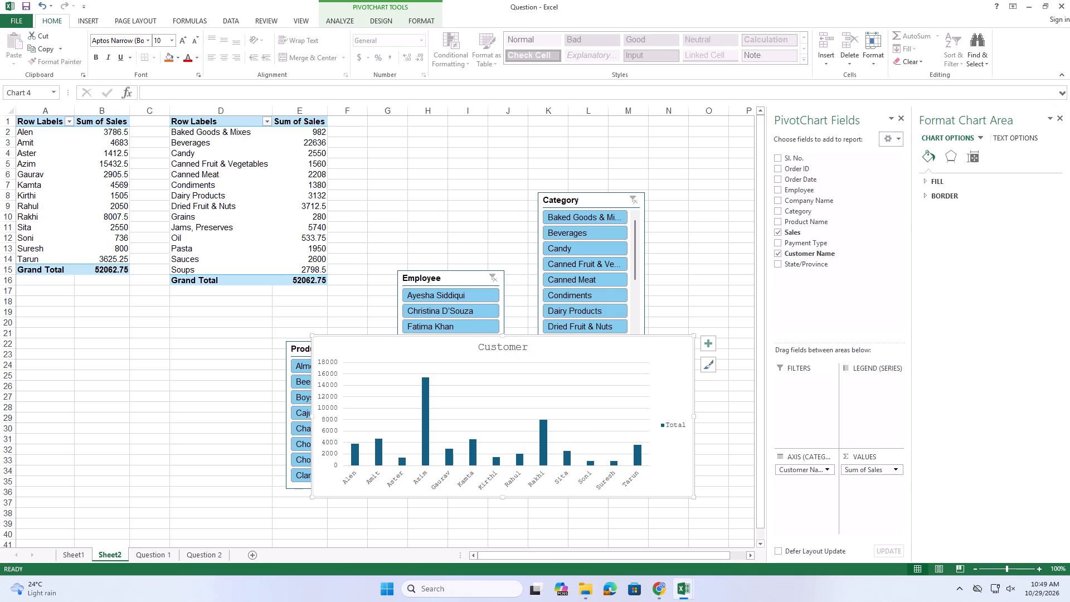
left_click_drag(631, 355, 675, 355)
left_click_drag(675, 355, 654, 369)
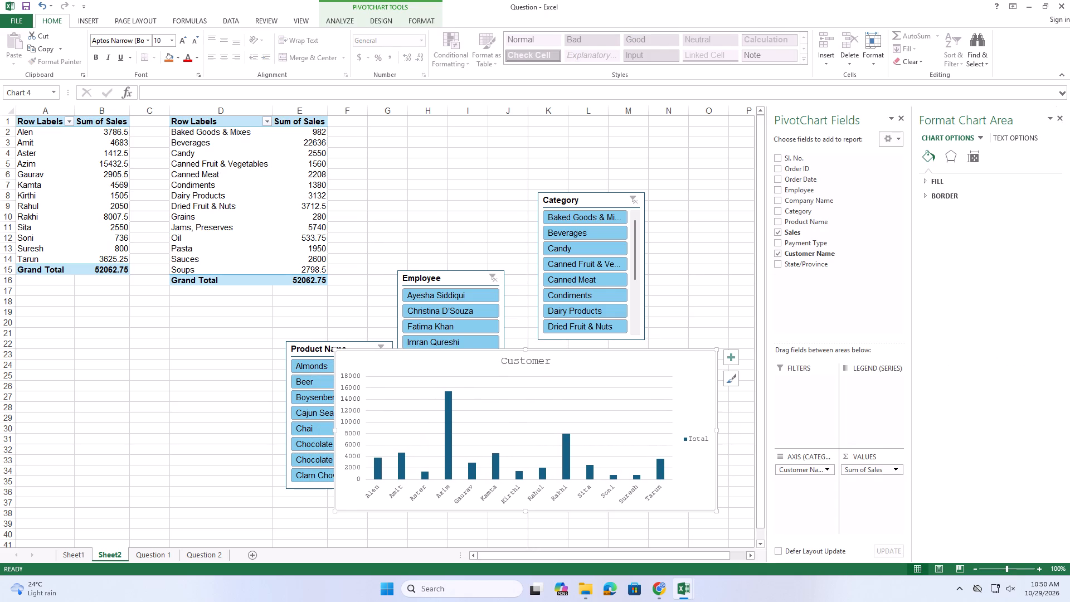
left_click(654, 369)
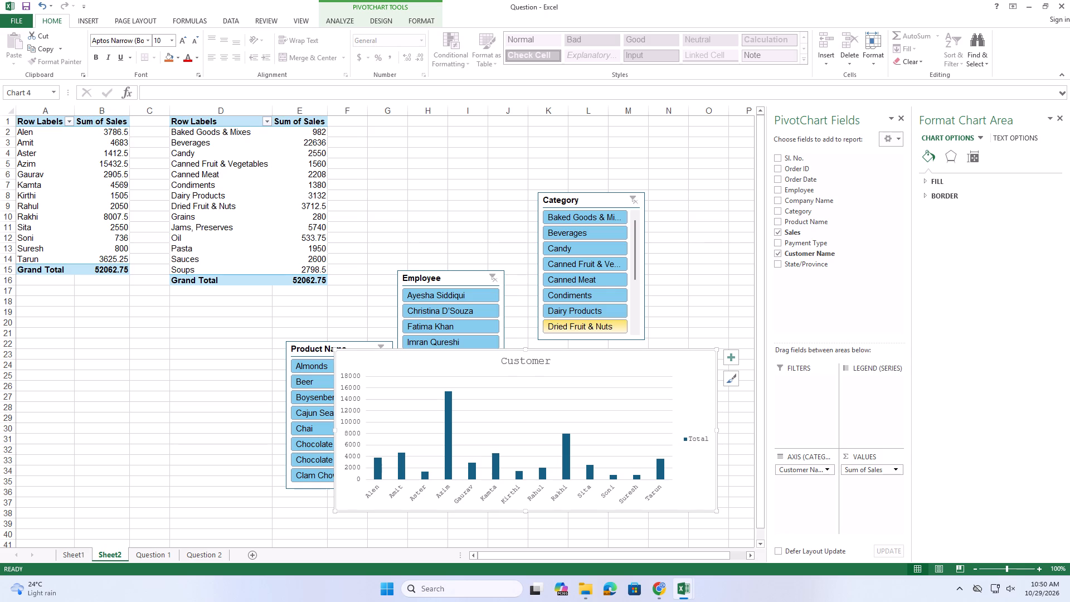
Name the customer sales PivotTable in A1:B15 Customer.
left_click_drag(32, 122, 105, 274)
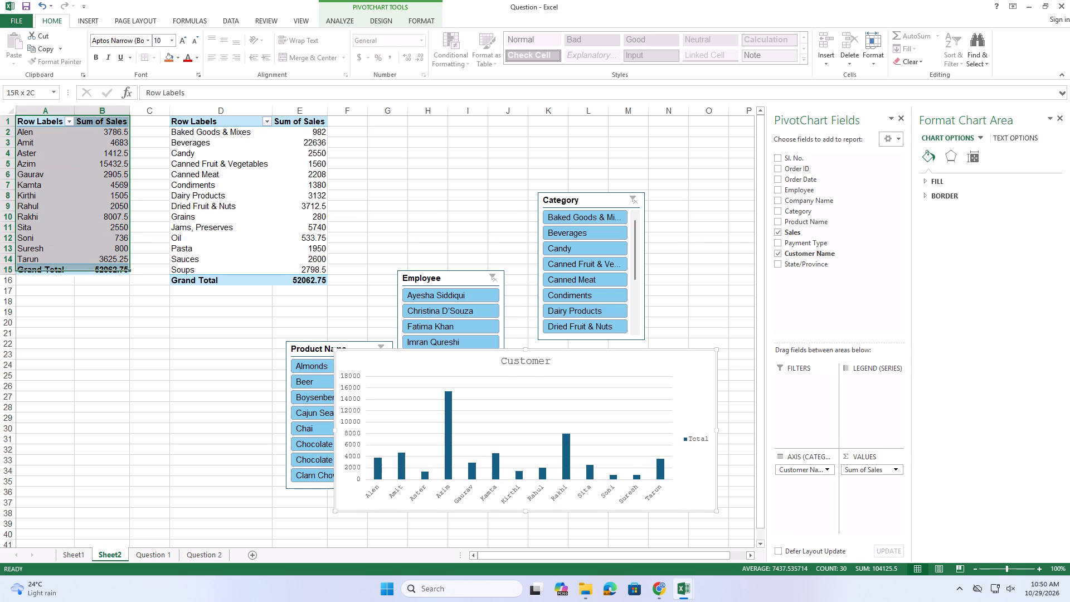
left_click_drag(105, 274, 105, 266)
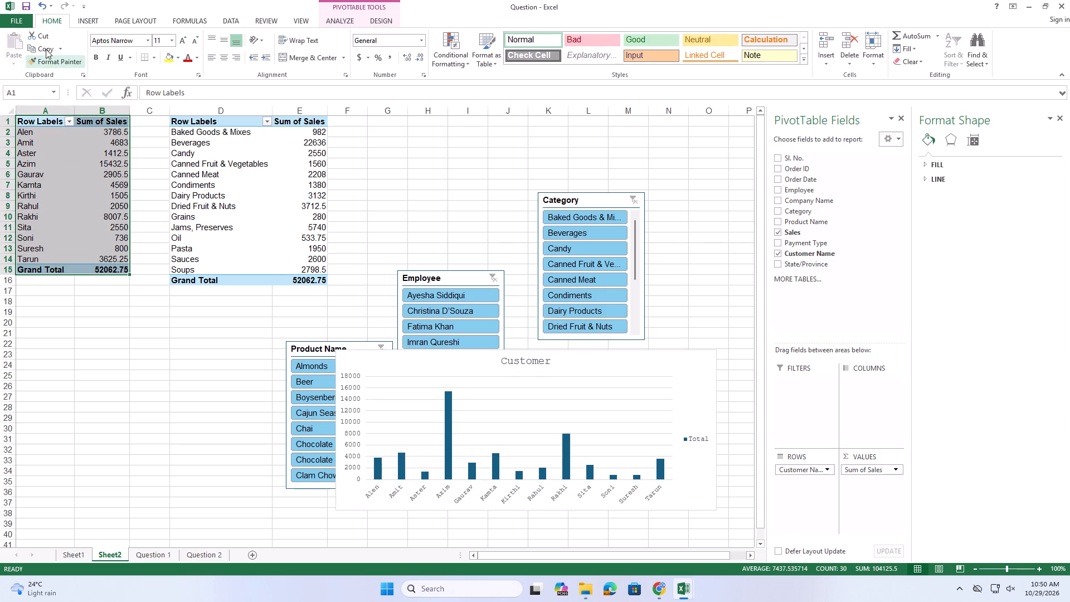
left_click(372, 18)
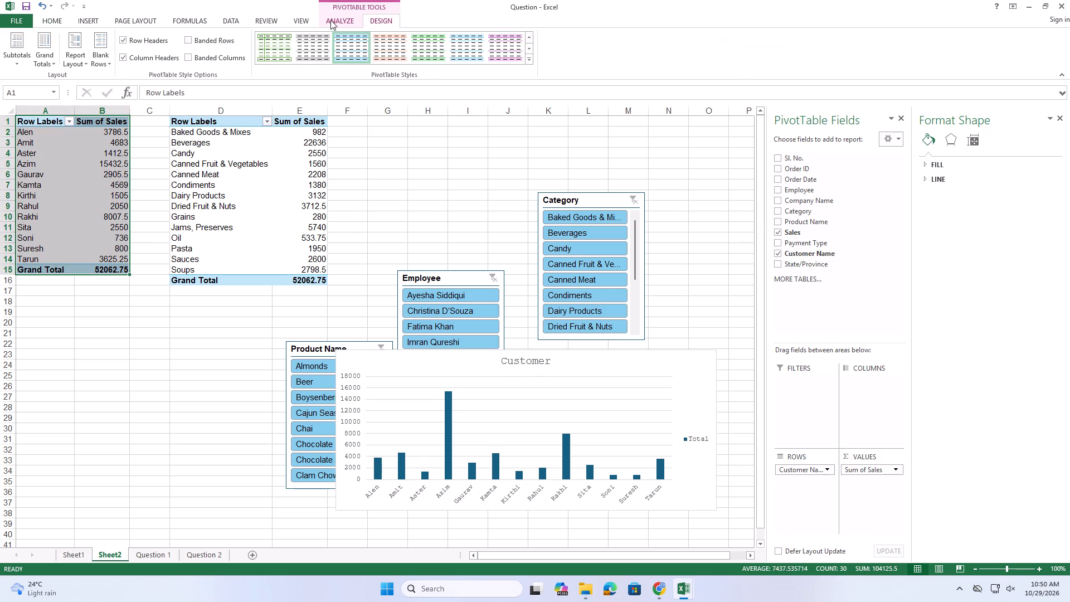
left_click(330, 20)
left_click(45, 51)
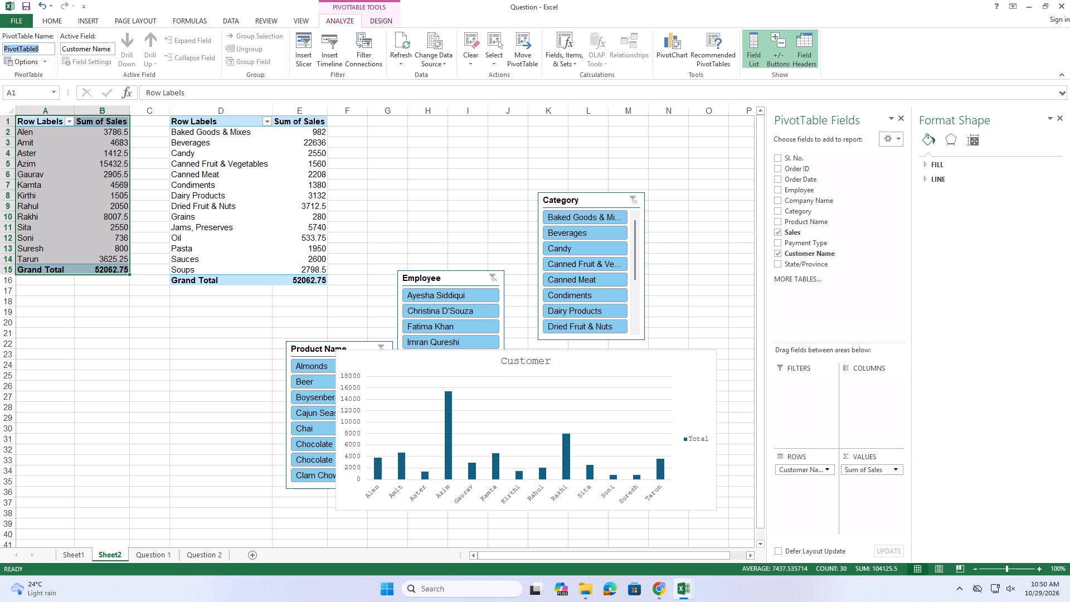
key("BackSpace")
type("Cus")
type("tomer")
key("Return")
left_click(161, 162)
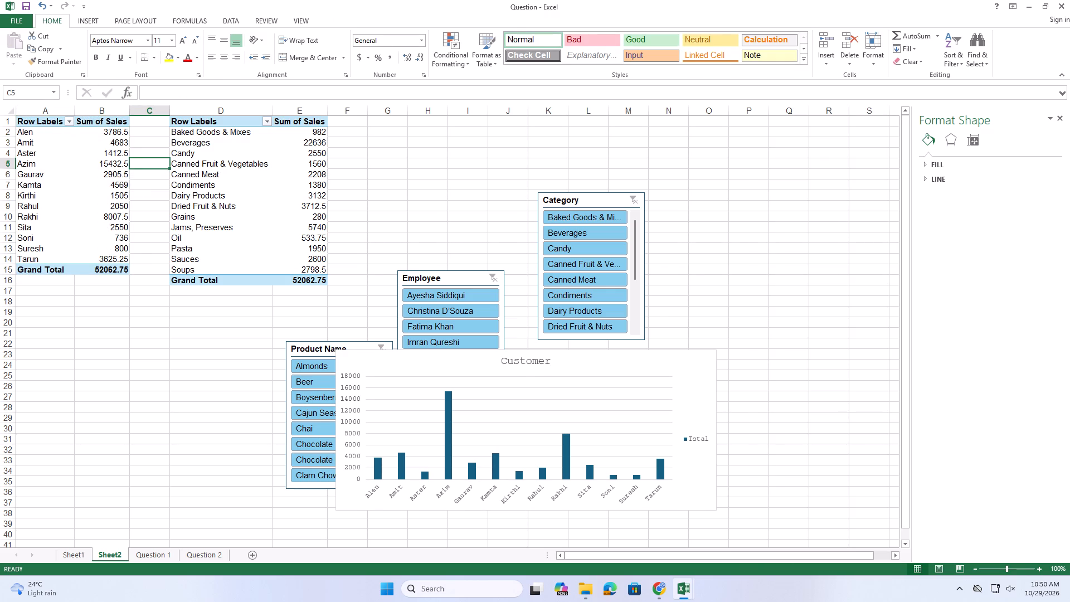
Move the Customer column chart to about columns H to Q, rows 23 to 38, clear of the Product Name slicer.
left_click_drag(452, 364, 519, 389)
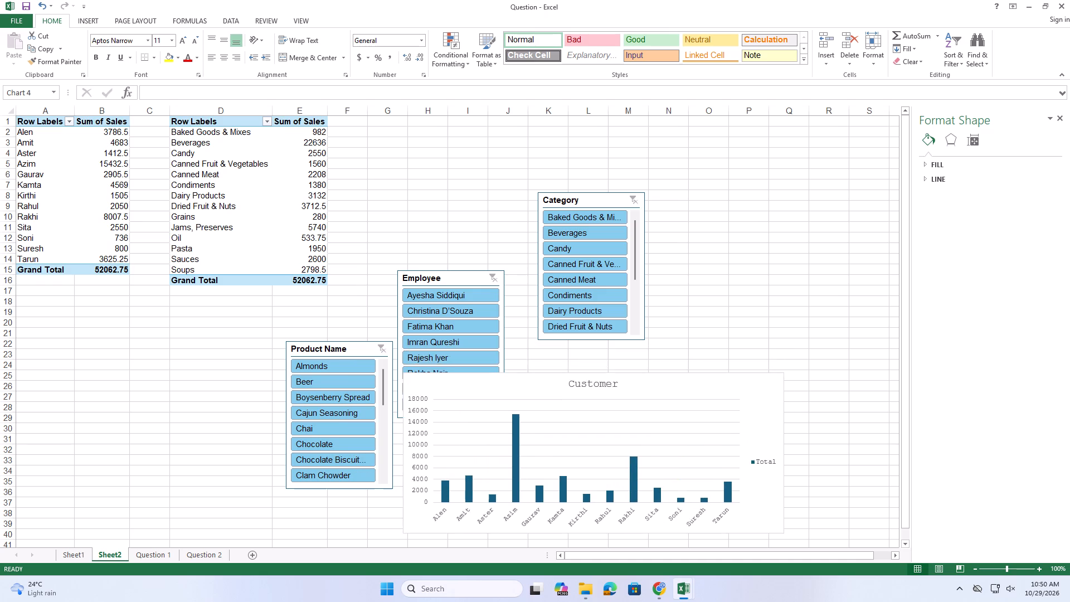
left_click_drag(519, 389, 548, 367)
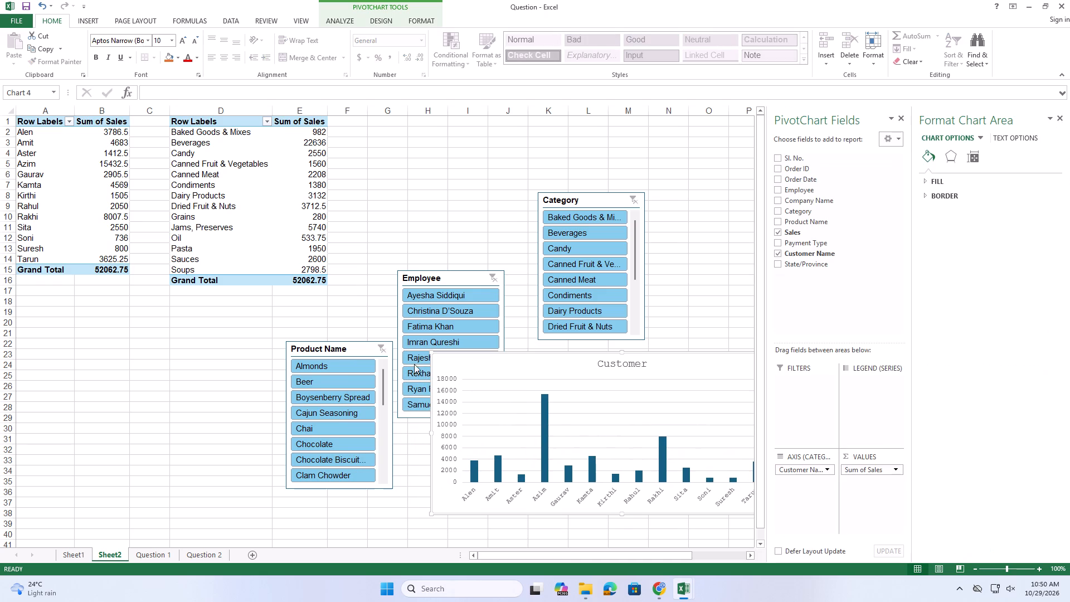
Insert a 2-D area PivotChart from the category sales PivotTable, D1:E16 on Sheet2.
left_click_drag(197, 125, 315, 224)
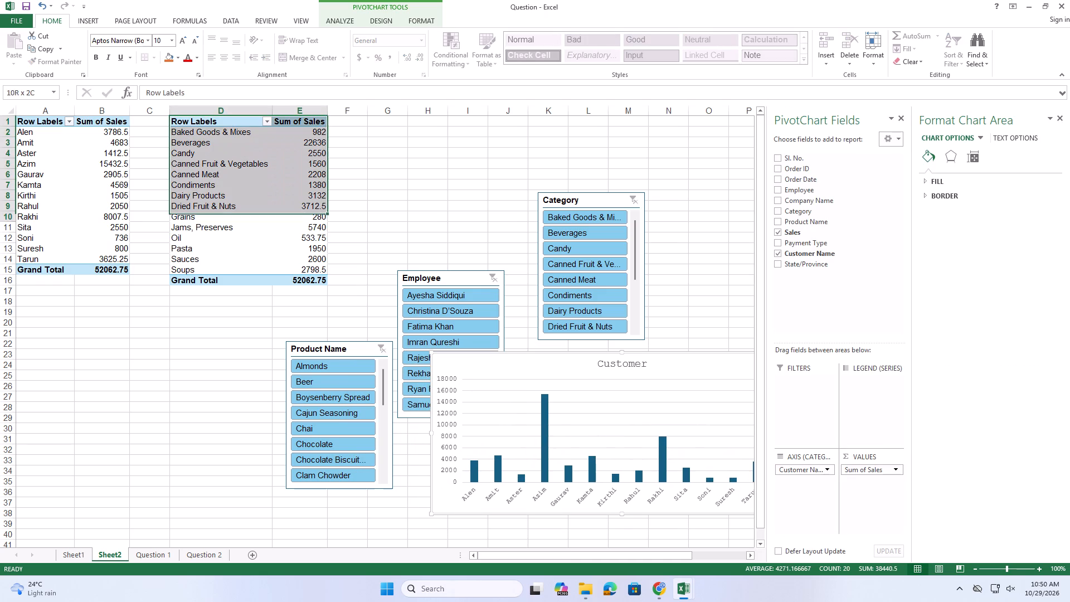
left_click_drag(315, 224, 313, 279)
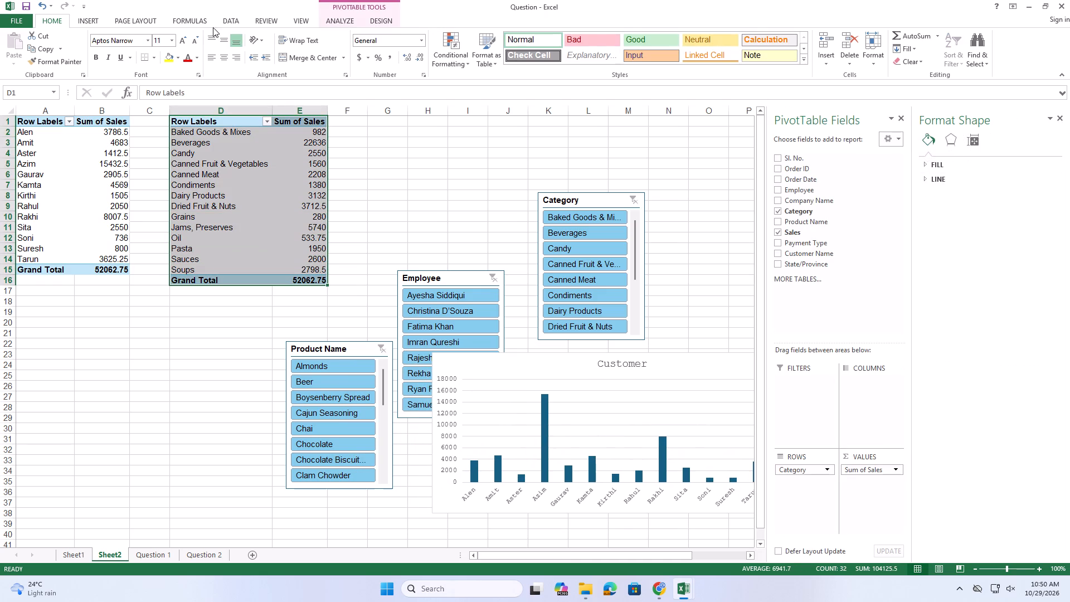
left_click(98, 18)
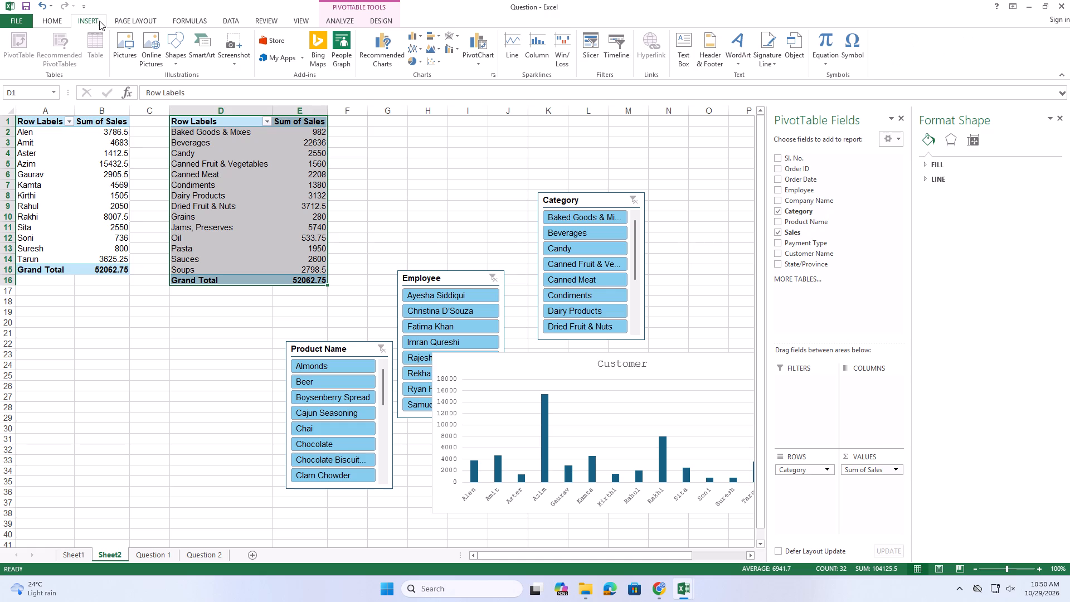
left_click(434, 50)
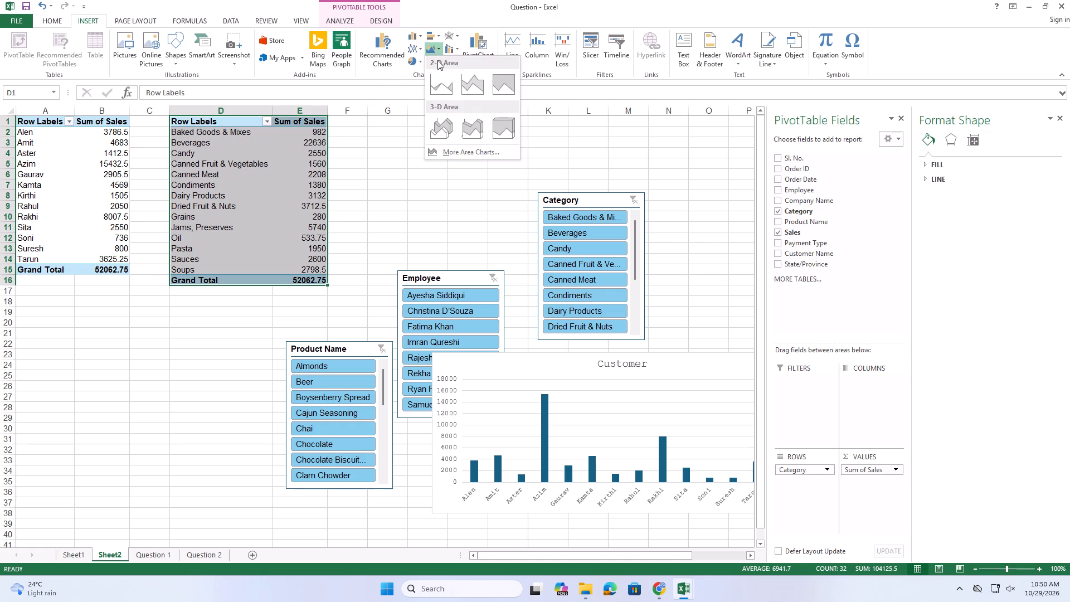
left_click(437, 79)
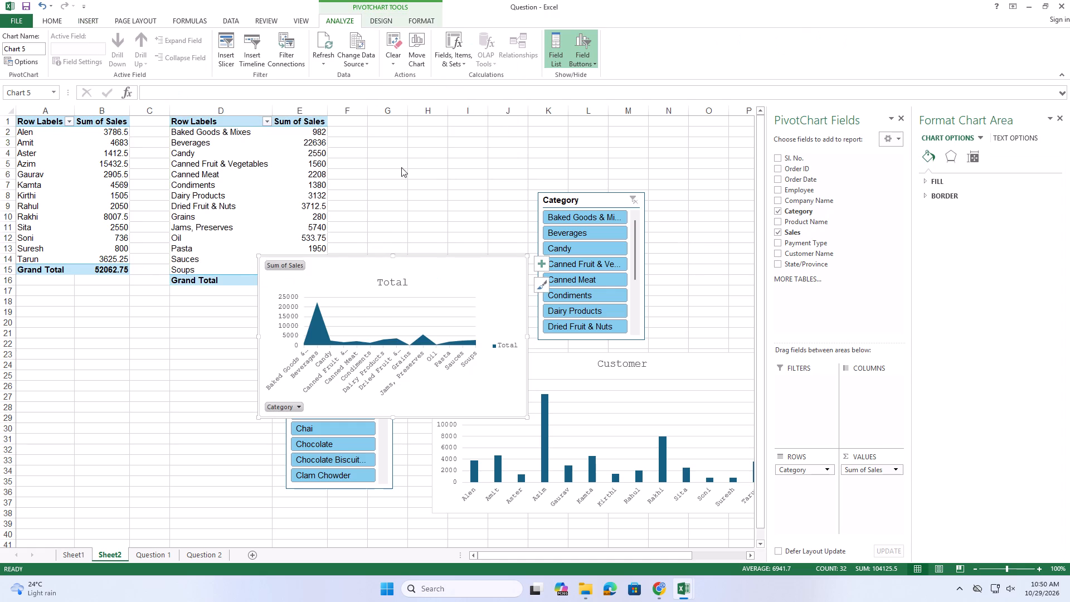
Widen the category sales area chart and place it across about columns D to P, rows 16 to 31.
left_click_drag(345, 274, 335, 313)
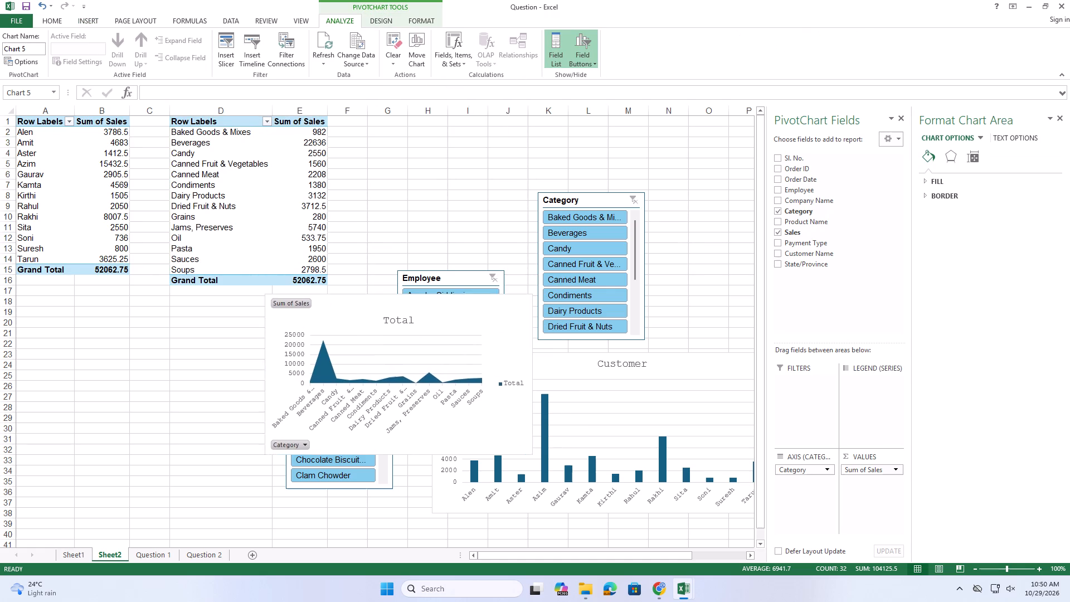
left_click_drag(335, 313, 255, 314)
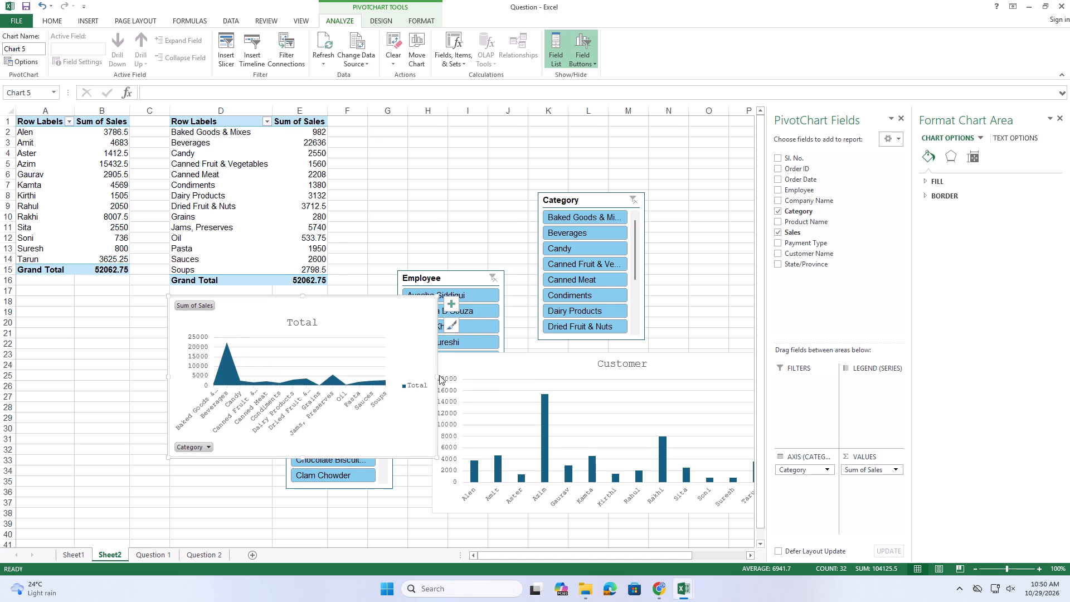
left_click_drag(436, 376, 649, 397)
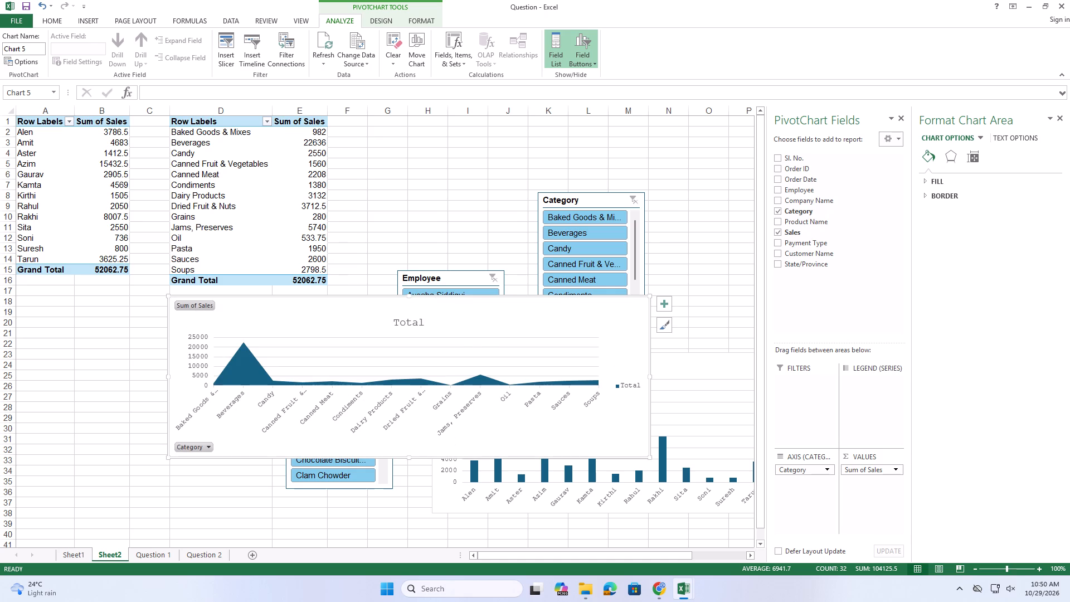
left_click_drag(491, 313, 582, 292)
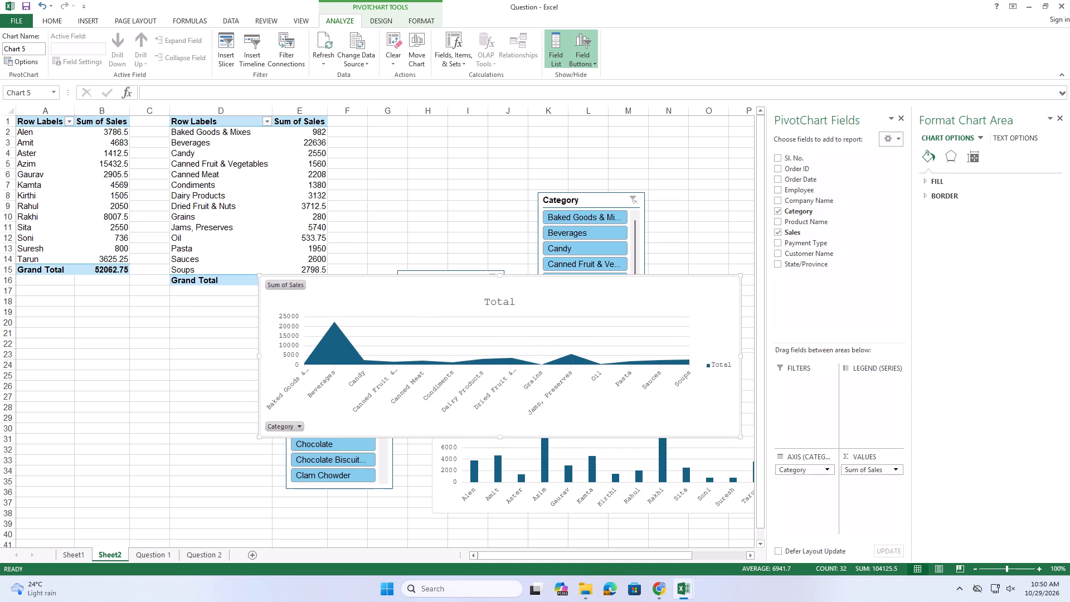
Title the category sales area chart on Sheet2 "Sales By Category", matching the reference dashboard on Question 1.
left_click(163, 552)
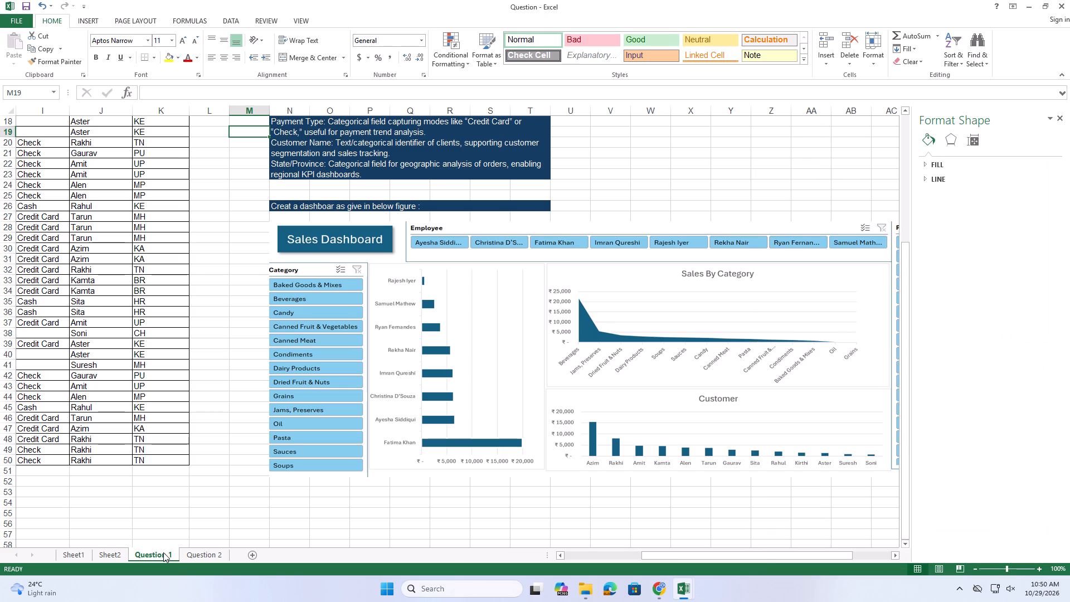
left_click(678, 273)
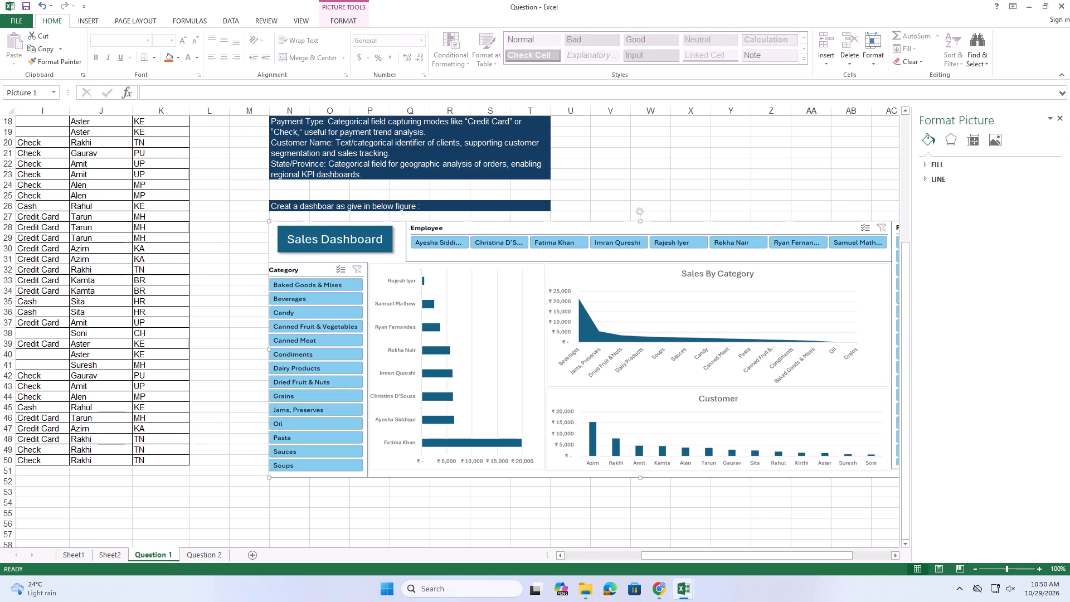
left_click(113, 555)
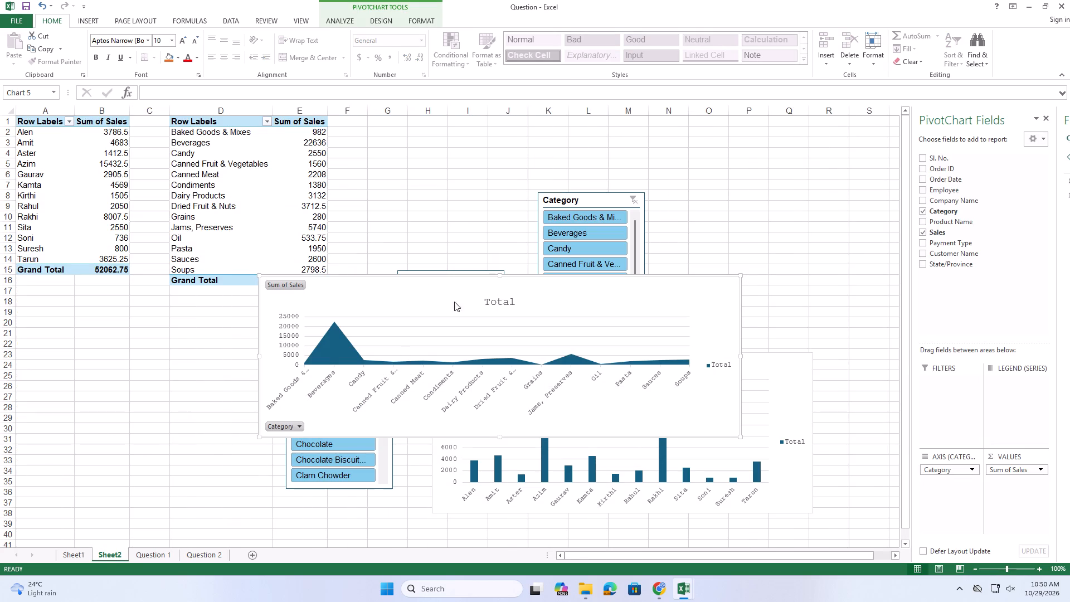
double_click(505, 302)
left_click(513, 302)
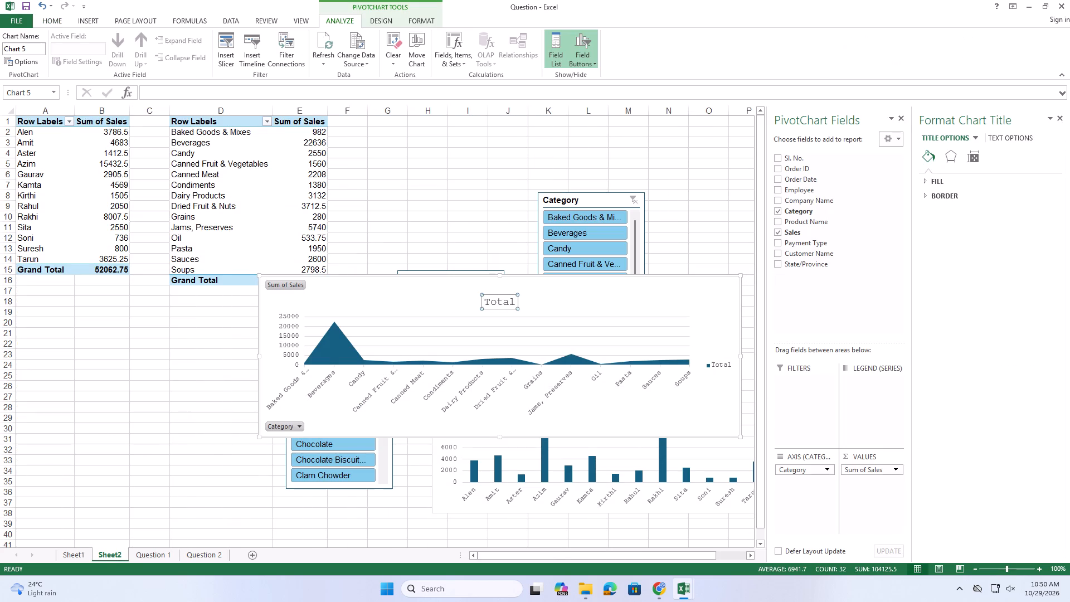
key("BackSpace")
key("BackSpace")
key("BackSpace")
key("BackSpace")
key("BackSpace")
key("BackSpace")
key("BackSpace")
key("BackSpace")
key("BackSpace")
key("BackSpace")
key("BackSpace")
key("BackSpace")
key("BackSpace")
key("BackSpace")
key("BackSpace")
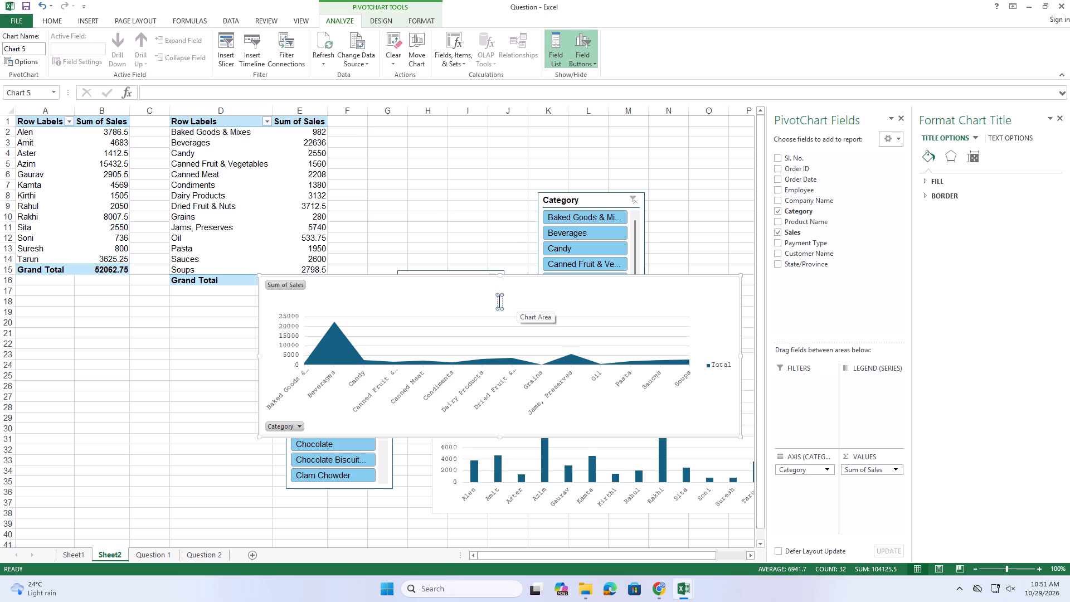
type("Sales By")
key("space")
type("Catego")
key("r")
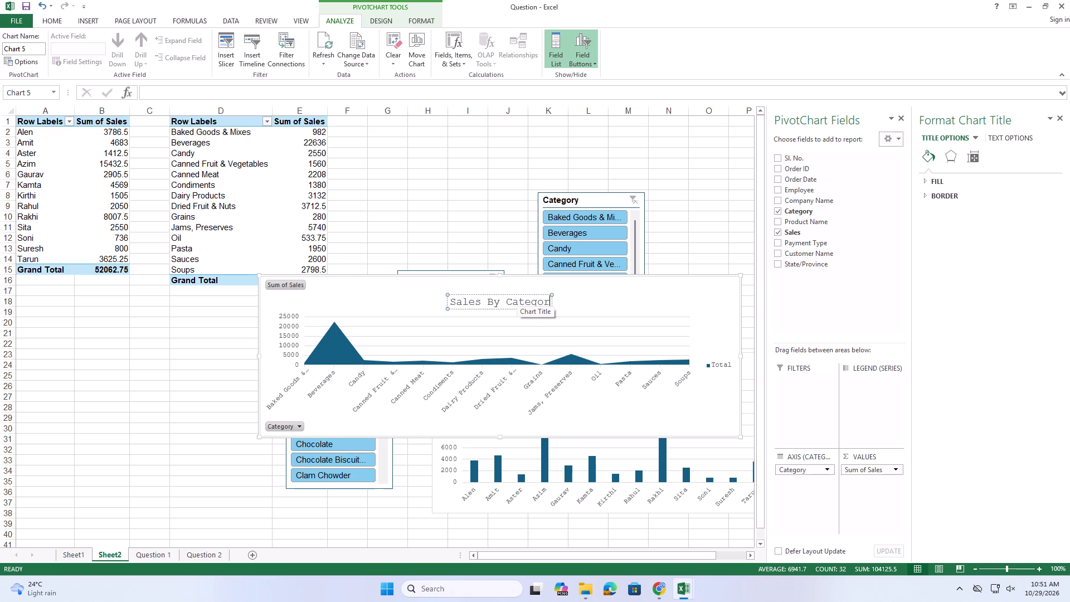
key("y")
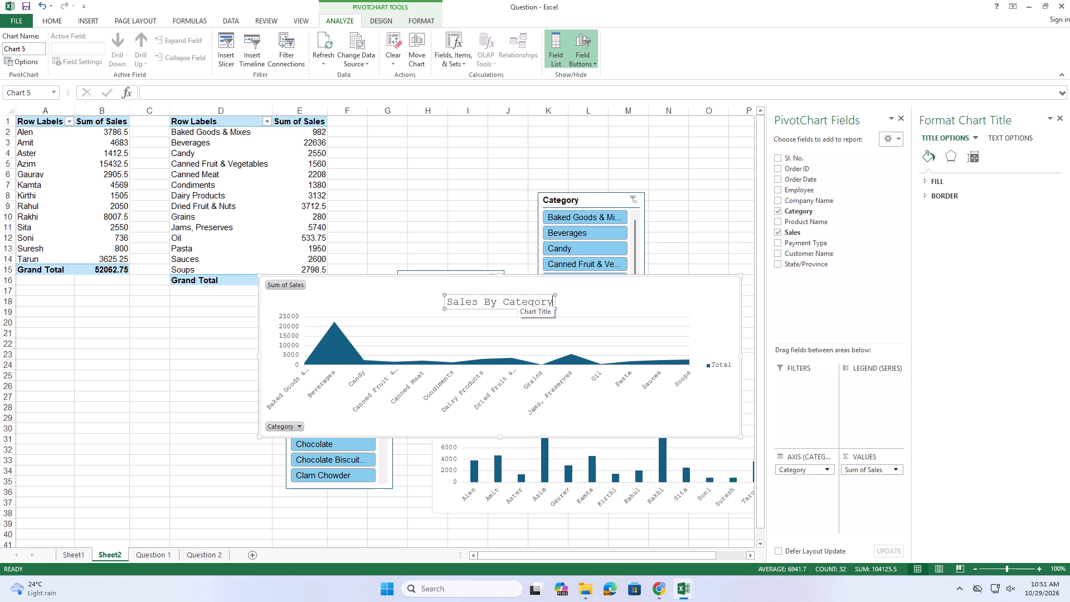
key("BackSpace")
key("BackSpace")
key("BackSpace")
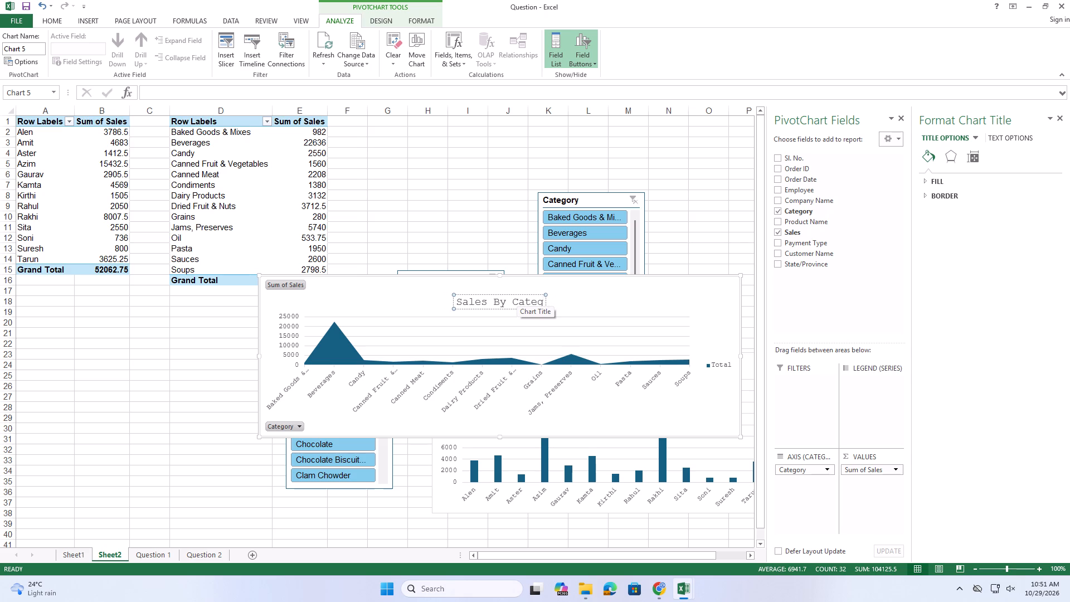
key("BackSpace")
type("gory")
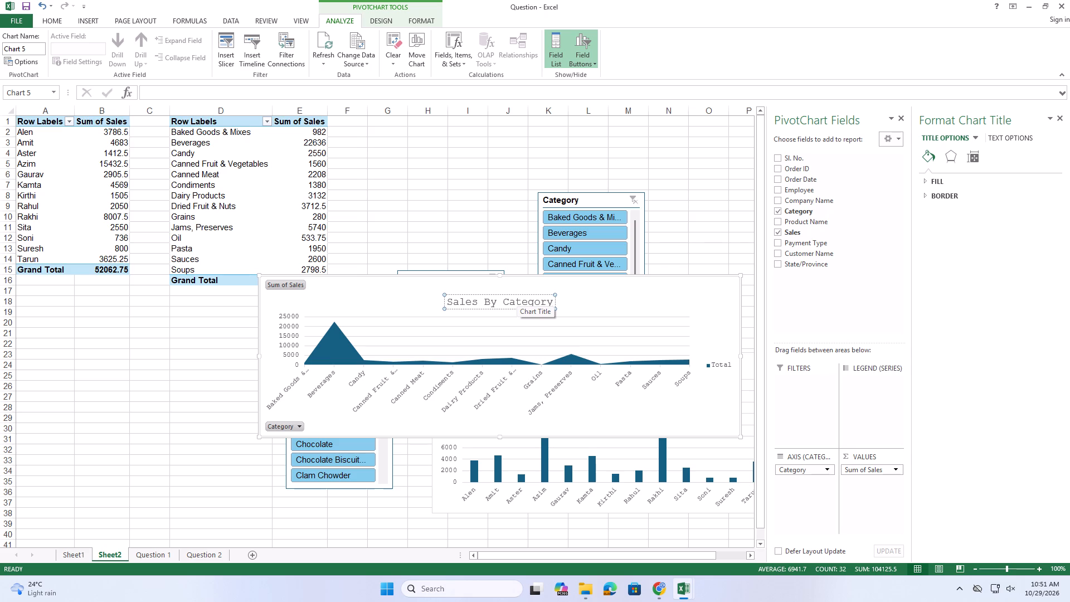
left_click(454, 231)
Move the Sales By Category chart up to about columns E to P, rows 11 to 26.
left_click(559, 299)
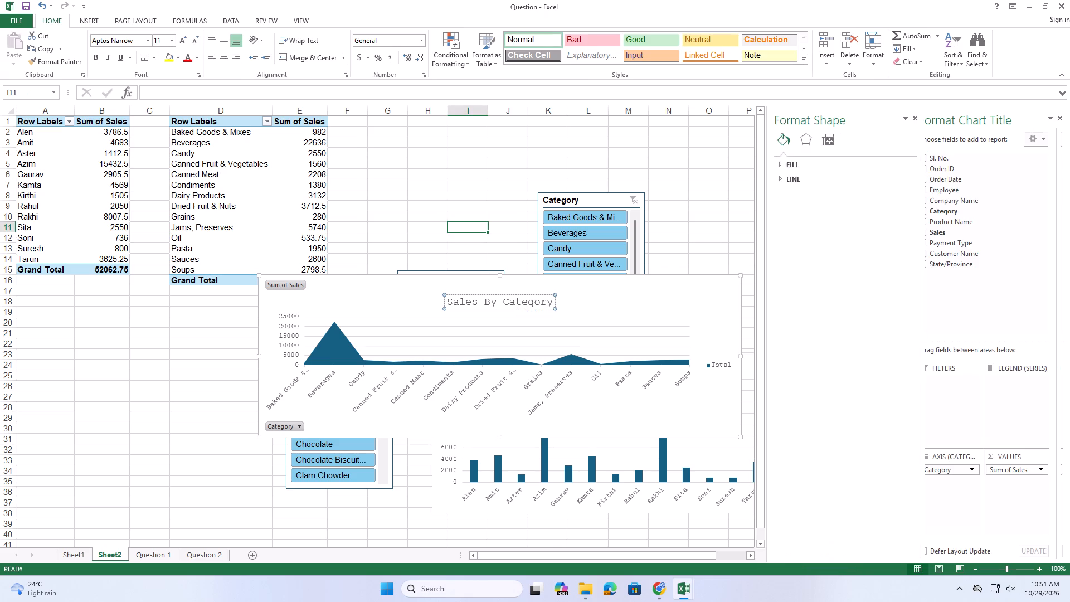
left_click_drag(564, 295, 612, 230)
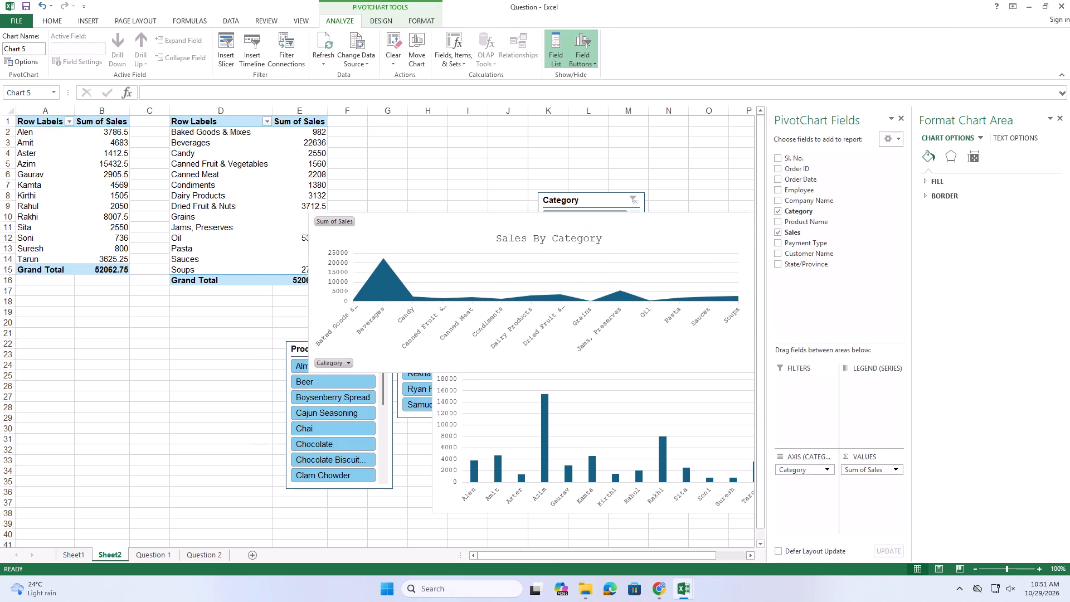
left_click_drag(612, 230, 574, 245)
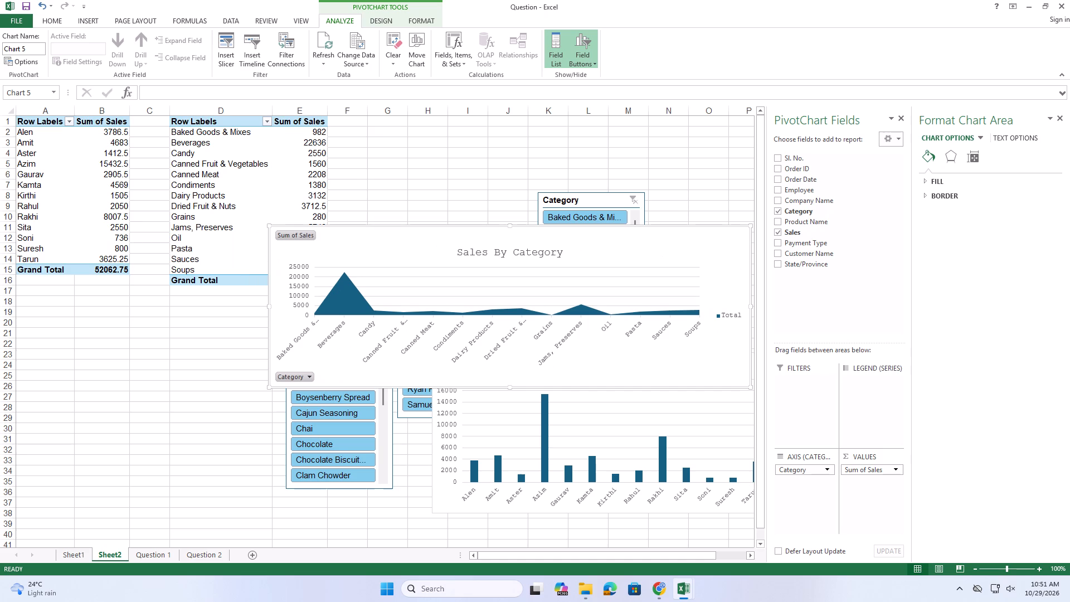
Replace Category with Employee as the row field of the sales PivotTable on Sheet1.
left_click(85, 557)
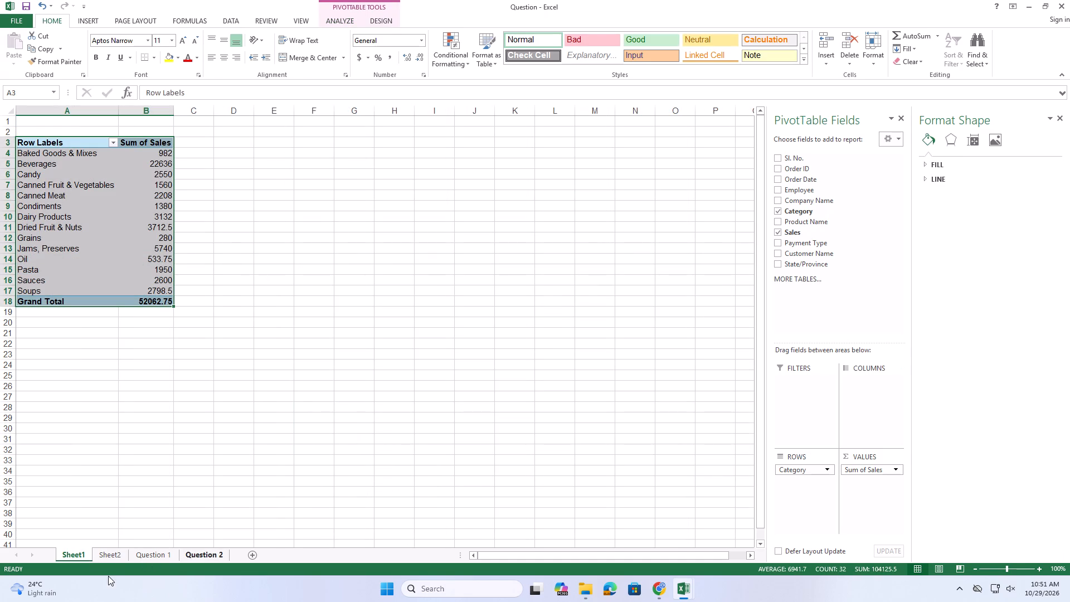
left_click(107, 561)
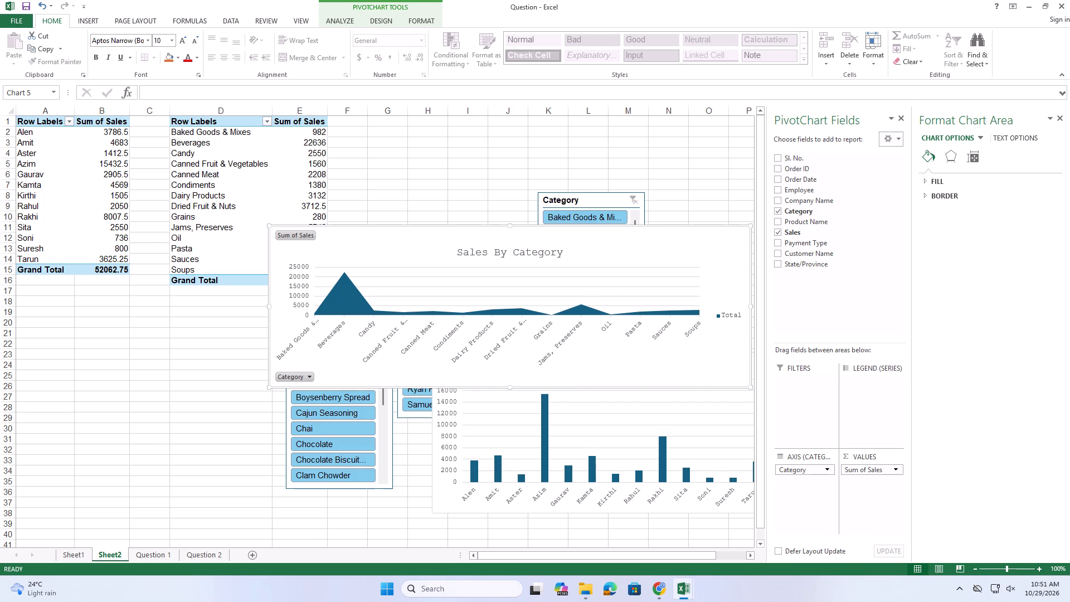
left_click(87, 551)
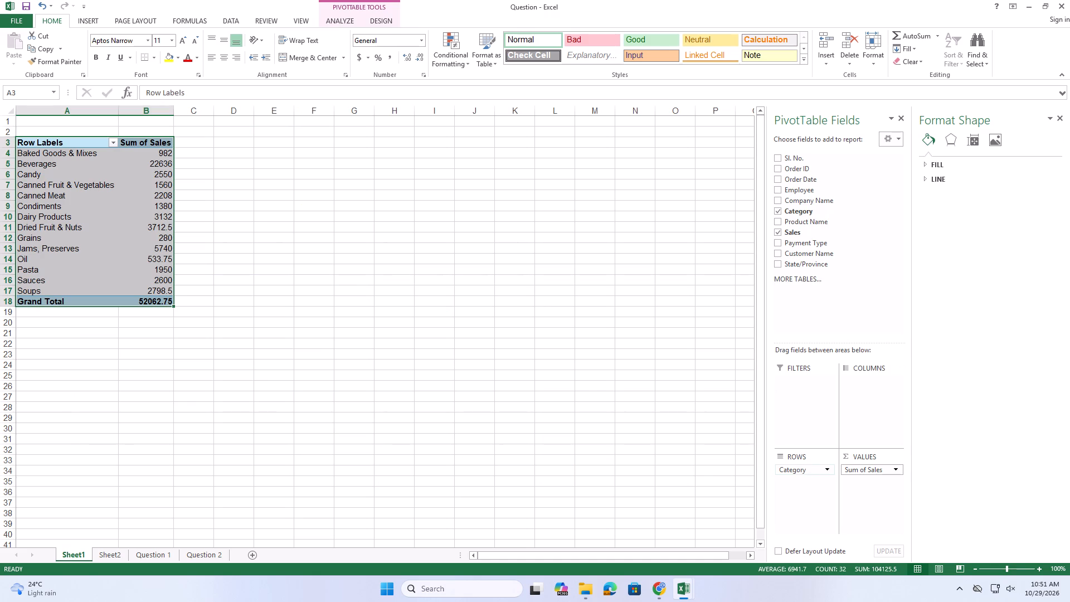
left_click(779, 210)
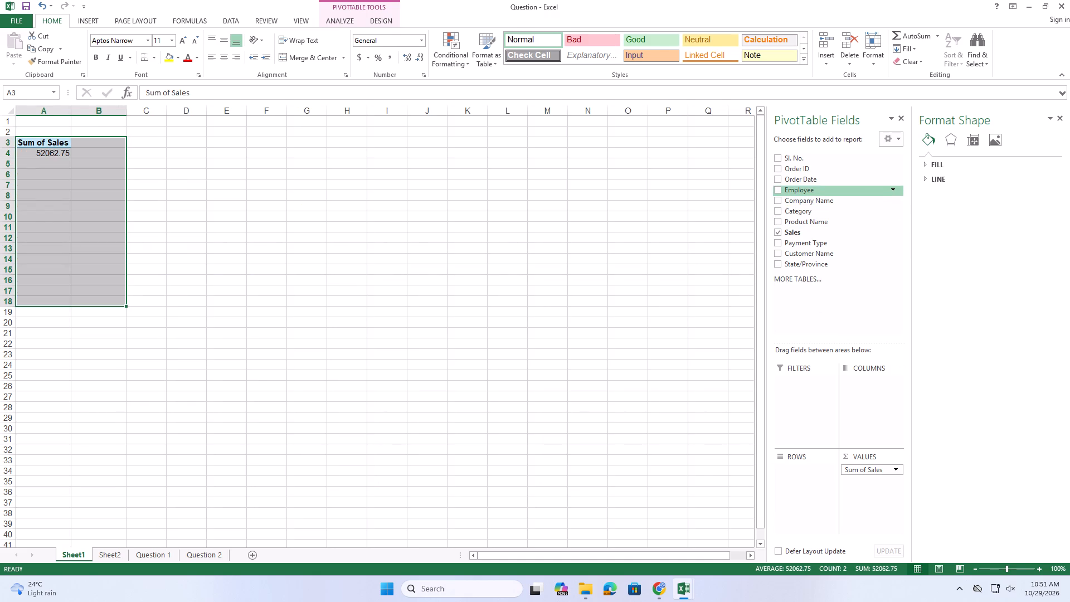
left_click(778, 190)
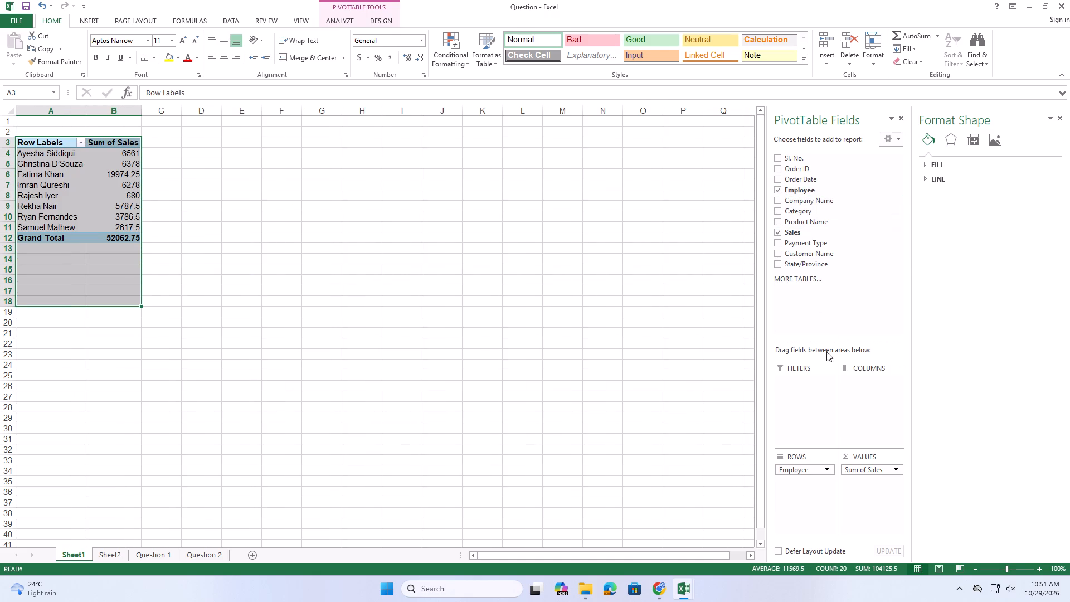
Copy the employee sales PivotTable A3:B12 from Sheet1 to cell G1 on Sheet2.
left_click(163, 201)
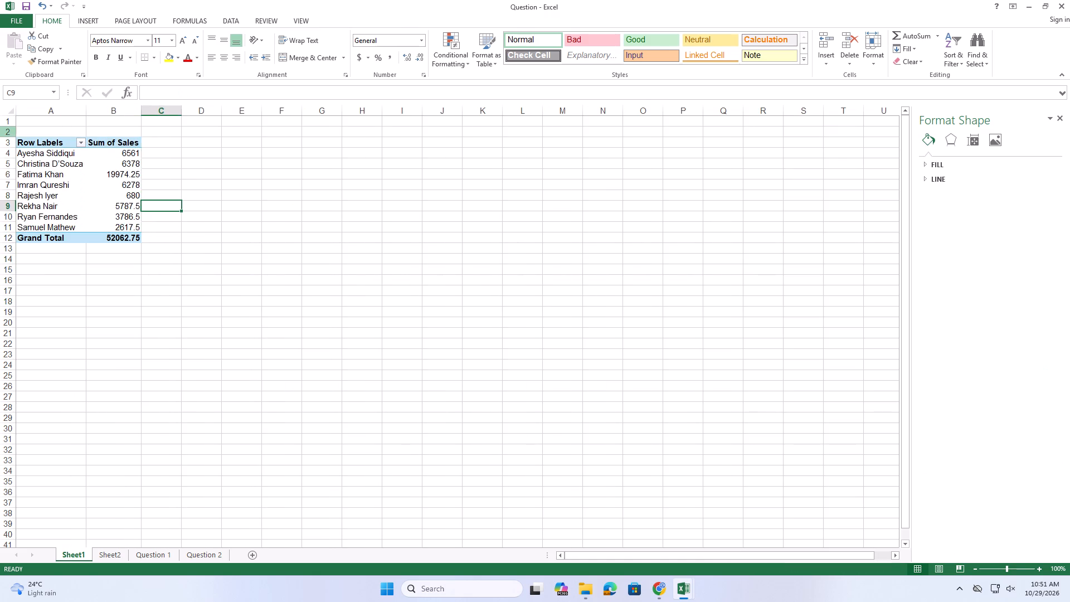
left_click_drag(40, 143, 124, 234)
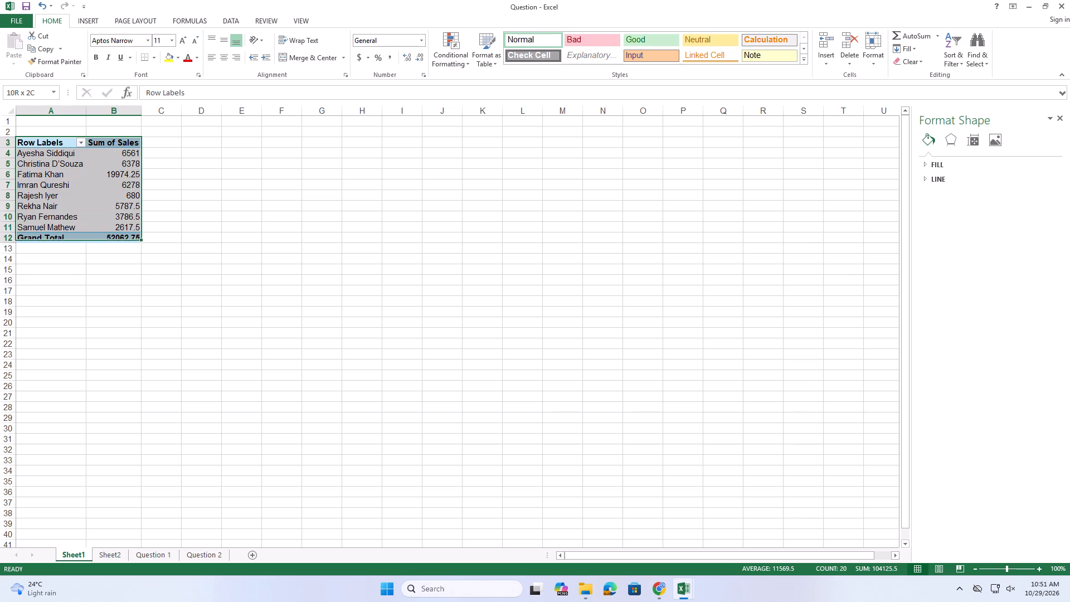
left_click_drag(124, 234, 123, 239)
key("ctrl+c")
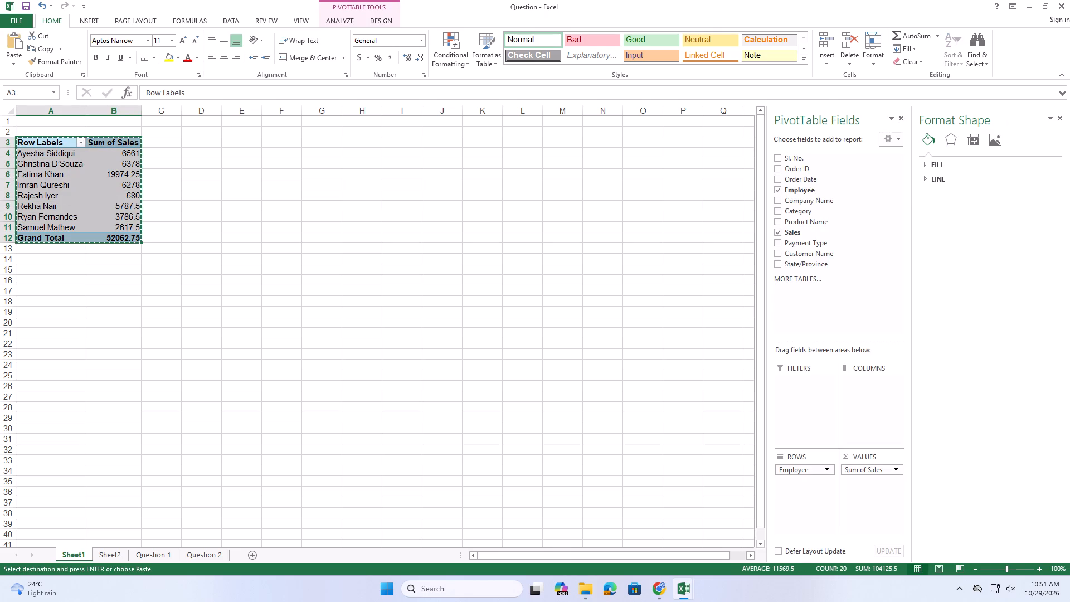
left_click(114, 559)
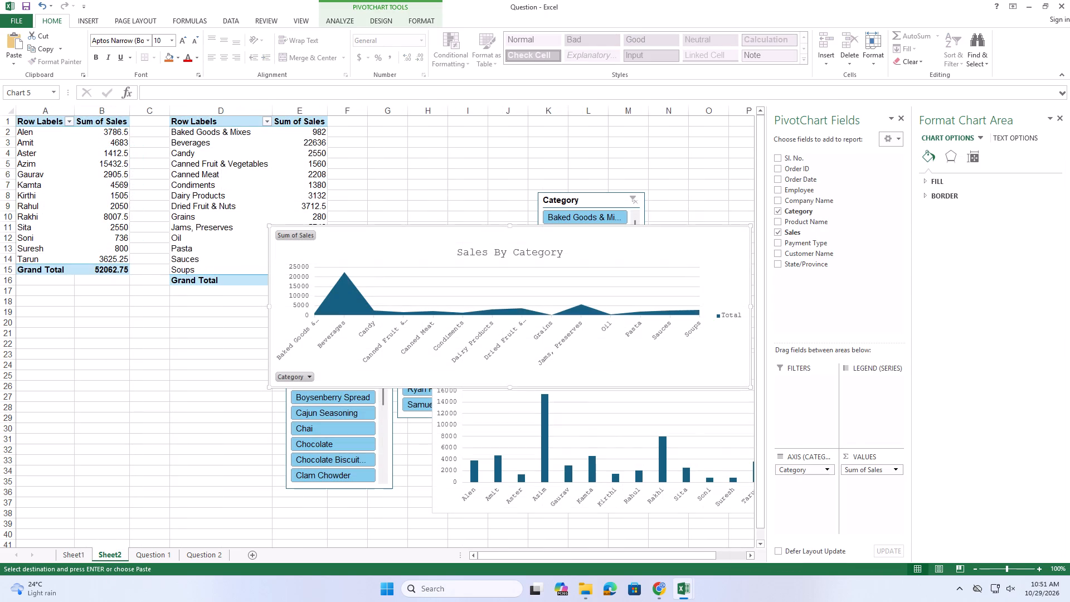
left_click(392, 123)
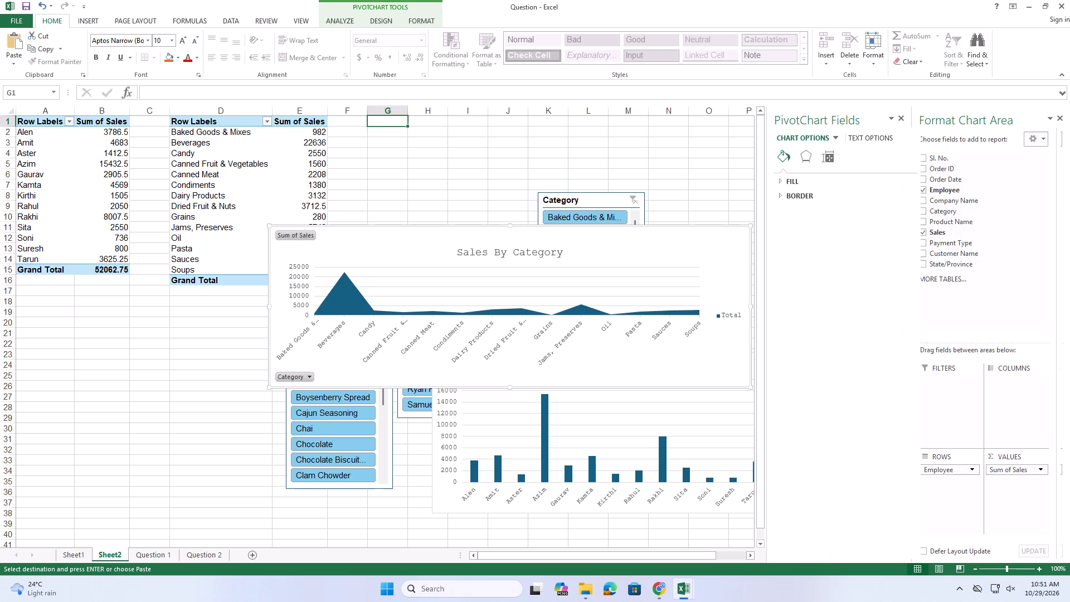
key("ctrl+v")
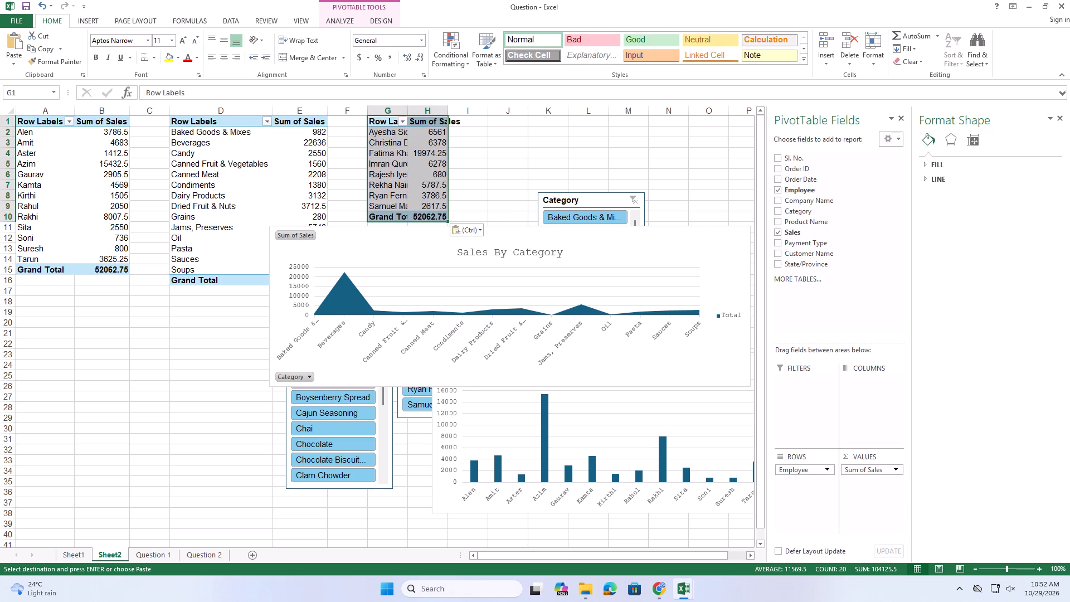
AutoFit columns G and H on Sheet2 to the pasted employee sales PivotTable.
double_click(406, 110)
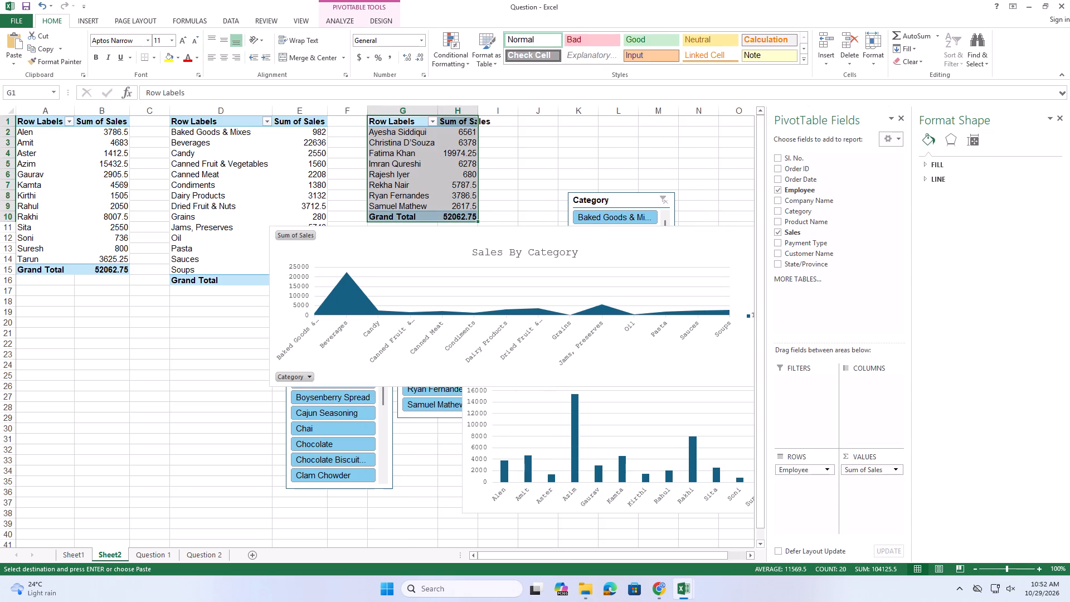
double_click(478, 111)
Insert a 2-D clustered bar PivotChart from the employee sales PivotTable G1:H10 and place it across about columns B to G, rows 20 to 35.
left_click_drag(394, 120, 480, 217)
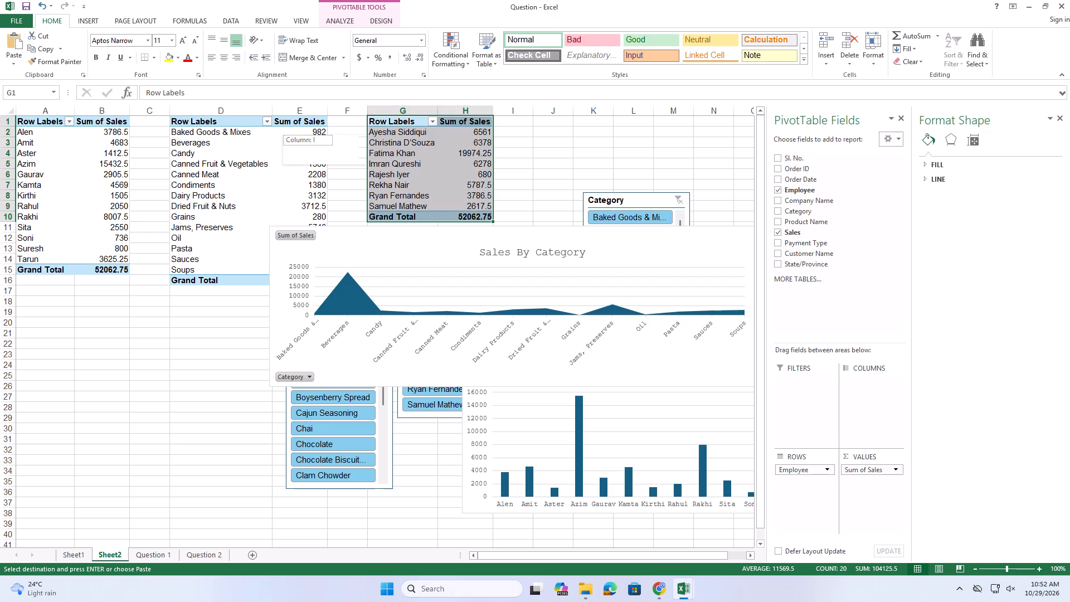
left_click(95, 23)
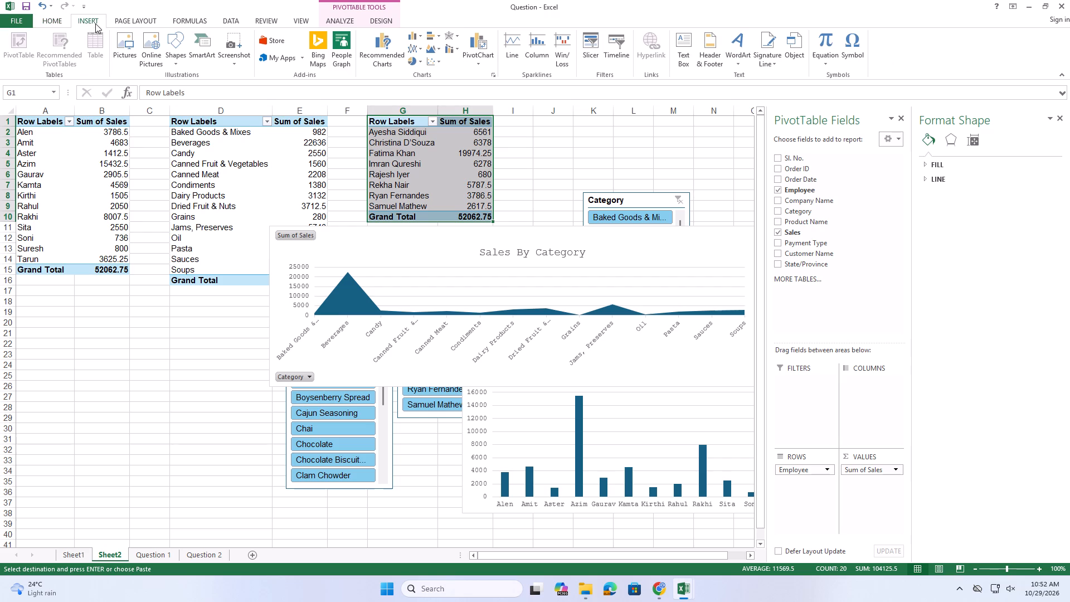
left_click(431, 38)
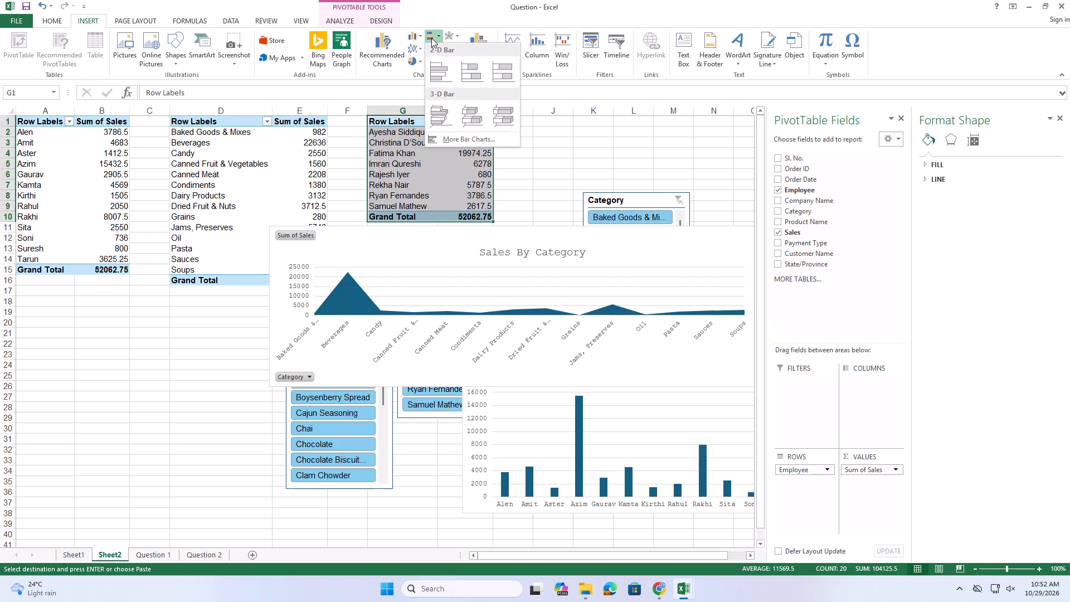
left_click(440, 64)
left_click_drag(380, 271, 376, 275)
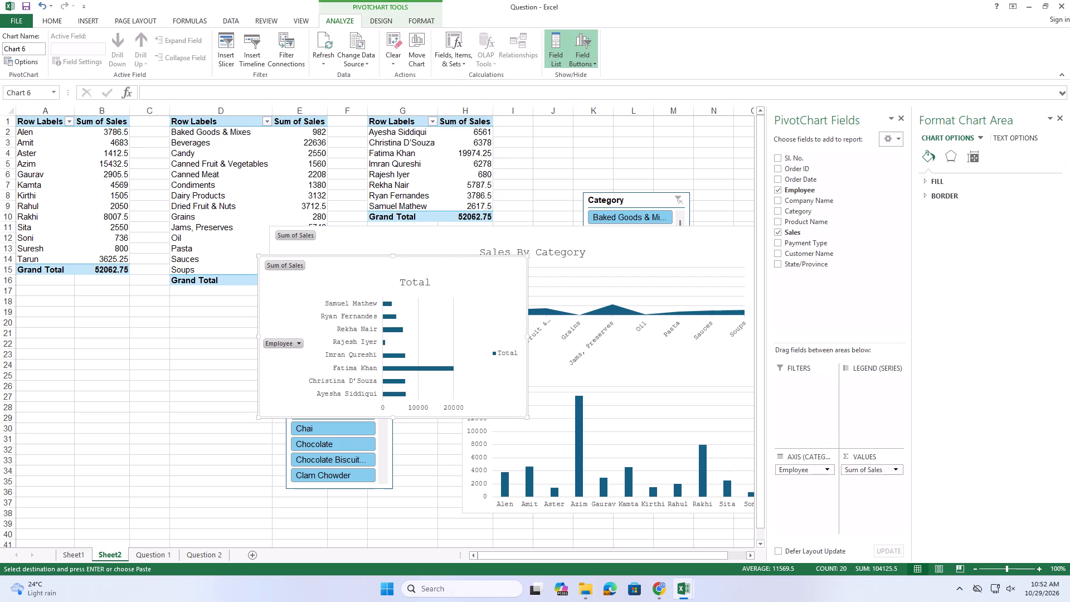
left_click_drag(376, 275, 233, 342)
Hide all field buttons on the Sales By Category area chart and the employee bar chart.
left_click(398, 234)
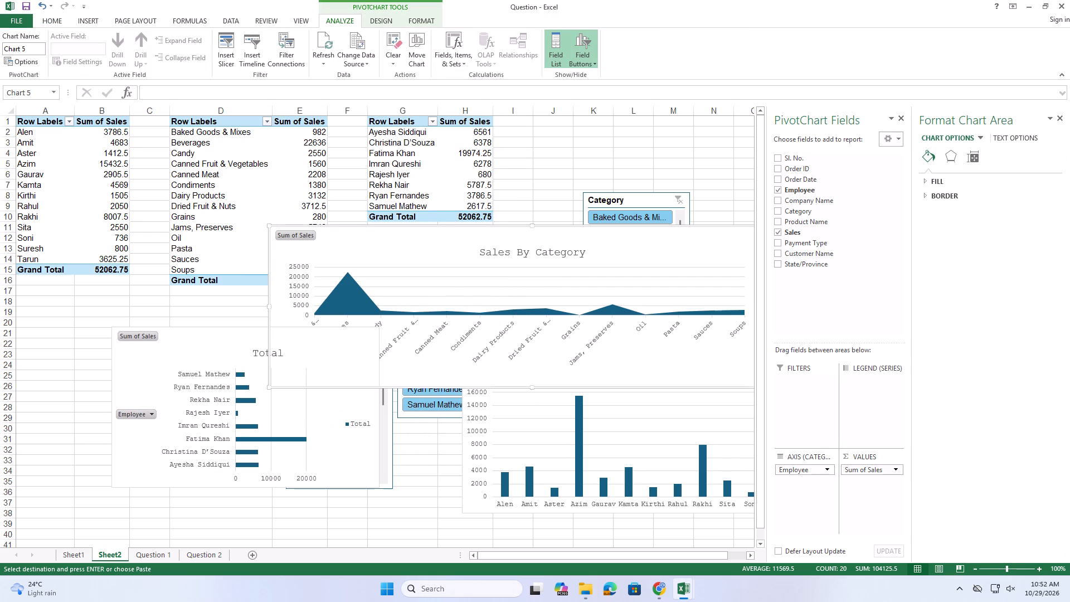
left_click(581, 62)
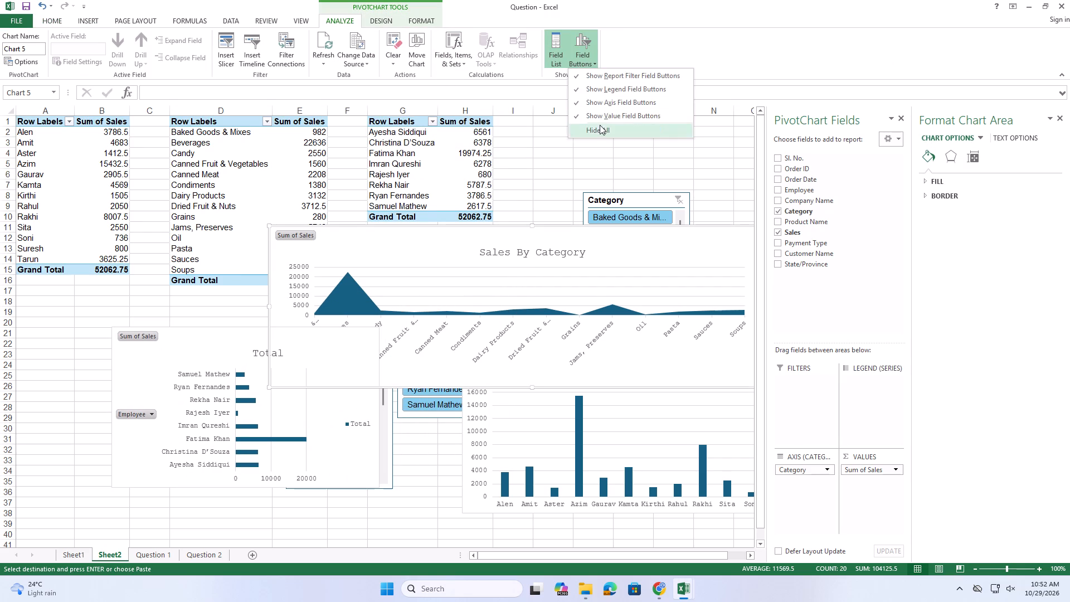
left_click(599, 126)
left_click(189, 352)
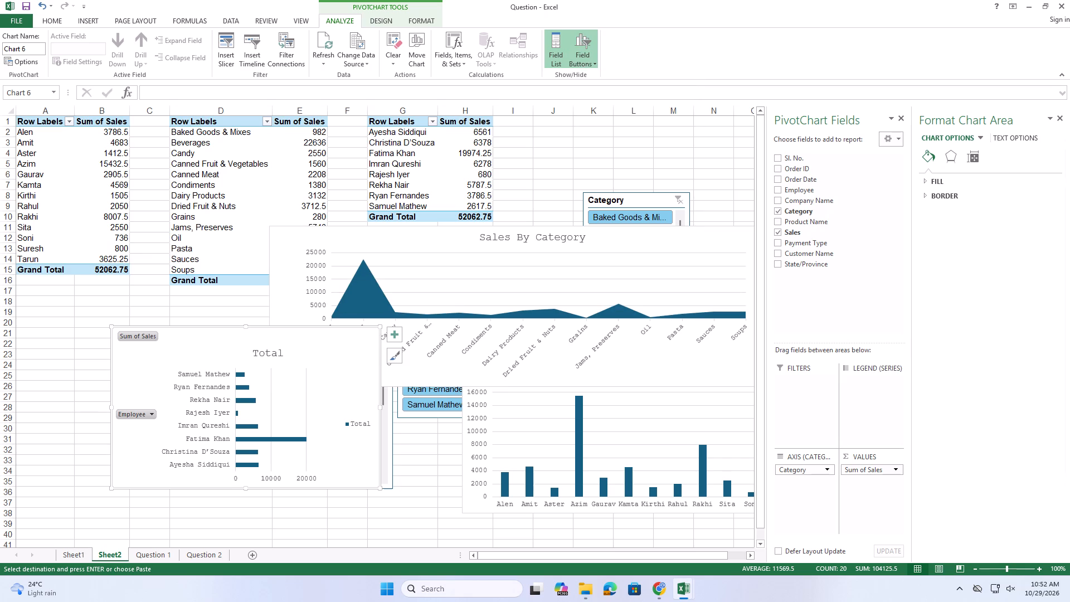
left_click(584, 59)
left_click(585, 133)
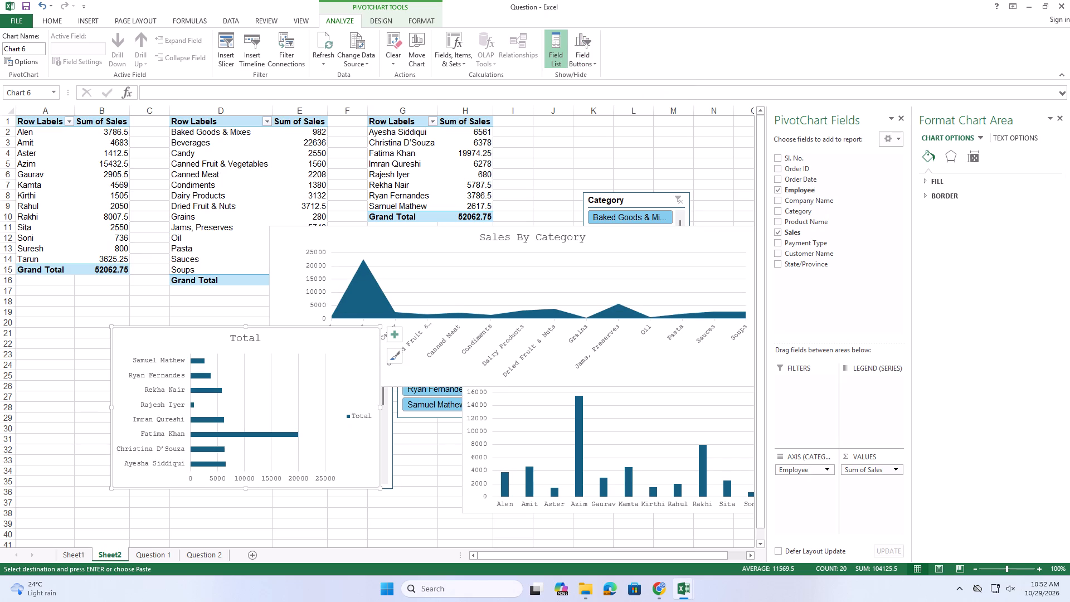
Move the employee bar chart to about columns B to F, rows 19 to 34.
left_click_drag(211, 336, 186, 321)
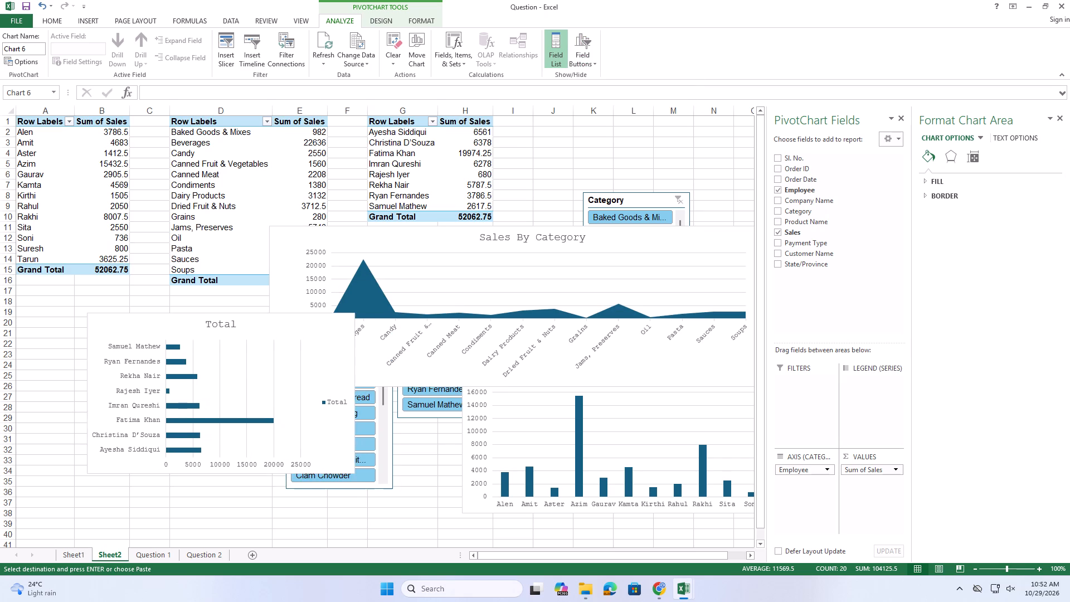
left_click_drag(186, 321, 186, 321)
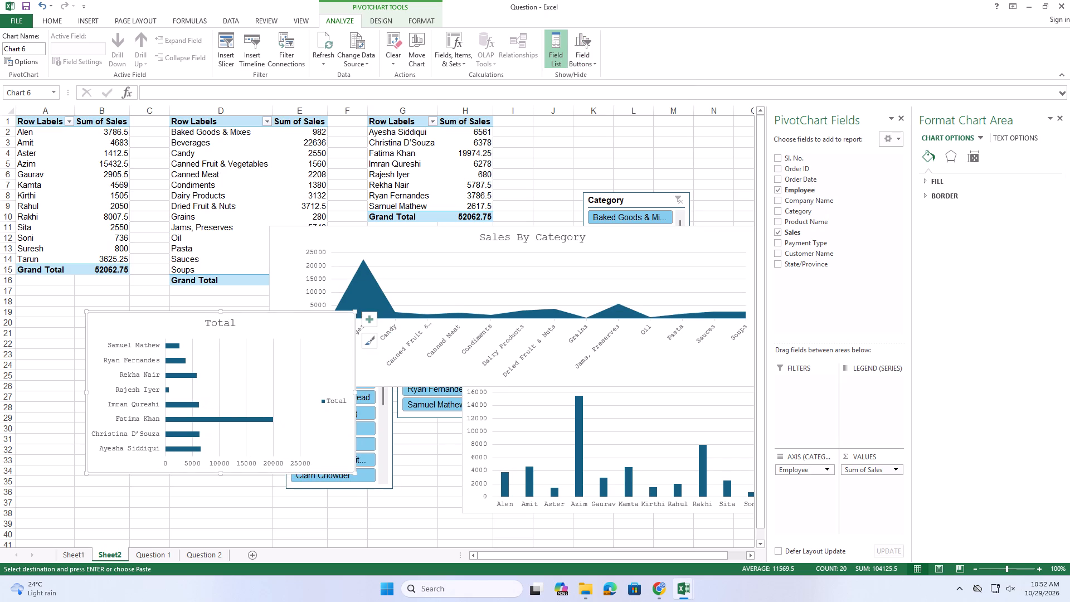
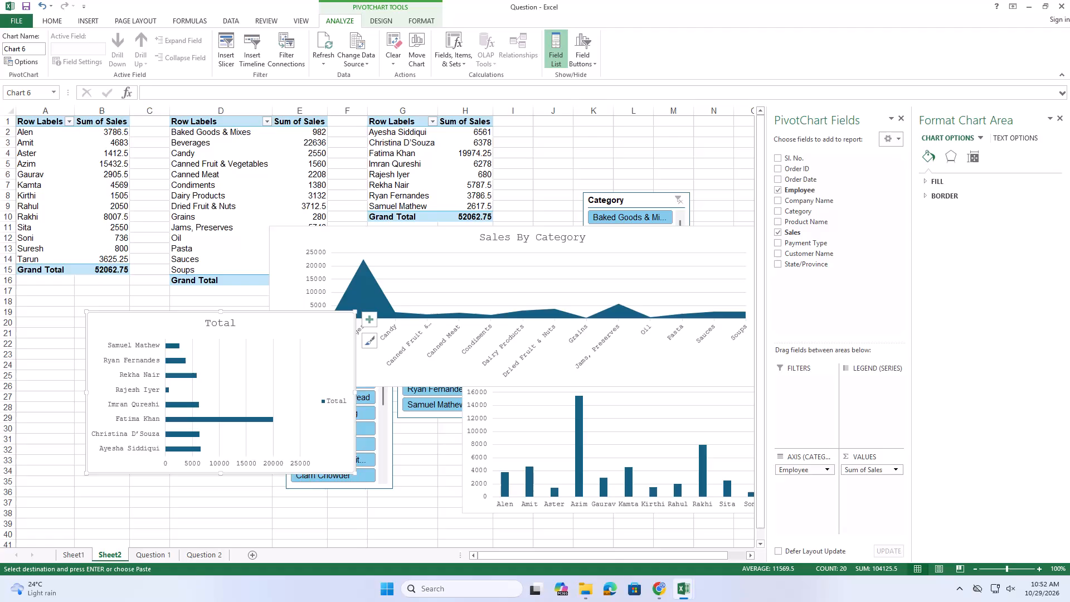
Clear the "Total" title from the employee bar chart on Sheet2.
double_click(223, 332)
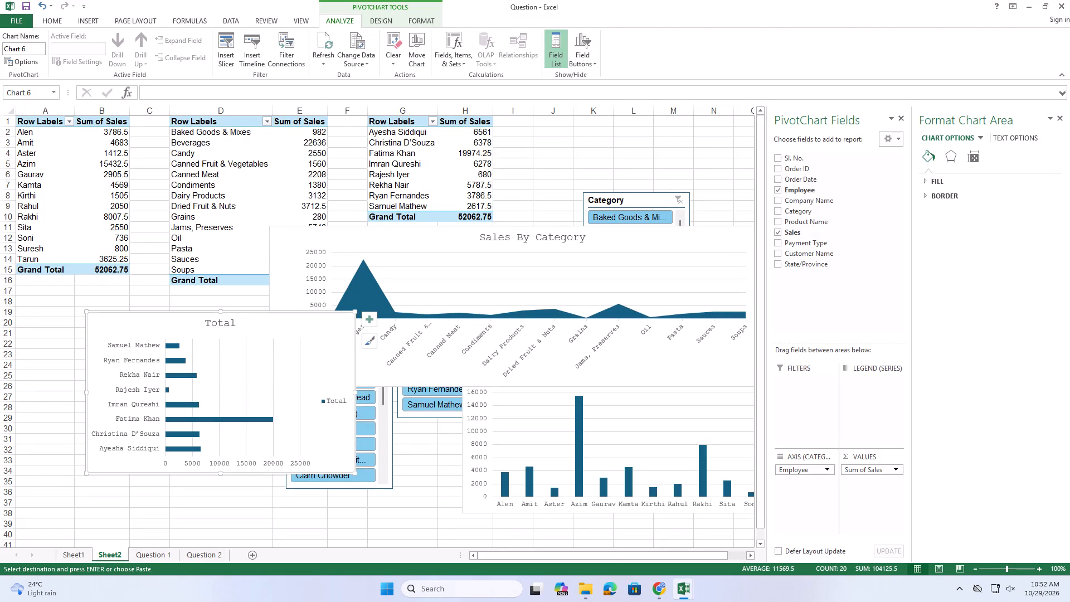
double_click(230, 322)
left_click(234, 322)
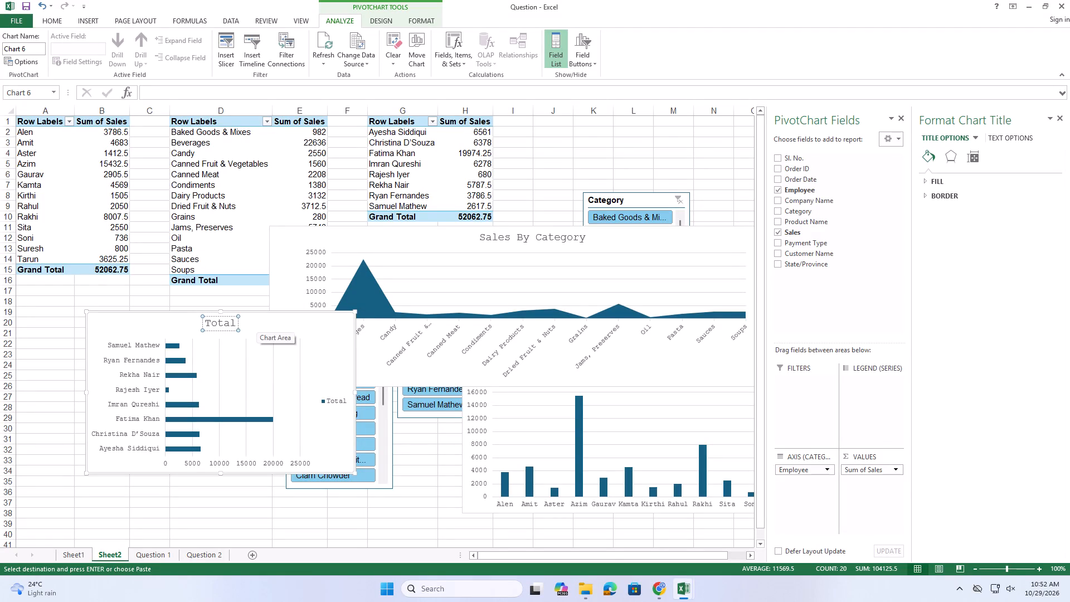
key("BackSpace")
key("BackSpace")
key("BackSpace")
key("BackSpace")
key("BackSpace")
key("BackSpace")
key("BackSpace")
key("BackSpace")
key("BackSpace")
key("BackSpace")
key("BackSpace")
key("BackSpace")
key("BackSpace")
key("BackSpace")
key("BackSpace")
key("BackSpace")
Using the Question 1 dashboard figure as reference, reshape Sheet2's employee bar chart to about columns B to F, rows 14 to 34.
left_click(75, 554)
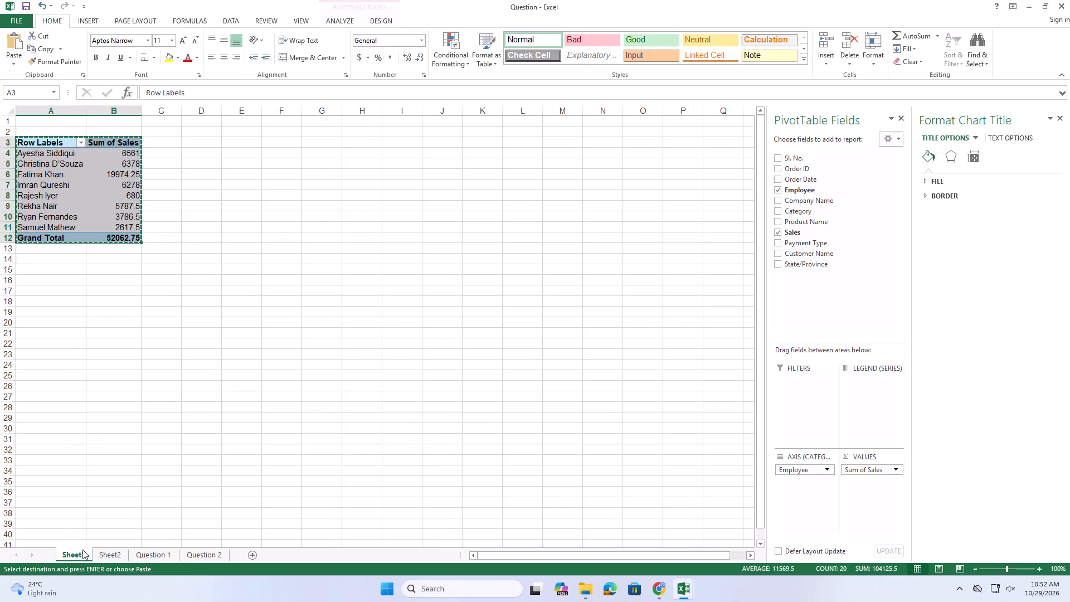
left_click(147, 557)
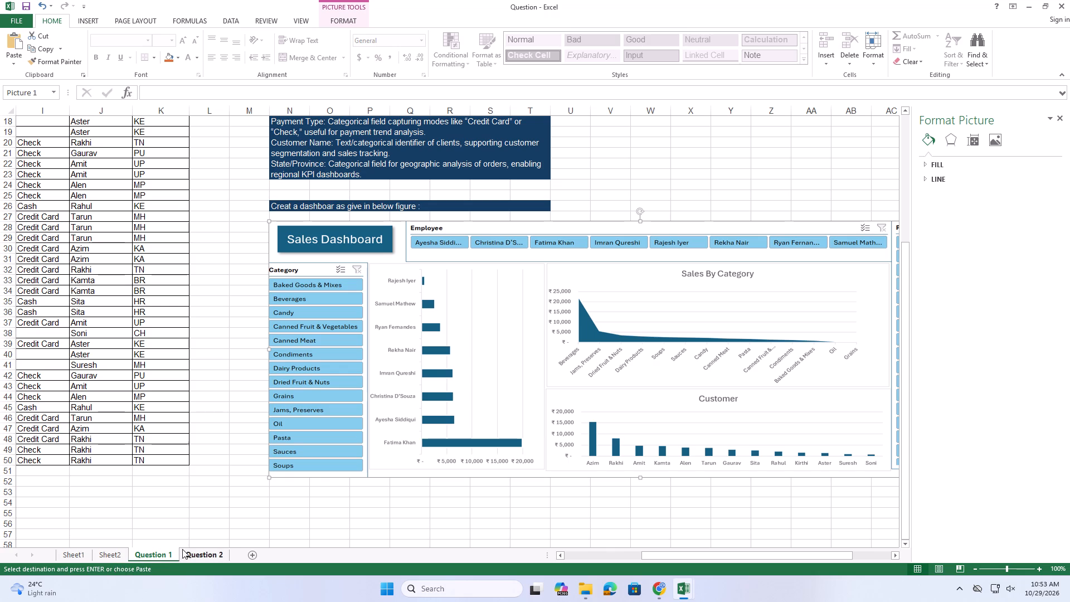
left_click(104, 555)
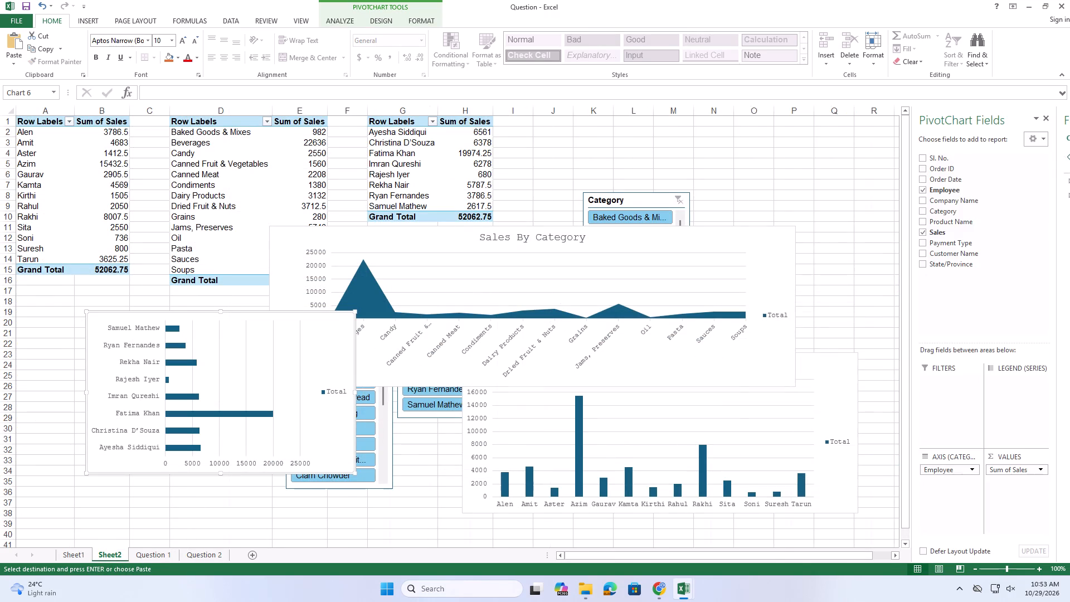
left_click_drag(320, 324, 370, 328)
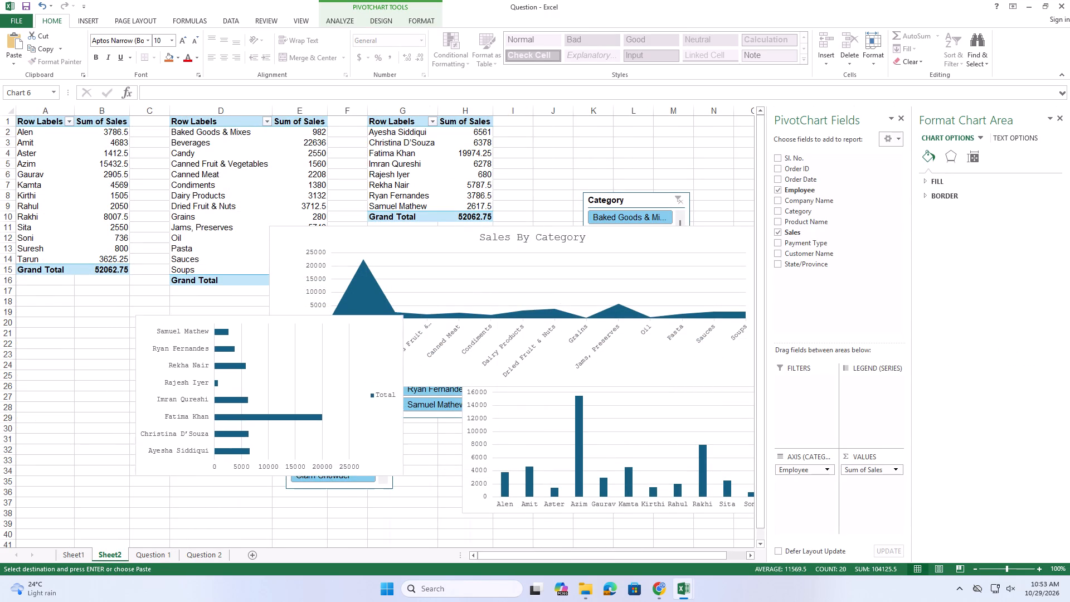
left_click_drag(370, 328, 342, 329)
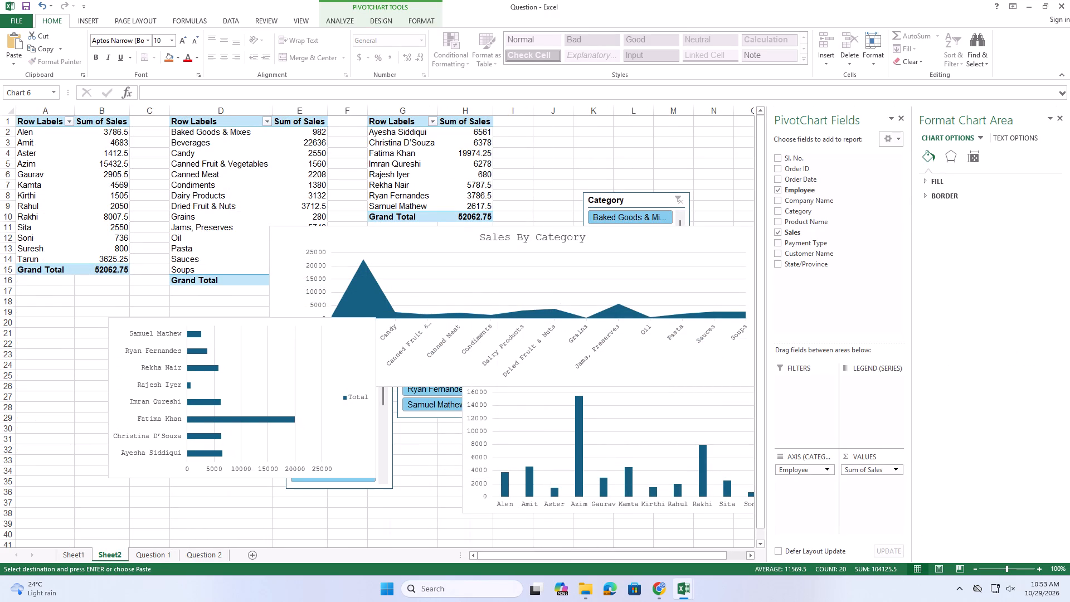
left_click_drag(340, 329, 342, 324)
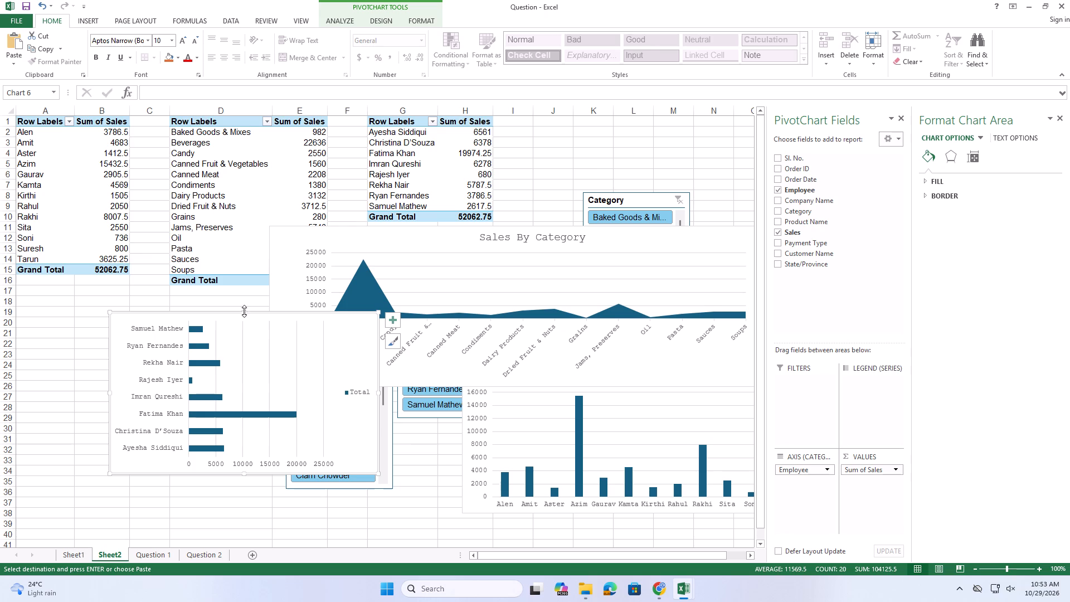
left_click_drag(242, 313, 244, 259)
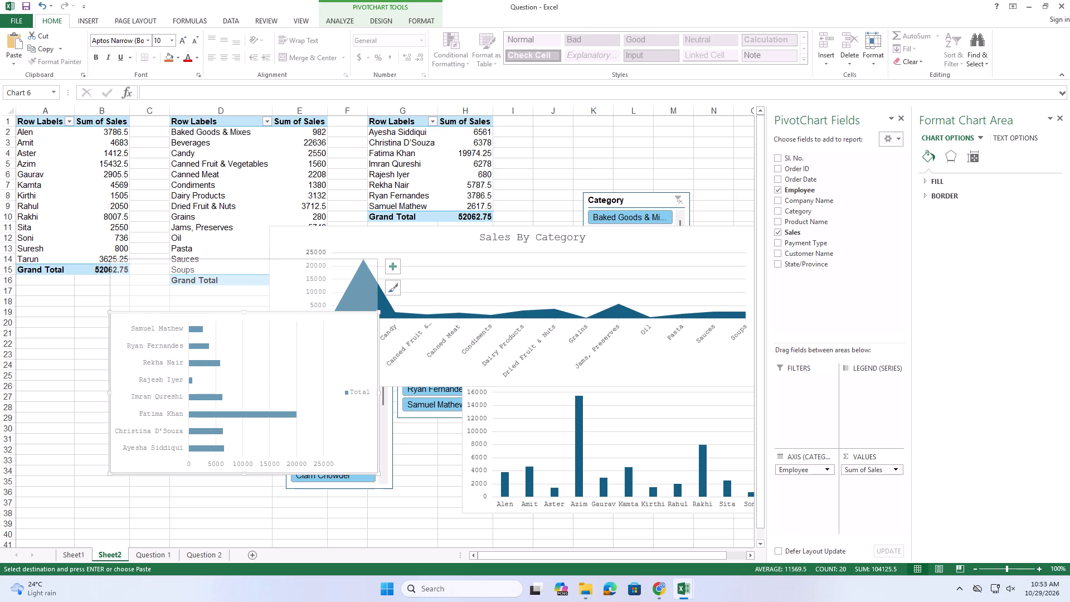
left_click_drag(378, 367, 351, 365)
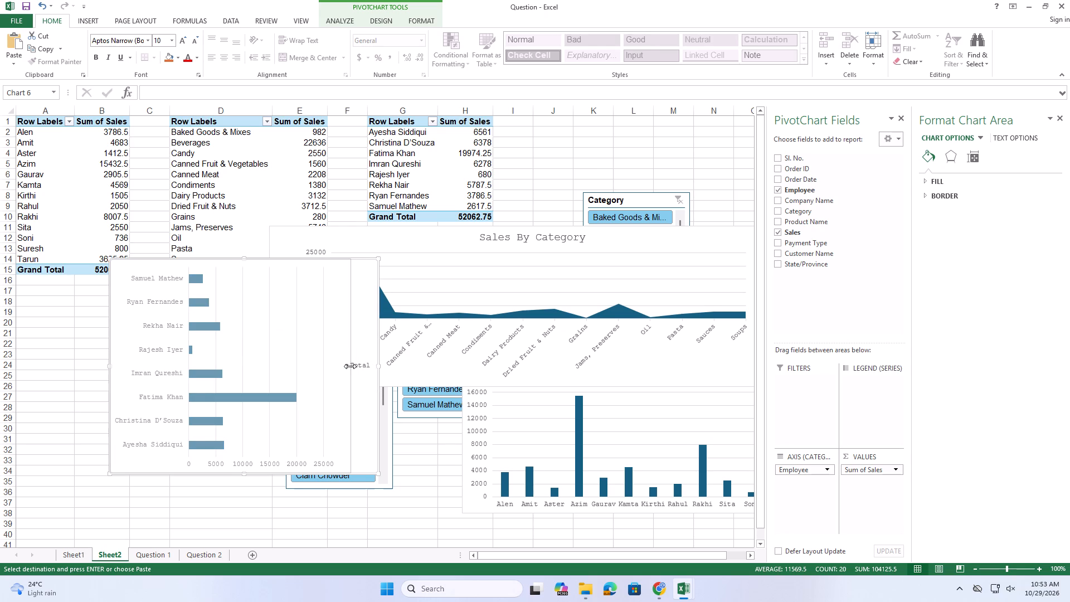
Remove the legend from the employee bar chart.
left_click(364, 272)
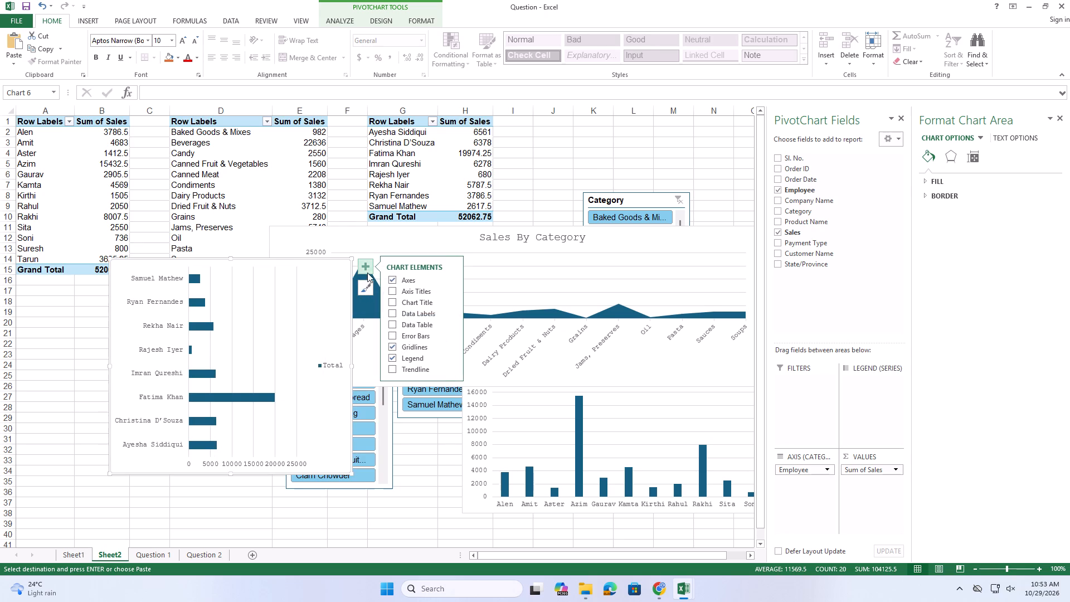
left_click(406, 357)
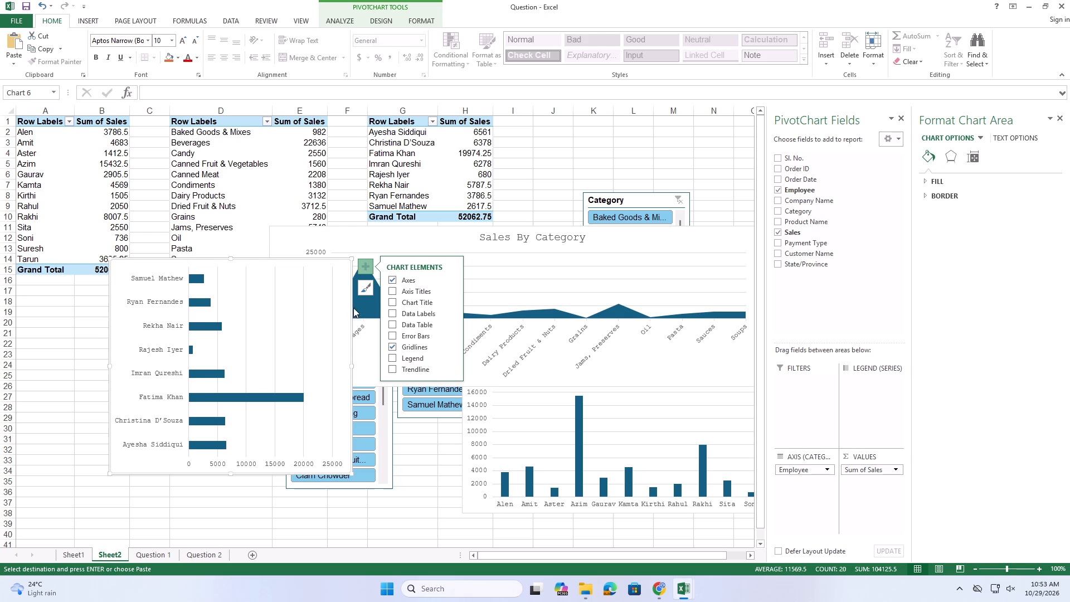
Narrow the employee bar chart to span about columns B to E, and deselect it.
left_click_drag(351, 366, 284, 379)
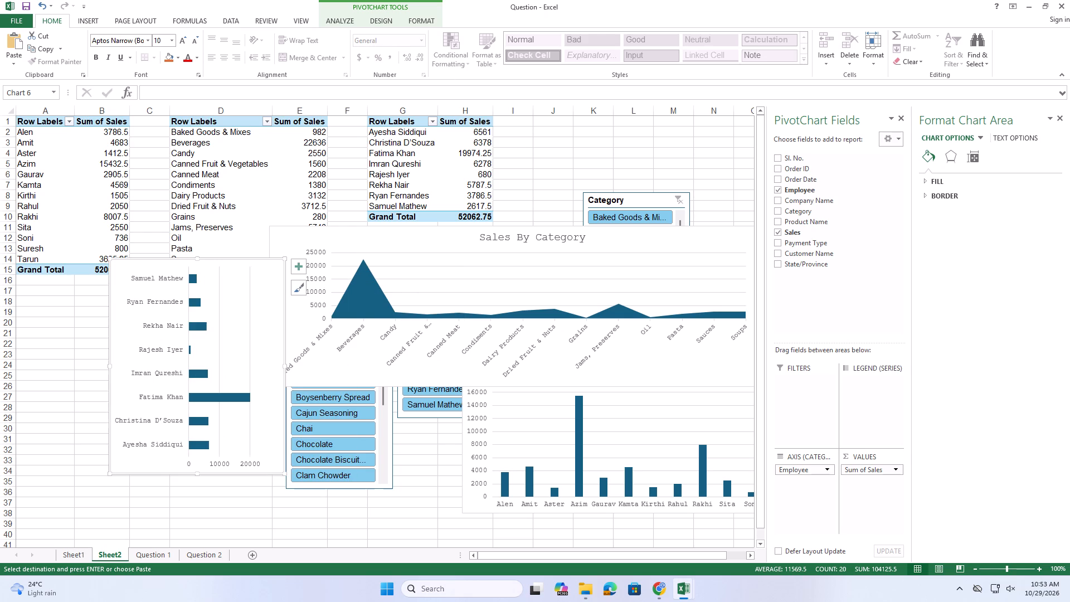
left_click(300, 268)
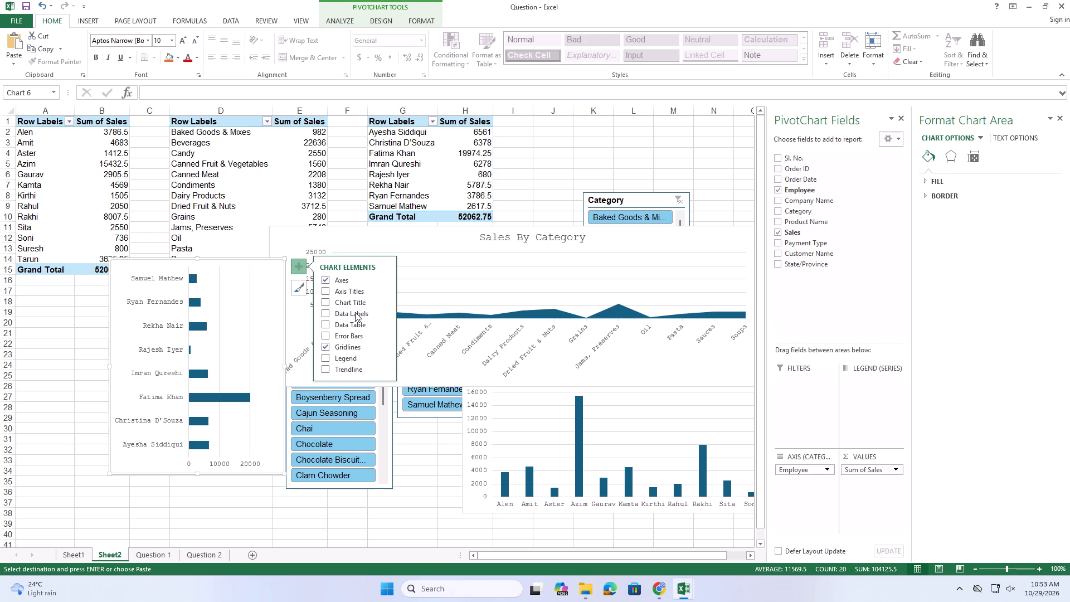
left_click(304, 288)
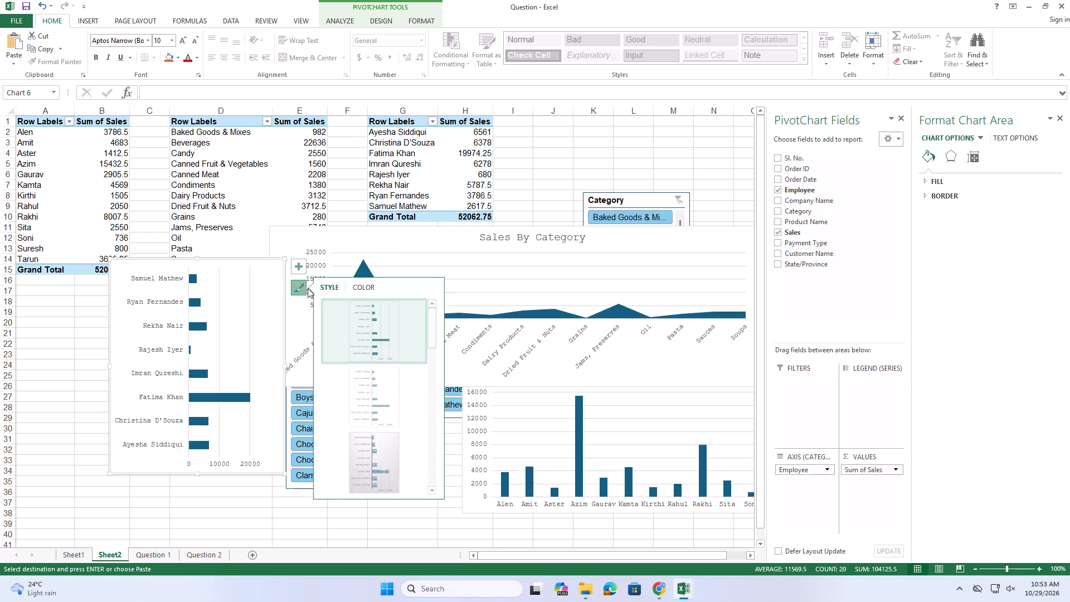
left_click(272, 271)
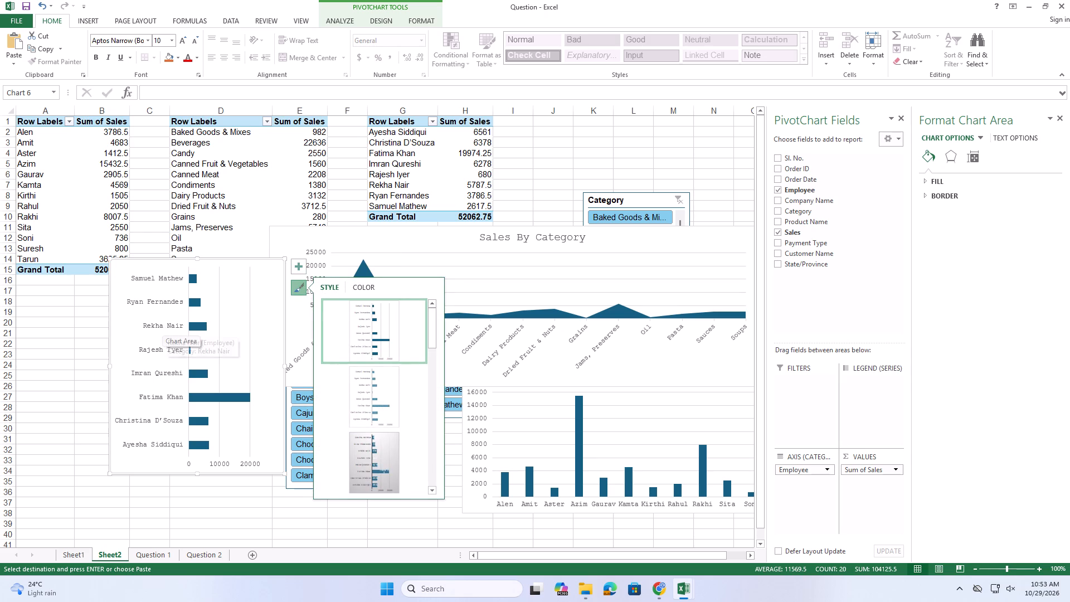
left_click(41, 325)
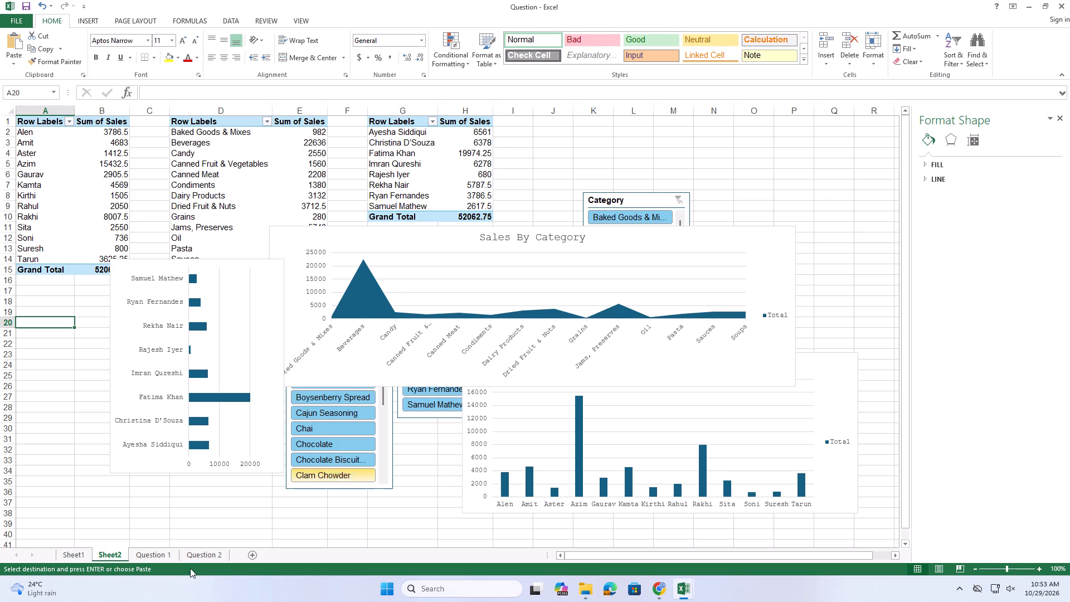
Insert a new worksheet after Sheet2 and open its sheet name for editing.
left_click(251, 557)
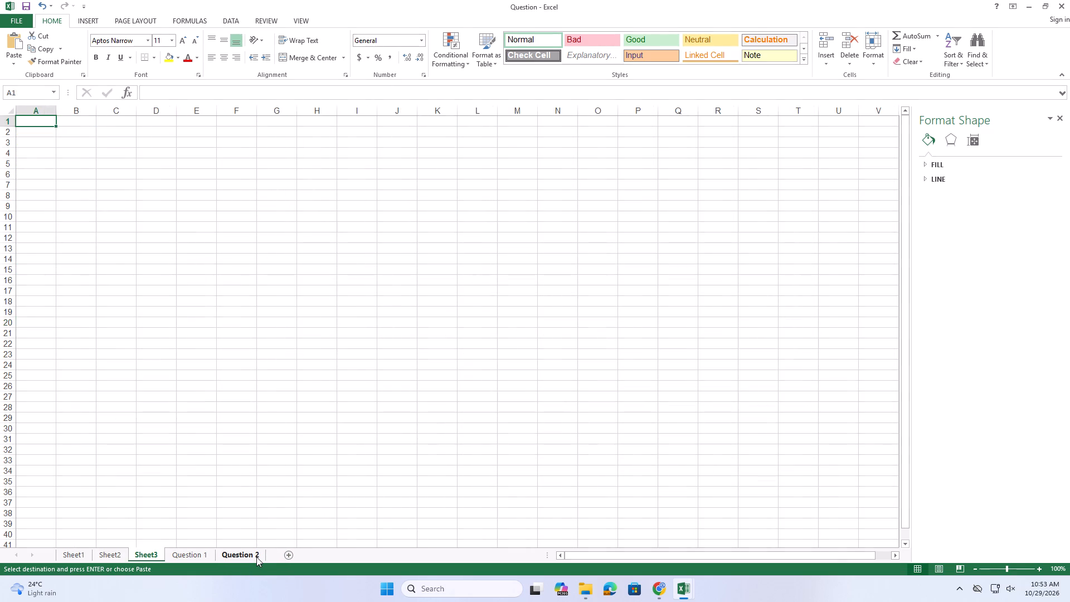
double_click(150, 554)
double_click(153, 554)
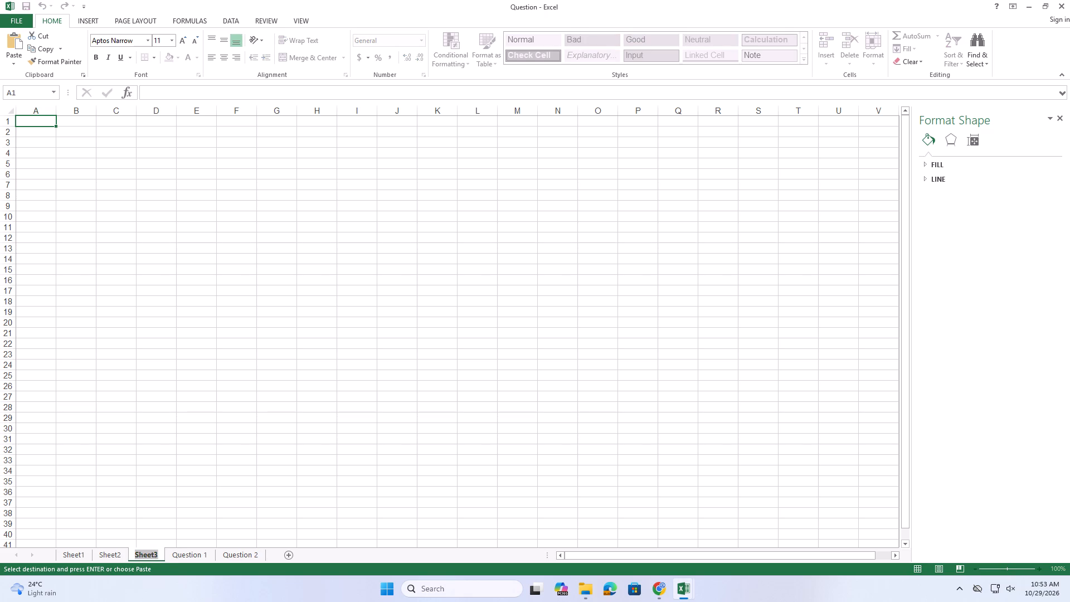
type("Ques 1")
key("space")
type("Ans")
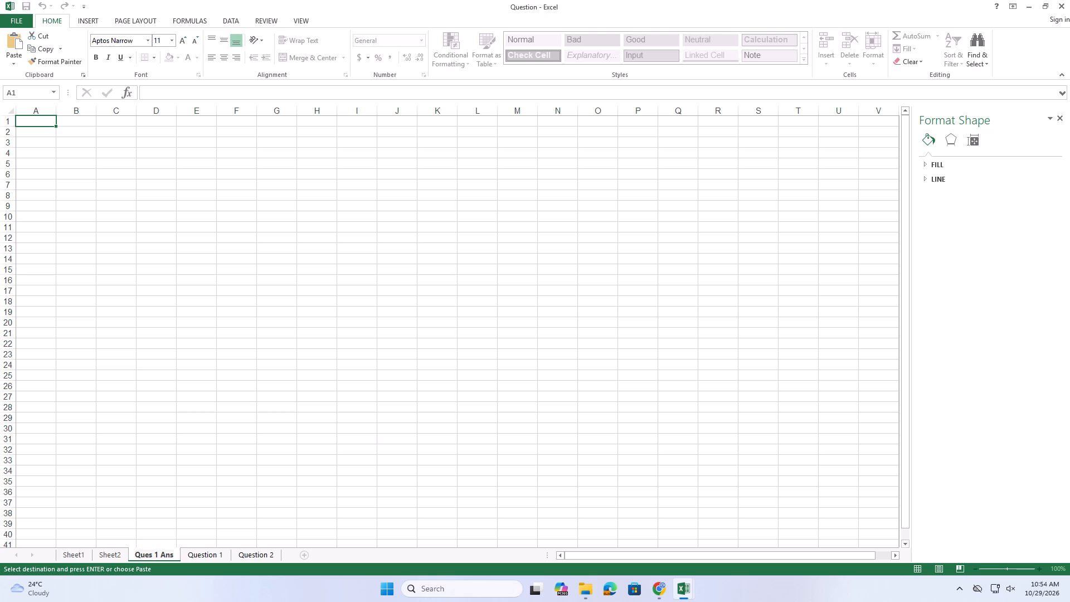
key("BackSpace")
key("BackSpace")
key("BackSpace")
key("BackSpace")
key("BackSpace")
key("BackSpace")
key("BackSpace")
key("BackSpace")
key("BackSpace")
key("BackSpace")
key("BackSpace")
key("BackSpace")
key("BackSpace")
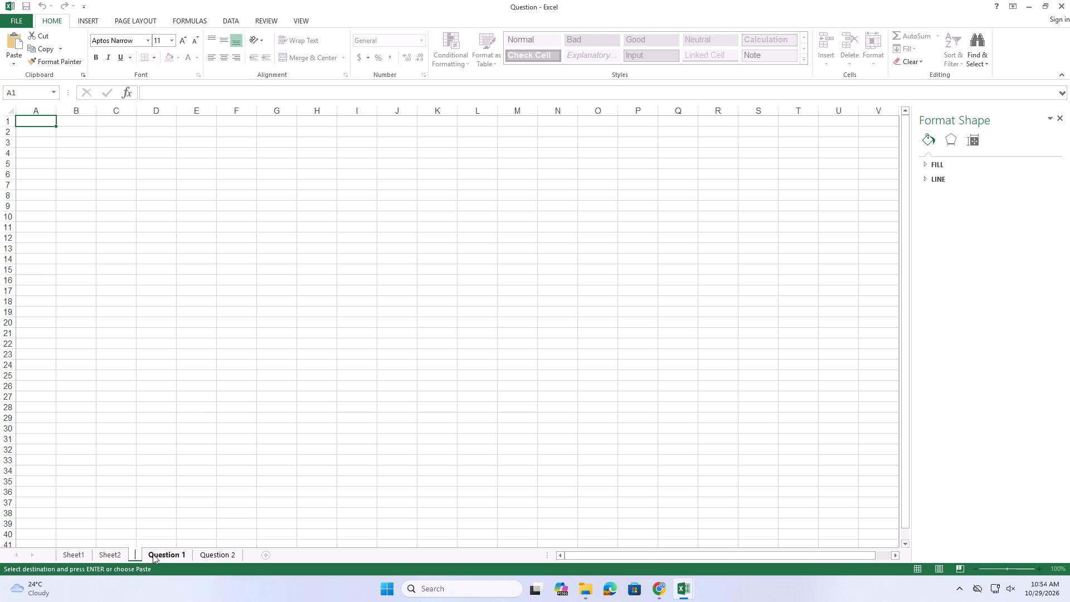
Name the new worksheet "DashBoard 1".
type("Dash")
type("Board")
key("space")
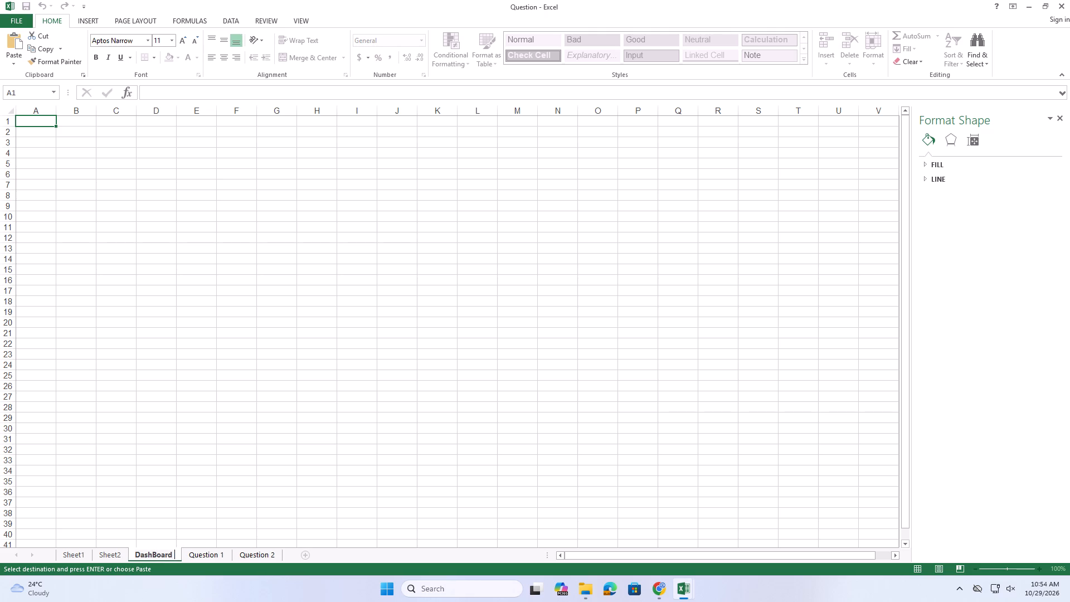
key("1")
left_click(171, 412)
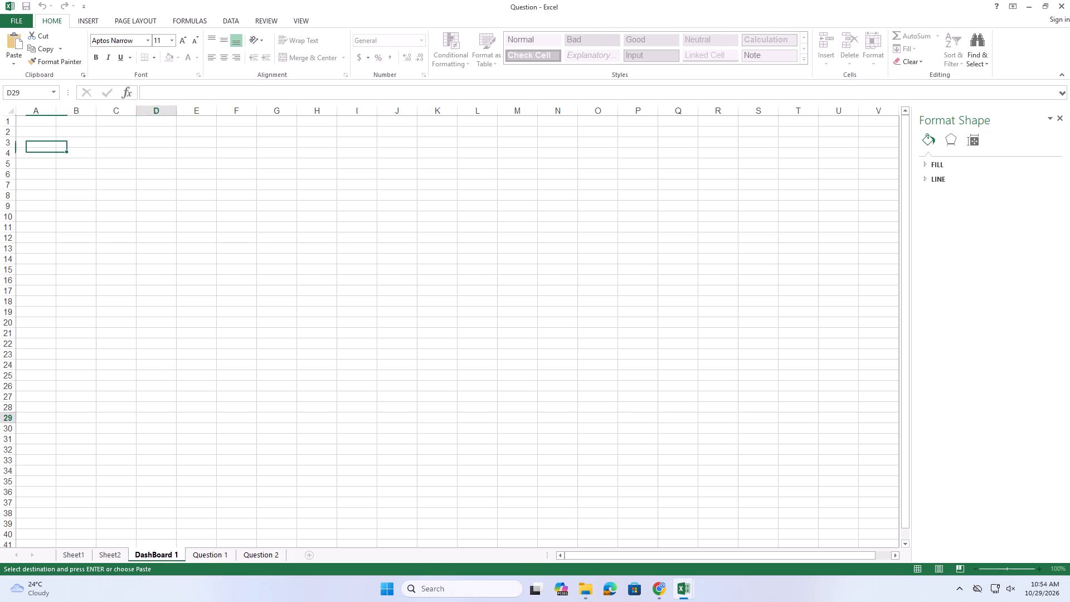
Copy the category area chart, employee bar chart and customer column chart together from Sheet2 and paste them onto DashBoard 1.
left_click(119, 556)
left_click(381, 426)
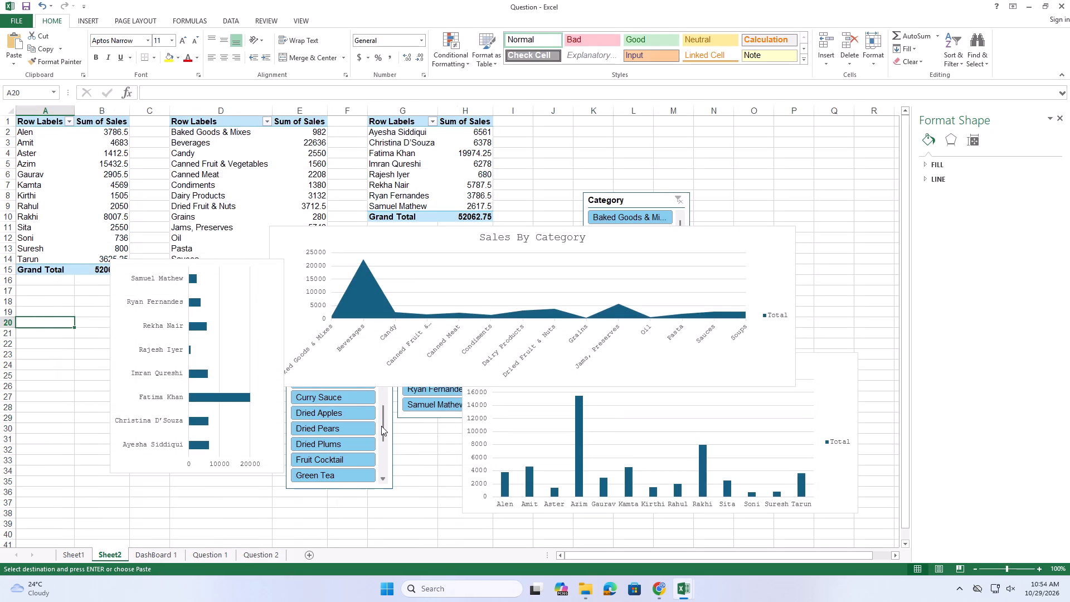
left_click(441, 231)
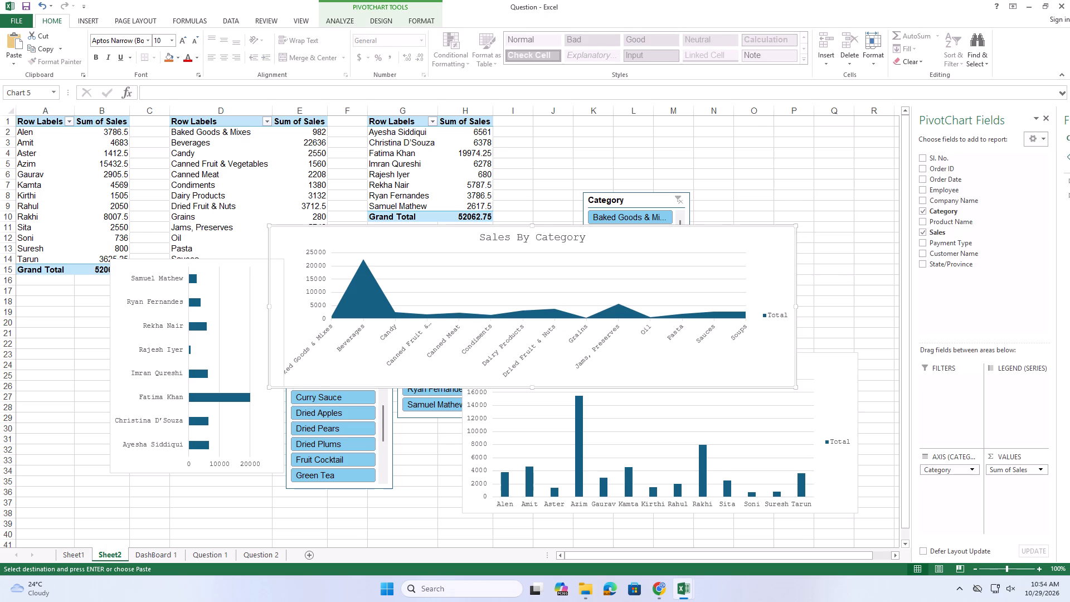
left_click(253, 272, "ctrl")
left_click(538, 435, "ctrl")
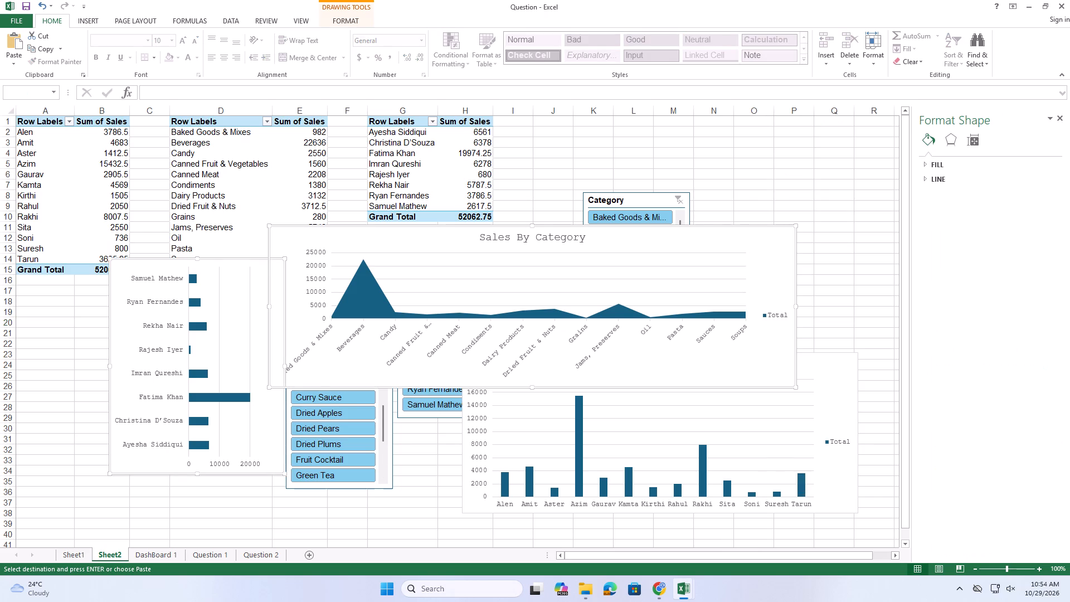
key("ctrl+c")
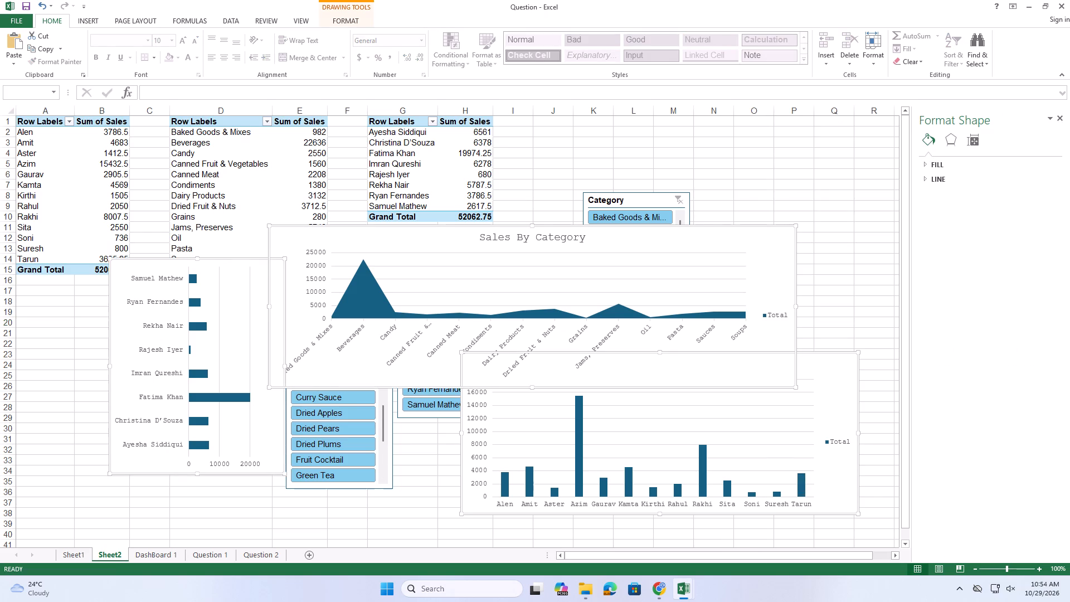
left_click(164, 558)
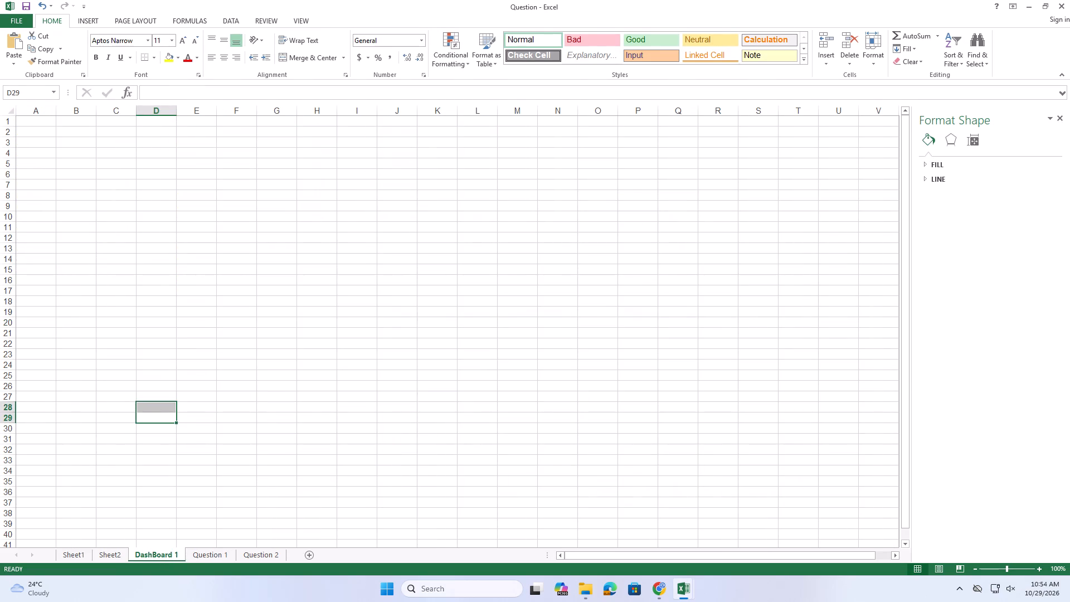
left_click(196, 360, "ctrl")
key("ctrl+v")
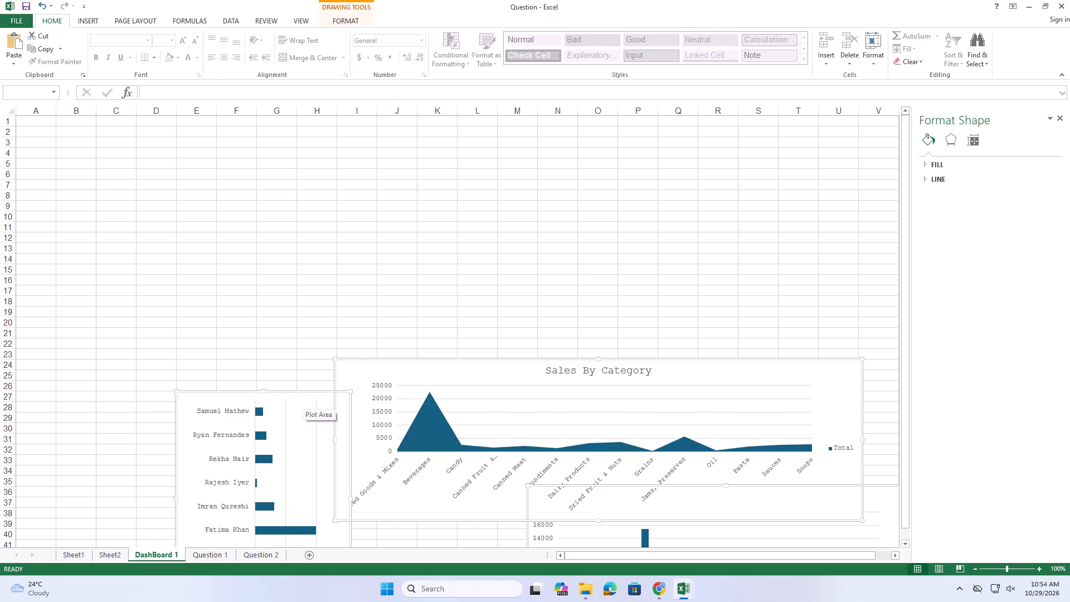
Move the three pasted charts together to about columns C to V, rows 9 to 36, and deselect them.
left_click_drag(302, 404, 251, 252)
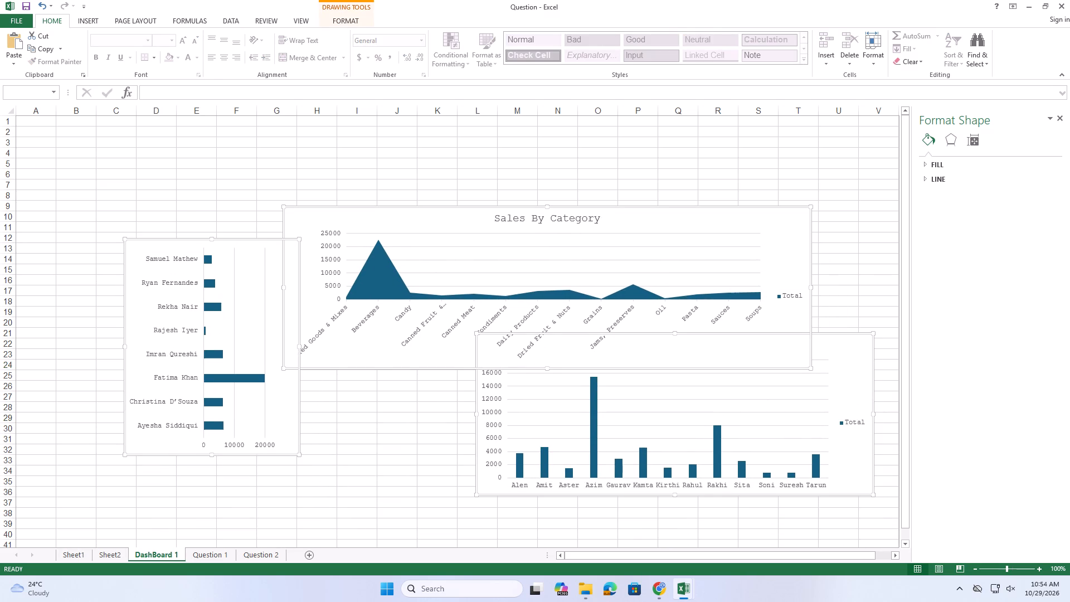
left_click(251, 254)
left_click(426, 469)
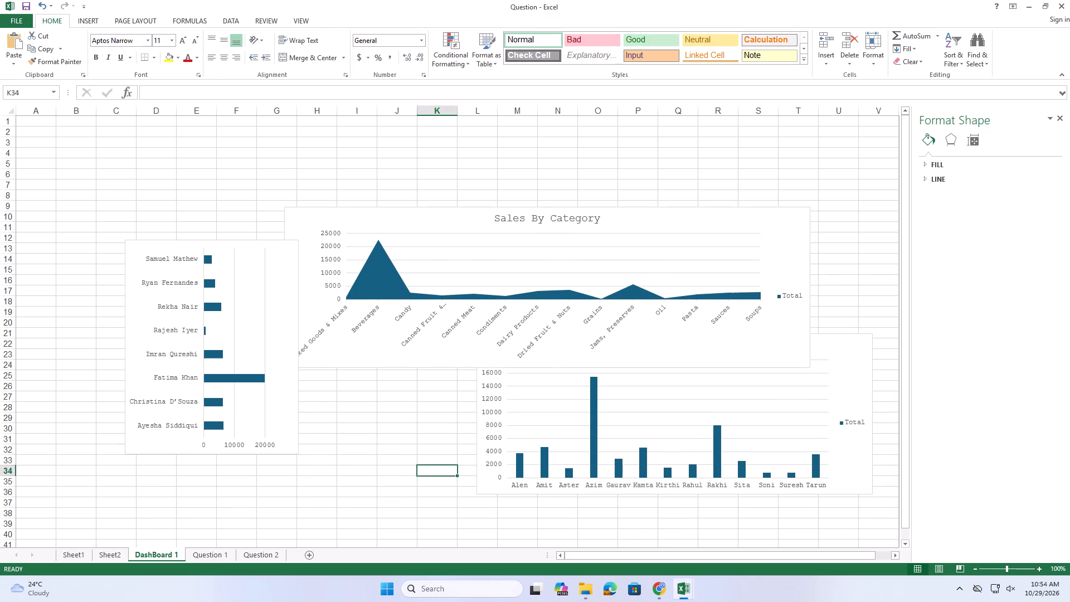
Move the employee bar chart on DashBoard 1 to start at about C6 and stretch it down to about row 32.
left_click_drag(267, 264, 250, 201)
left_click_drag(284, 246, 262, 182)
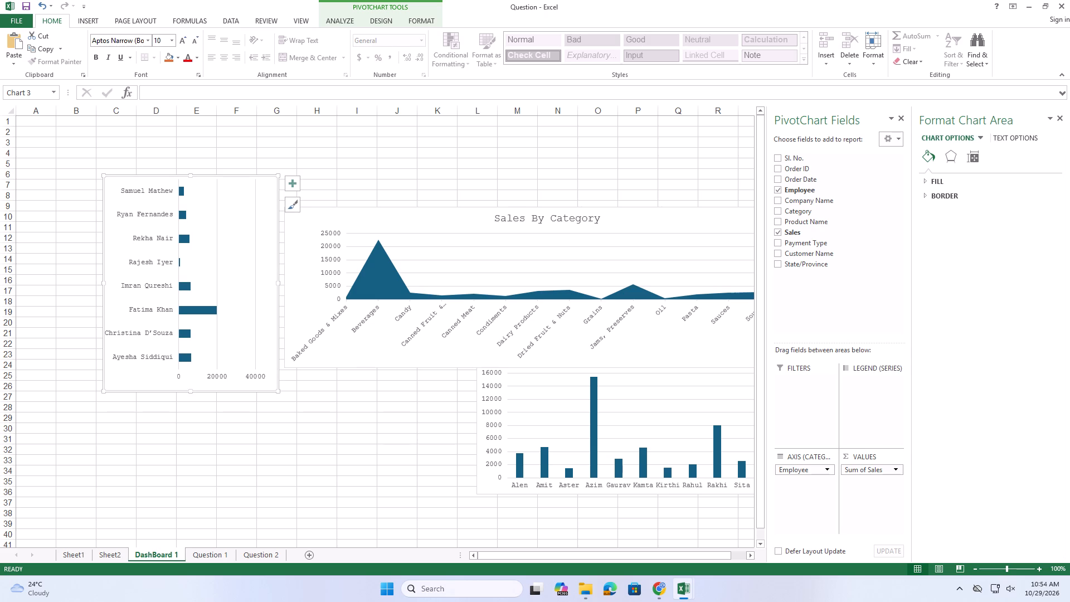
left_click_drag(191, 391, 191, 400)
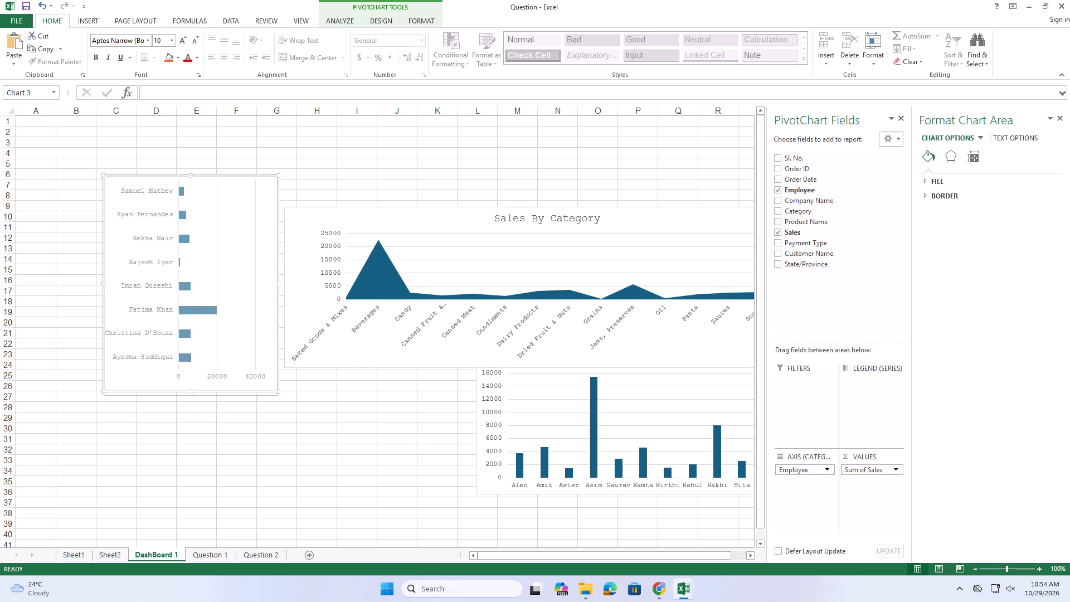
left_click_drag(191, 400, 187, 453)
Move the Sales By Category area chart up beside the employee bar chart, starting at about row 6.
left_click_drag(381, 221, 374, 191)
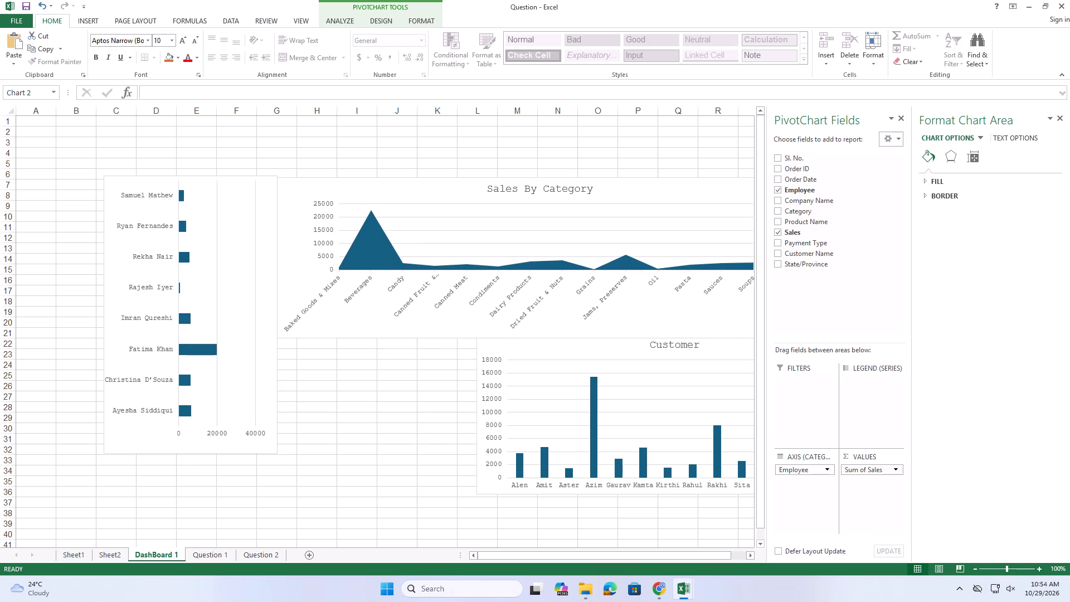
Align the Sales By Category chart with the employee chart's top edge and move the Customer chart directly beneath it, starting at about row 22.
left_click_drag(374, 191, 374, 190)
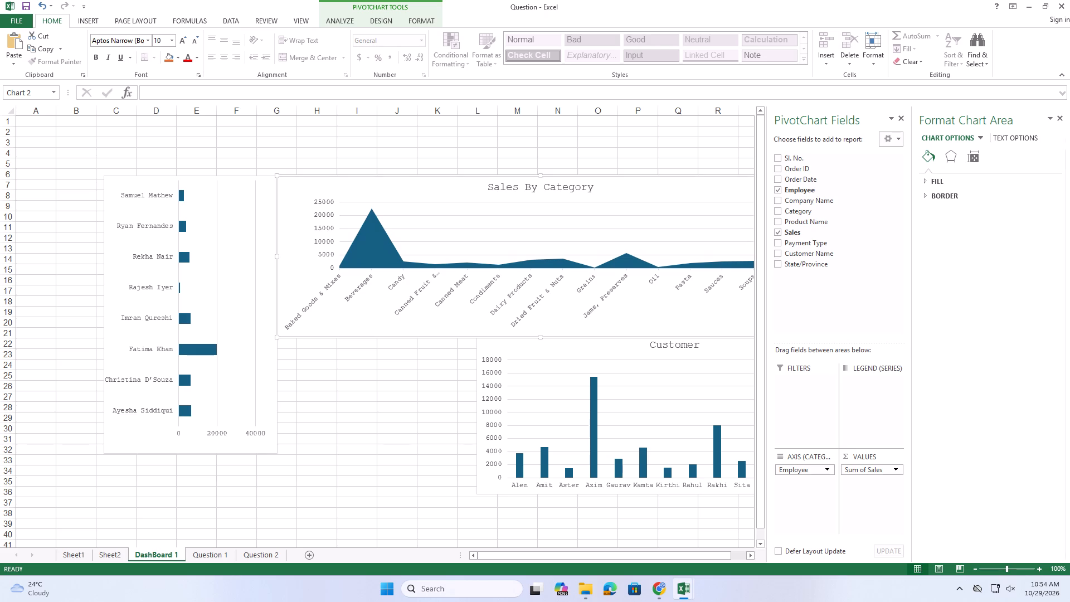
left_click_drag(586, 348, 408, 353)
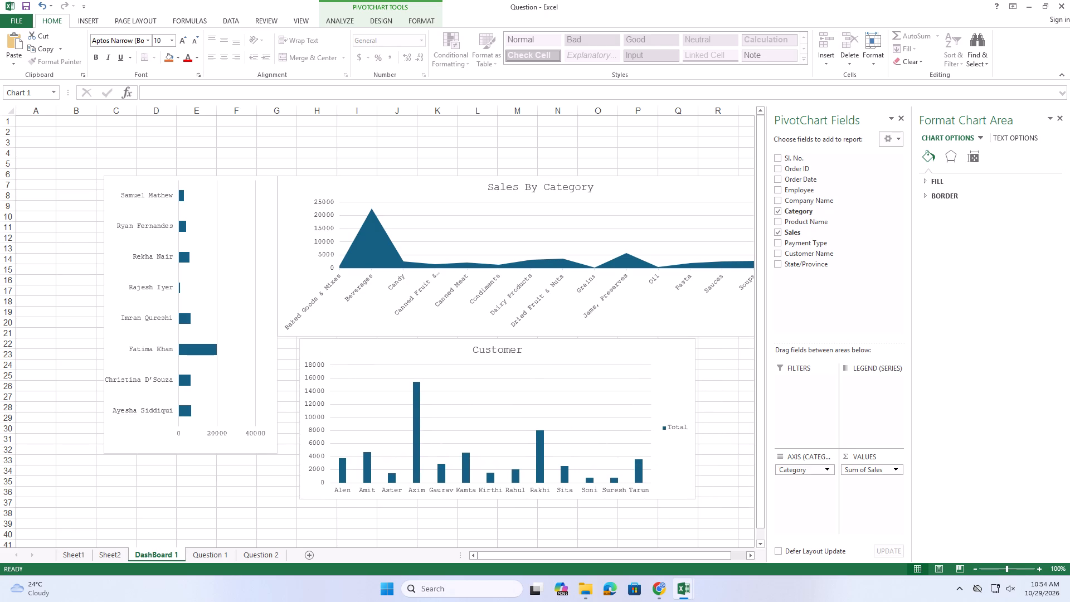
left_click_drag(408, 353, 390, 353)
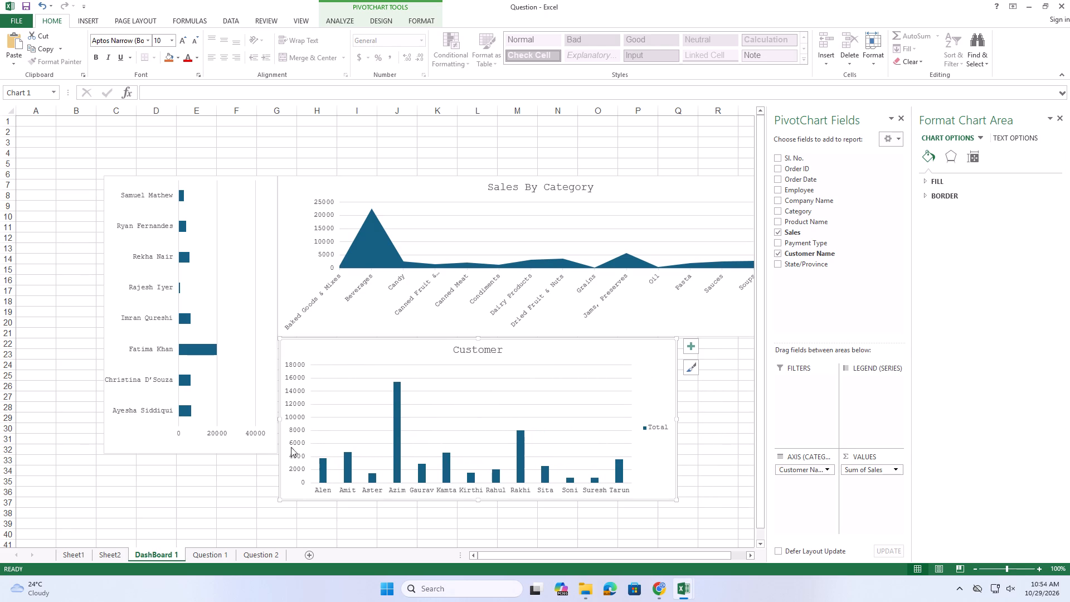
Stretch the employee bar chart down to about row 36, level with the bottom of the Customer chart.
left_click(240, 446)
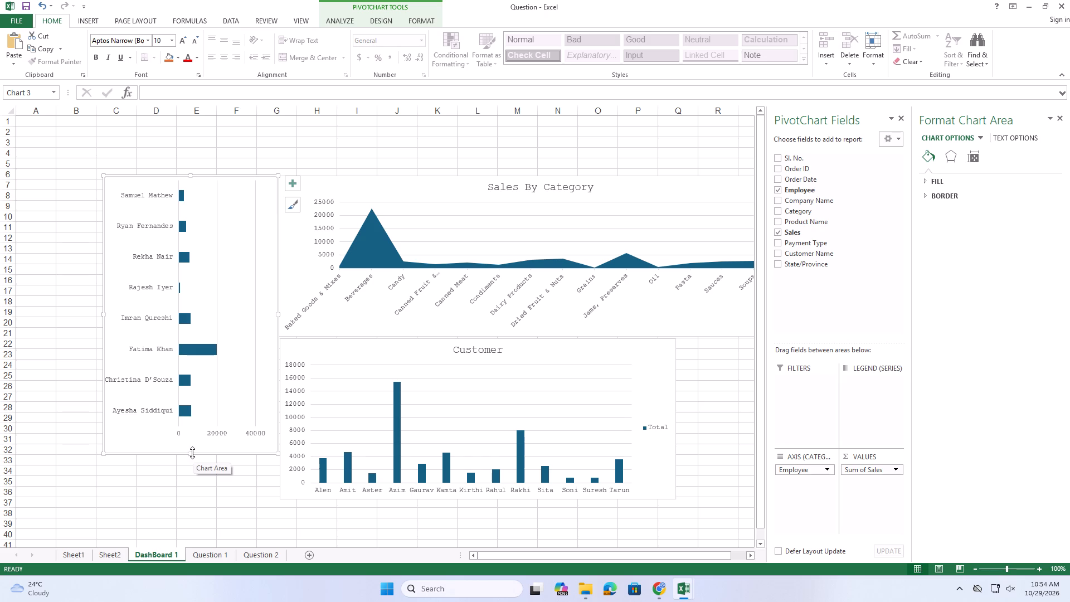
left_click_drag(191, 453, 189, 496)
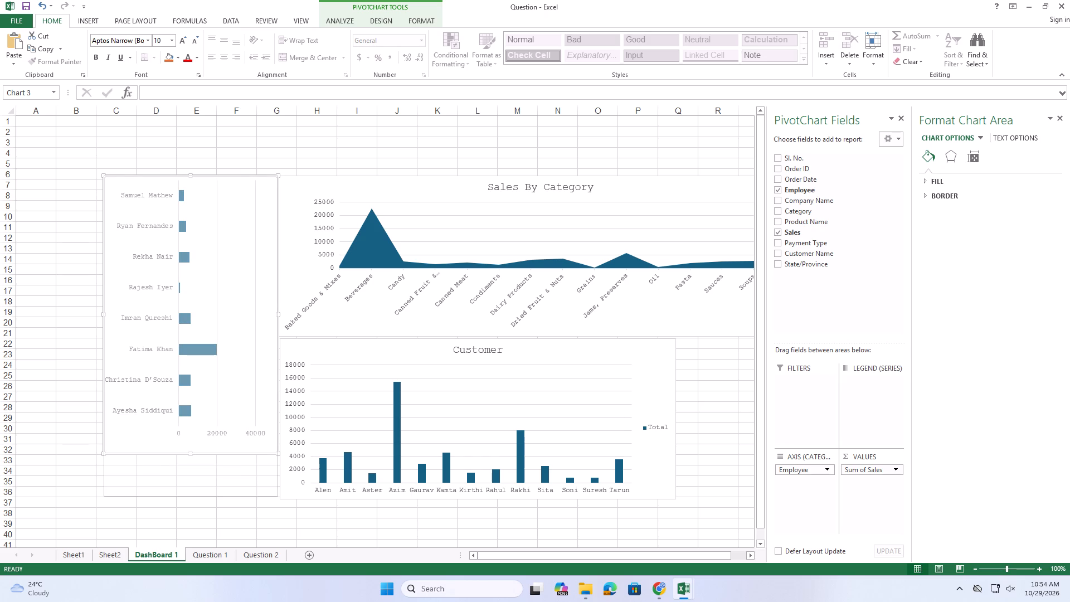
left_click_drag(189, 496, 190, 498)
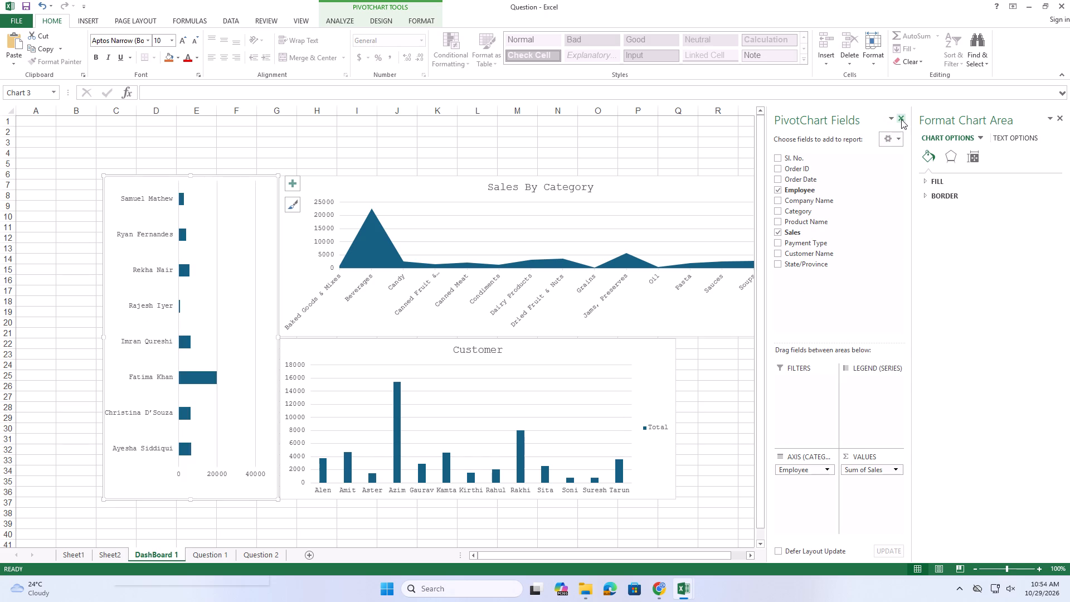
Close the PivotChart Fields and Format Chart Area panes.
left_click(901, 119)
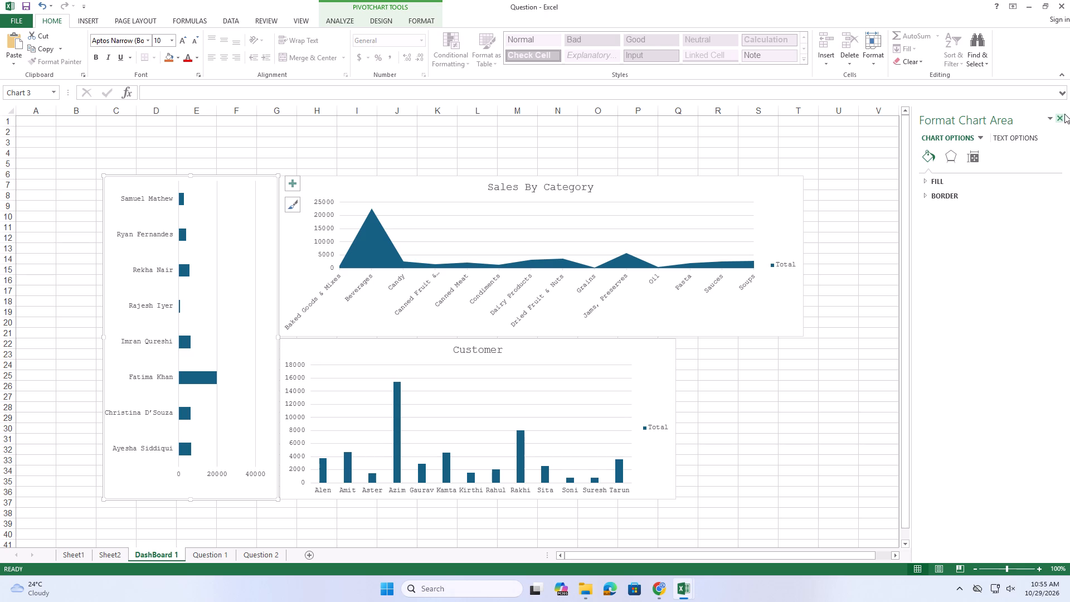
left_click(1062, 115)
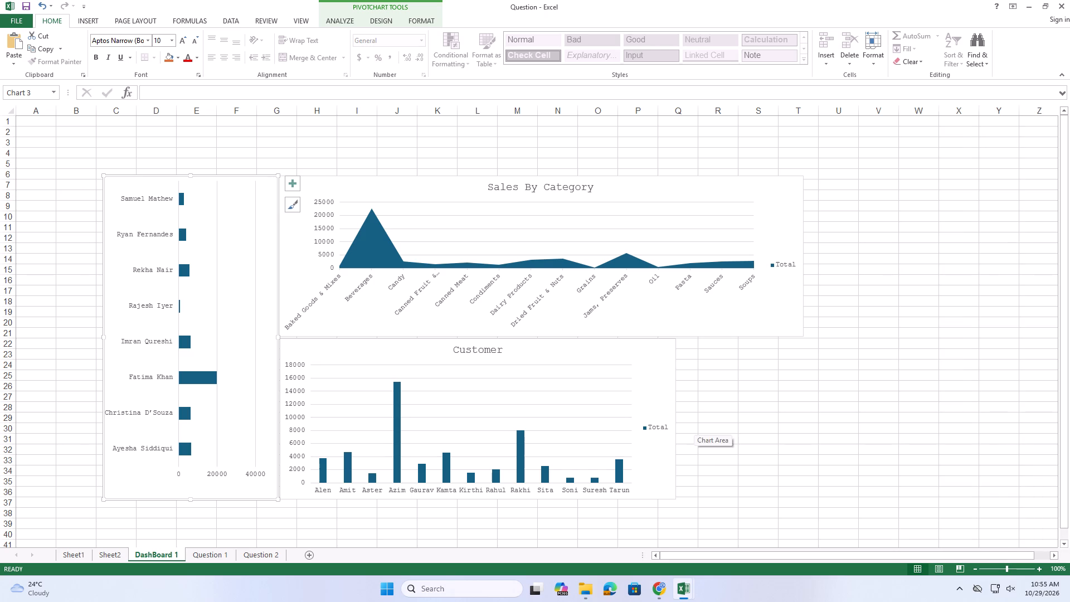
Widen the Customer chart to about column T to match the Sales By Category chart's width, and deselect it.
left_click(649, 407)
left_click_drag(675, 420, 807, 399)
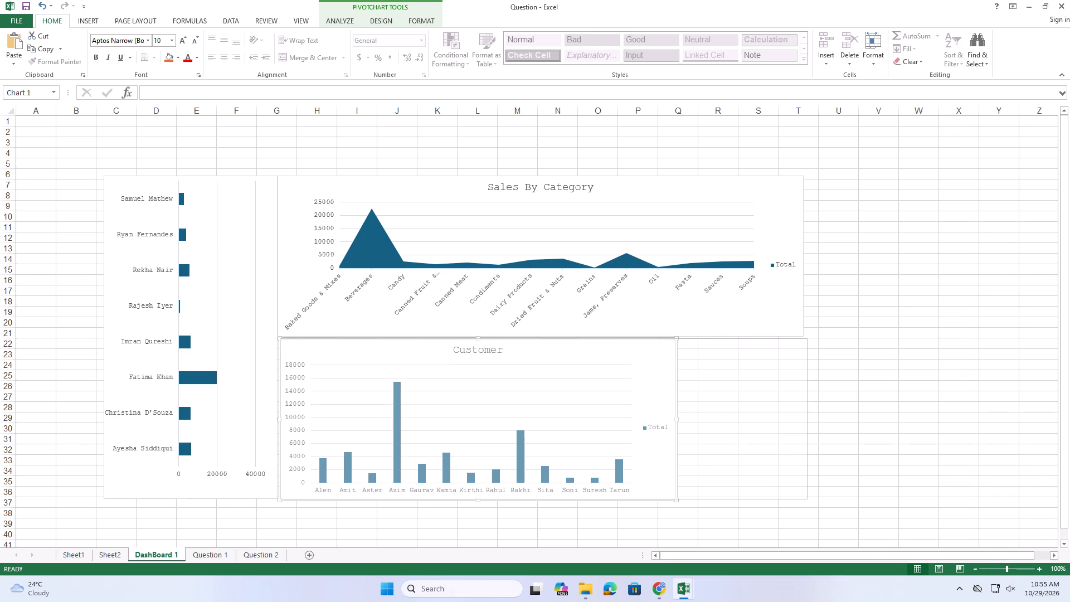
left_click_drag(807, 399, 803, 398)
left_click(855, 387)
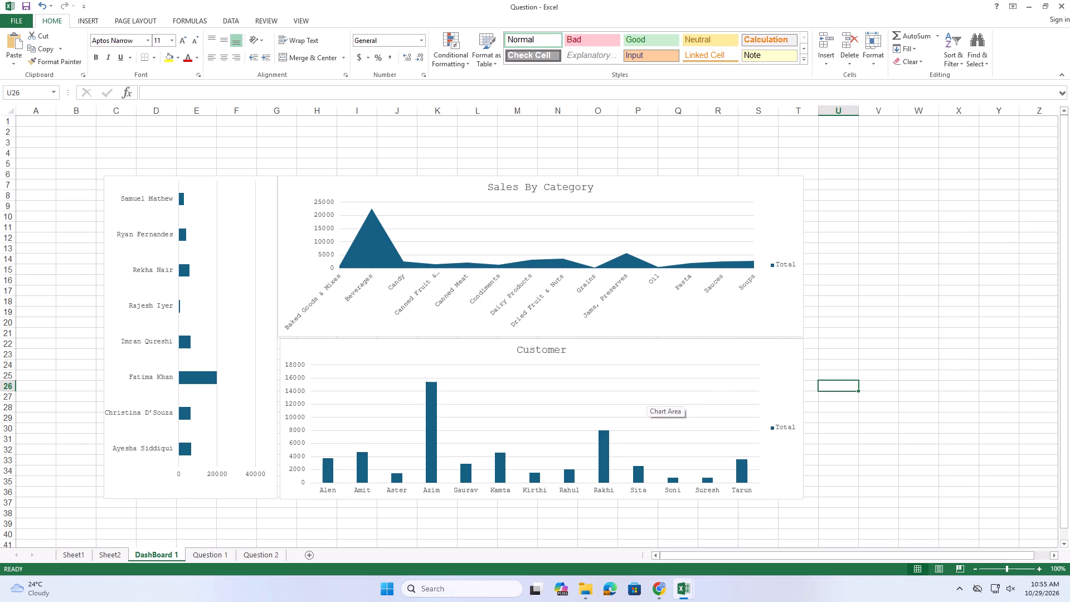
On Sheet2, move the three charts down together to start at about row 25, clearing space around the slicers.
left_click(119, 555)
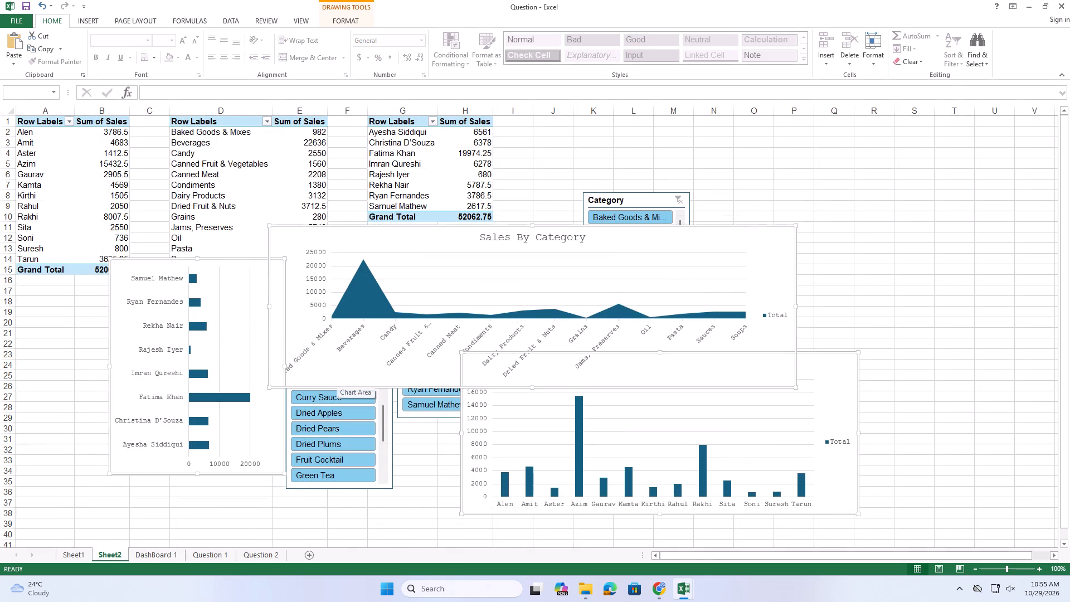
left_click_drag(391, 246, 424, 385)
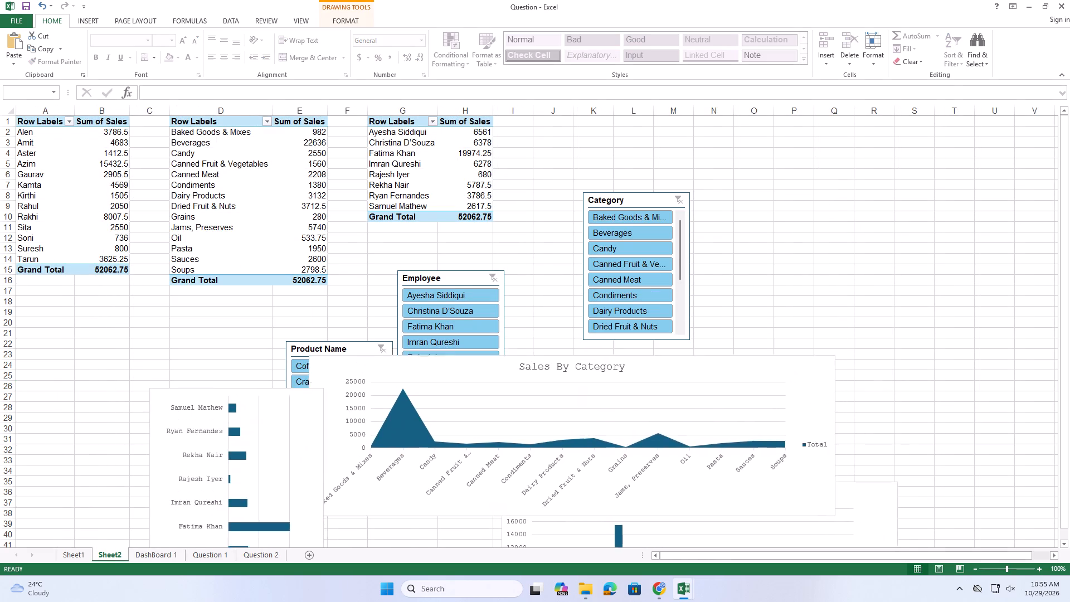
left_click_drag(424, 385, 460, 399)
Copy the Product Name, Employee and Category slicers together from Sheet2 and paste them onto DashBoard 1.
left_click(361, 348)
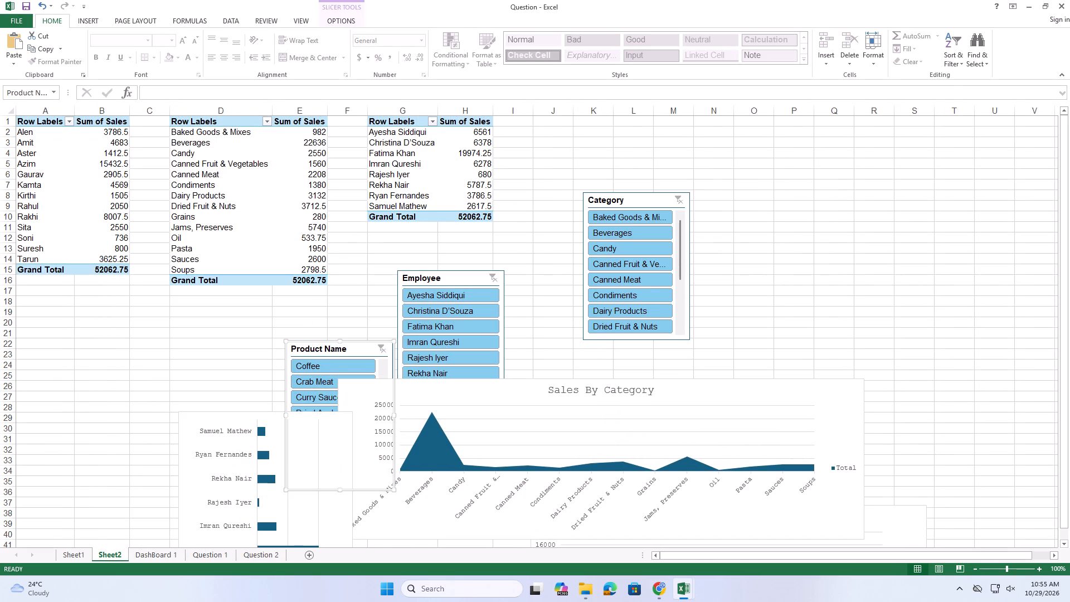
left_click(436, 277, "ctrl")
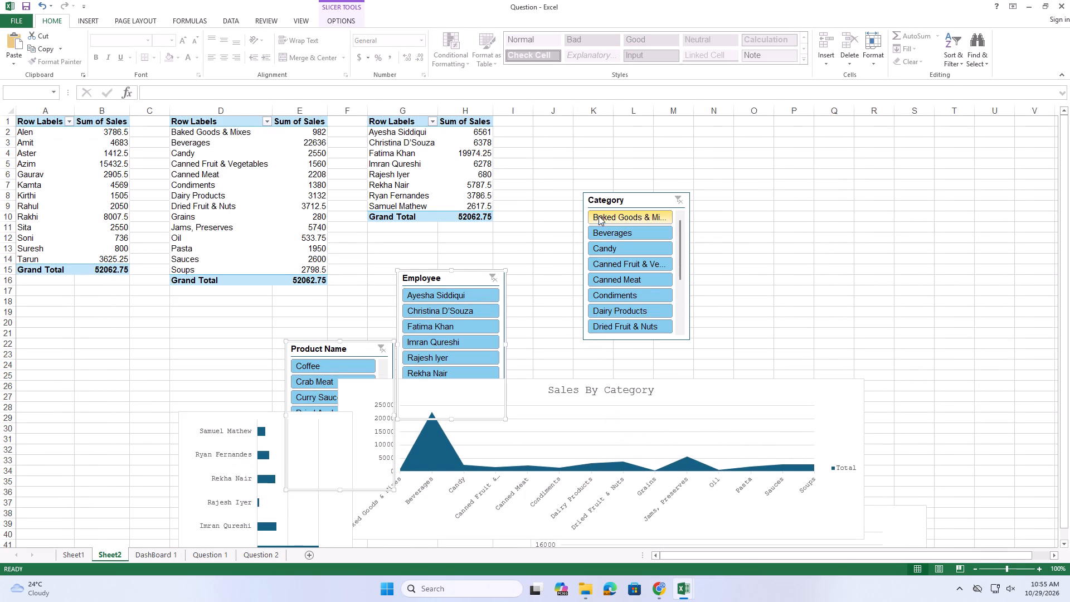
left_click(629, 198, "ctrl")
key("ctrl+c")
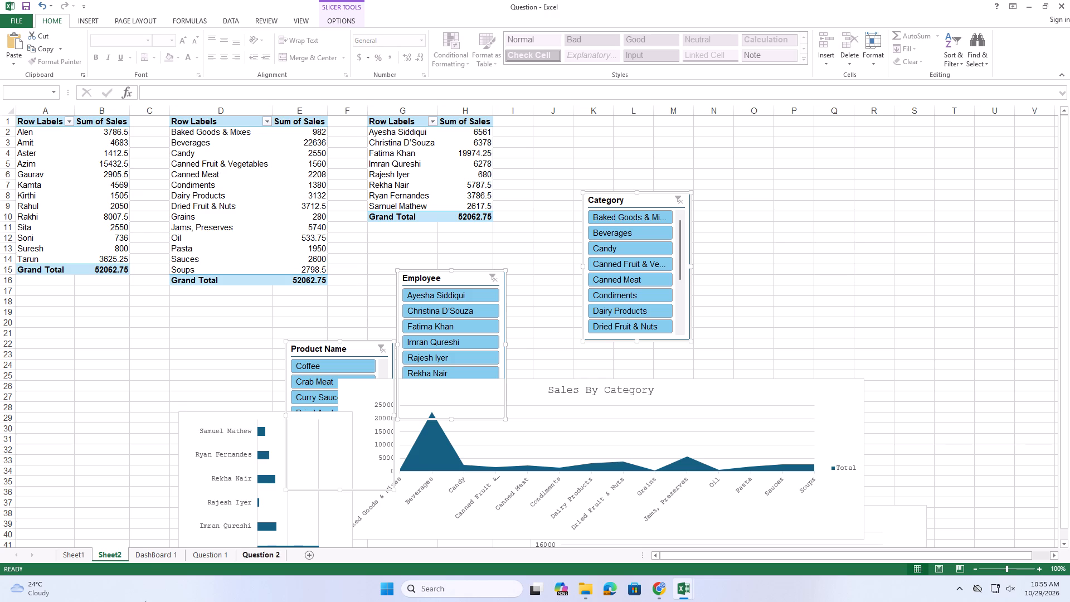
left_click(147, 552)
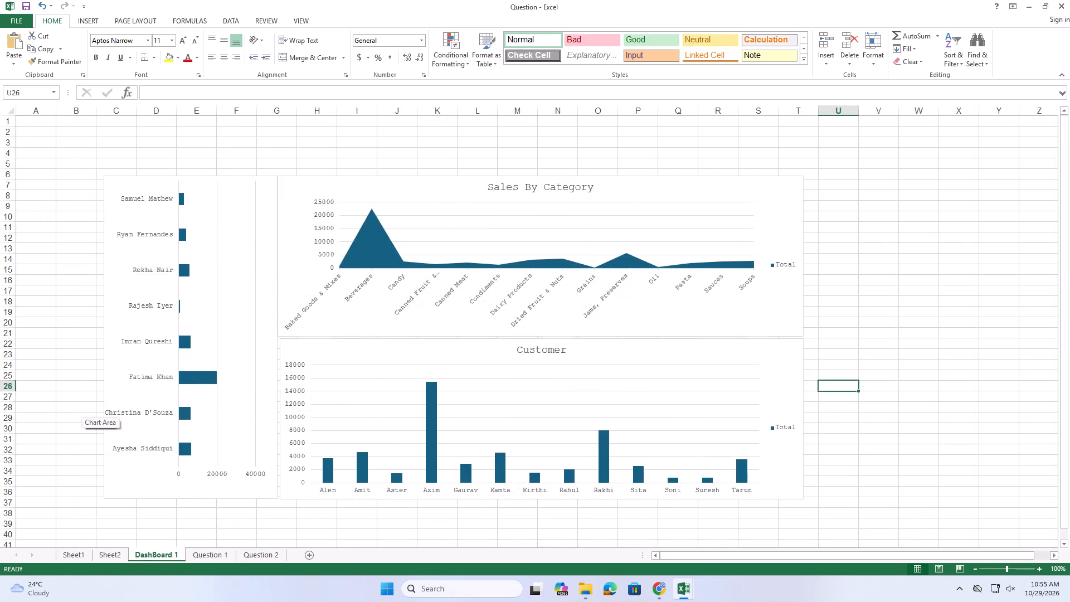
key("ctrl+v")
Move the three pasted slicers together over the charts, spanning about columns H to R, rows 10 to 38.
scroll(902, 404, "down", 2)
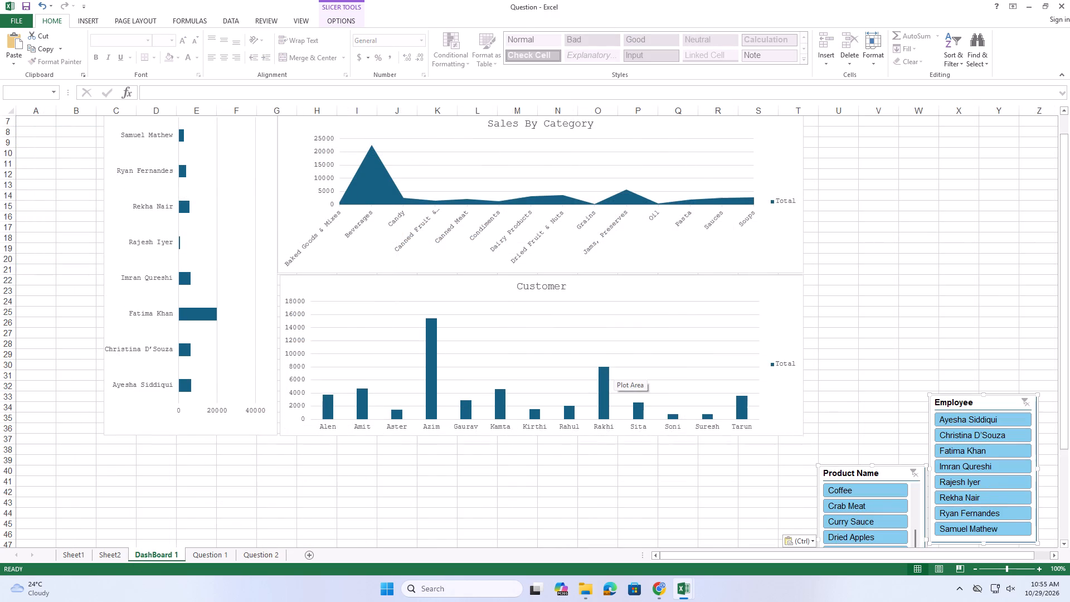
scroll(891, 423, "down", 9)
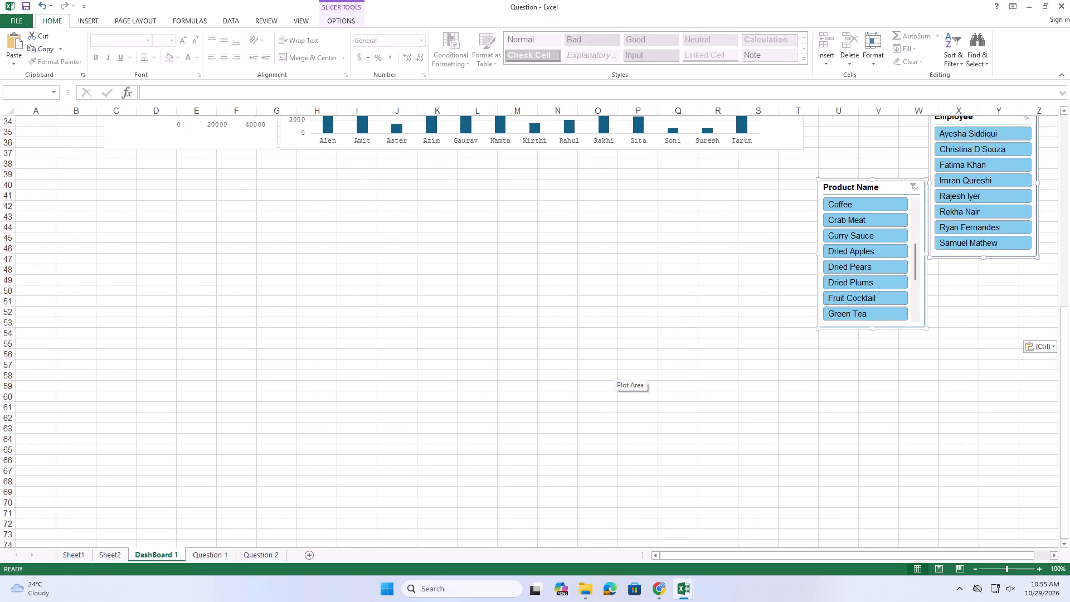
scroll(852, 425, "up", 8)
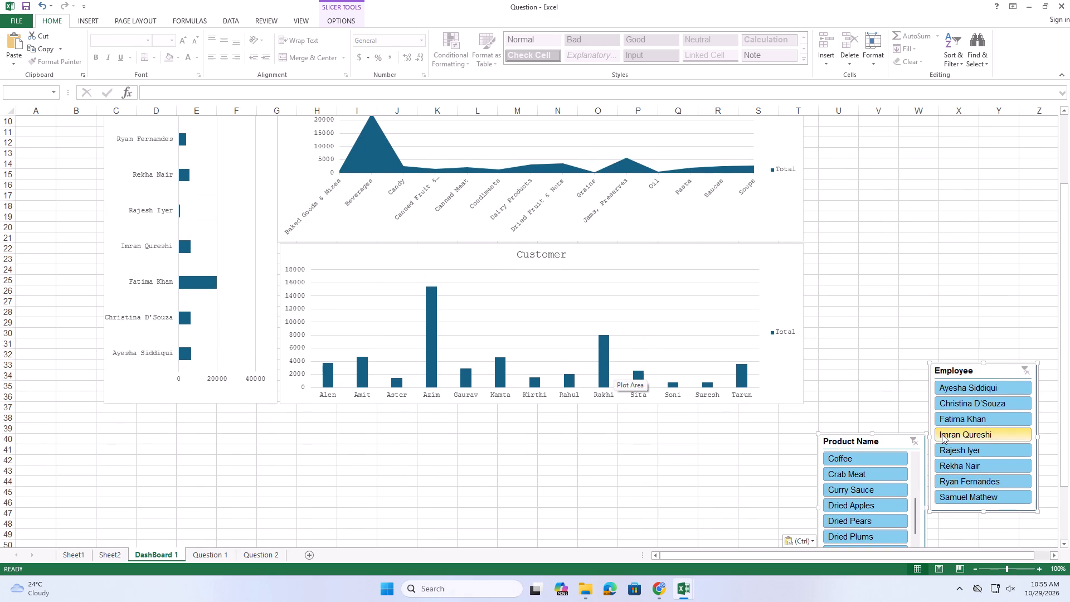
left_click_drag(912, 438, 502, 323)
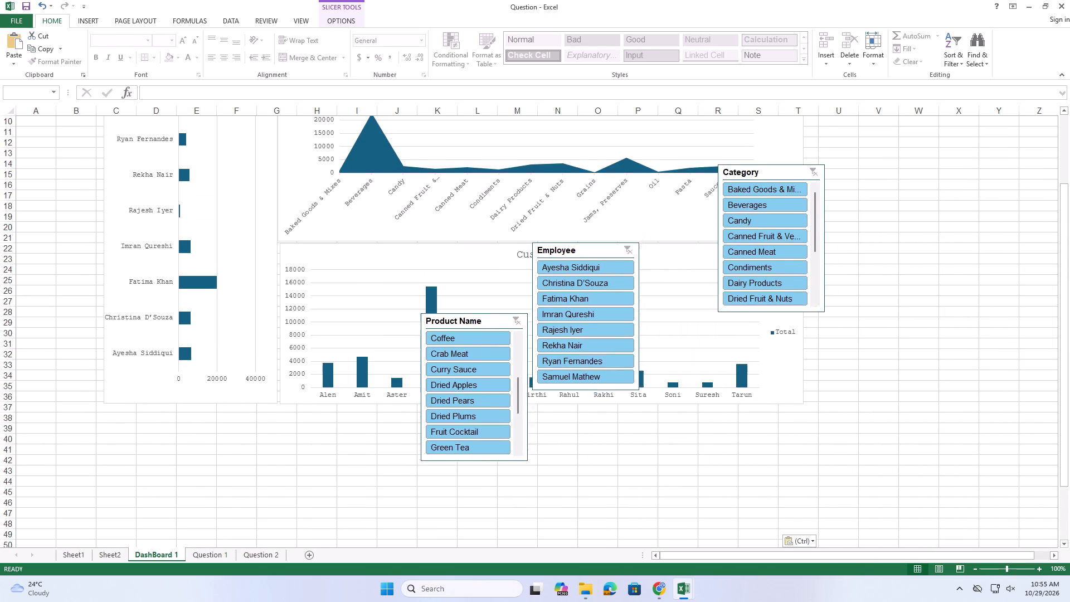
left_click_drag(502, 323, 486, 331)
scroll(942, 465, "up", 3)
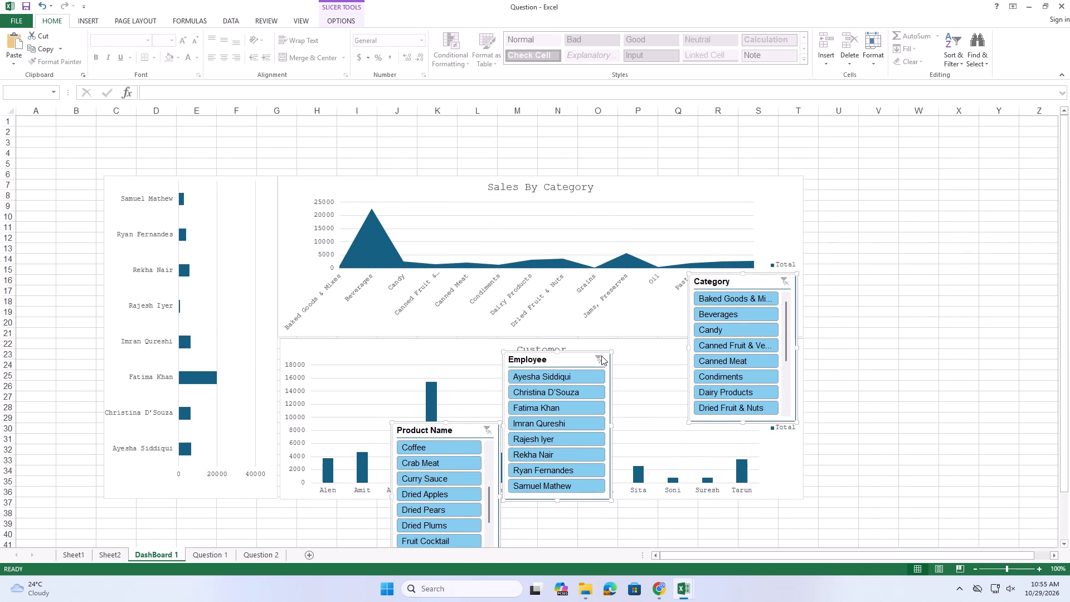
left_click_drag(574, 358, 505, 298)
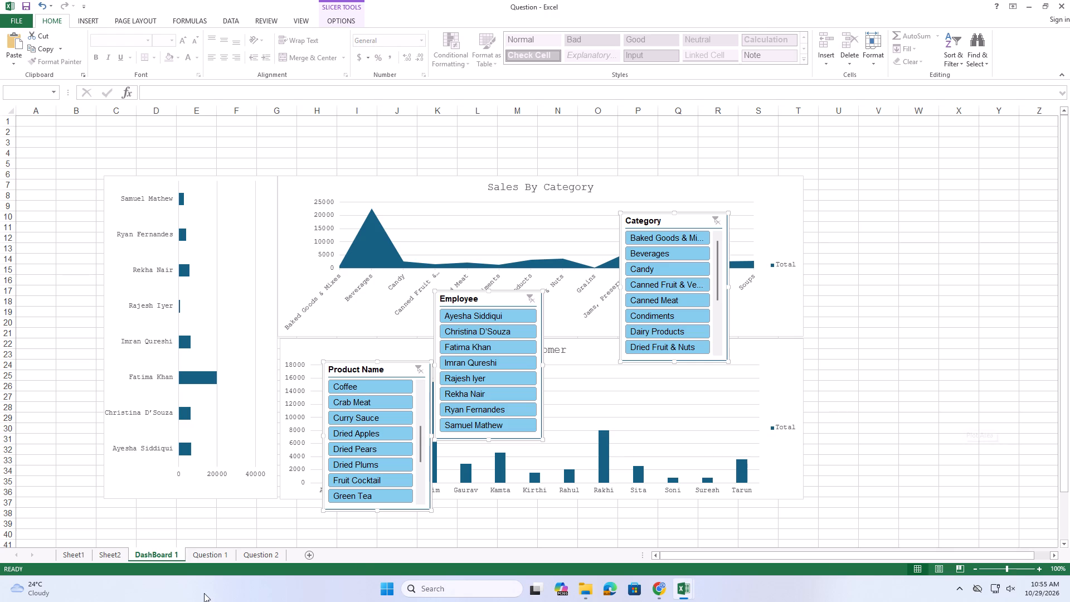
Following the Question 1 reference layout, move the Category slicer on DashBoard 1 to about columns A to C, starting at row 7.
left_click(208, 556)
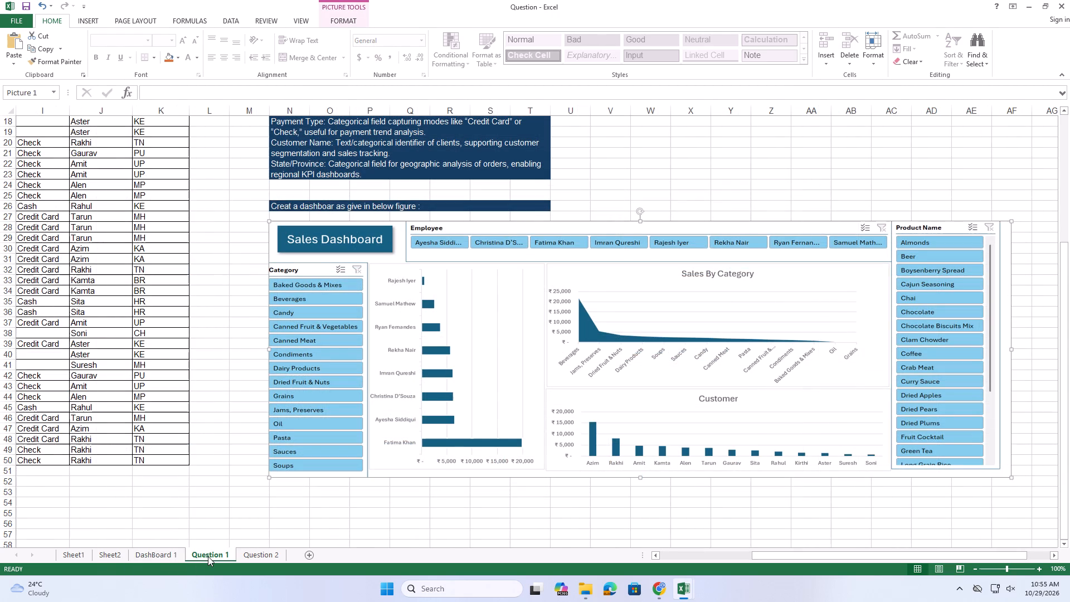
left_click(158, 559)
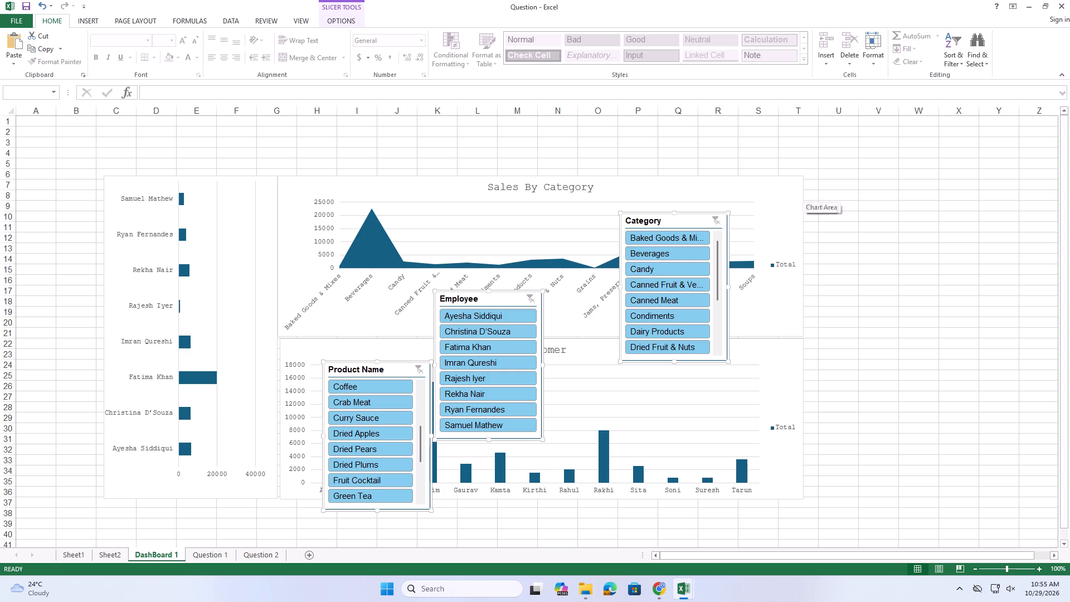
left_click(928, 187)
left_click_drag(688, 224, 343, 206)
left_click_drag(354, 204, 193, 196)
left_click_drag(193, 196, 65, 187)
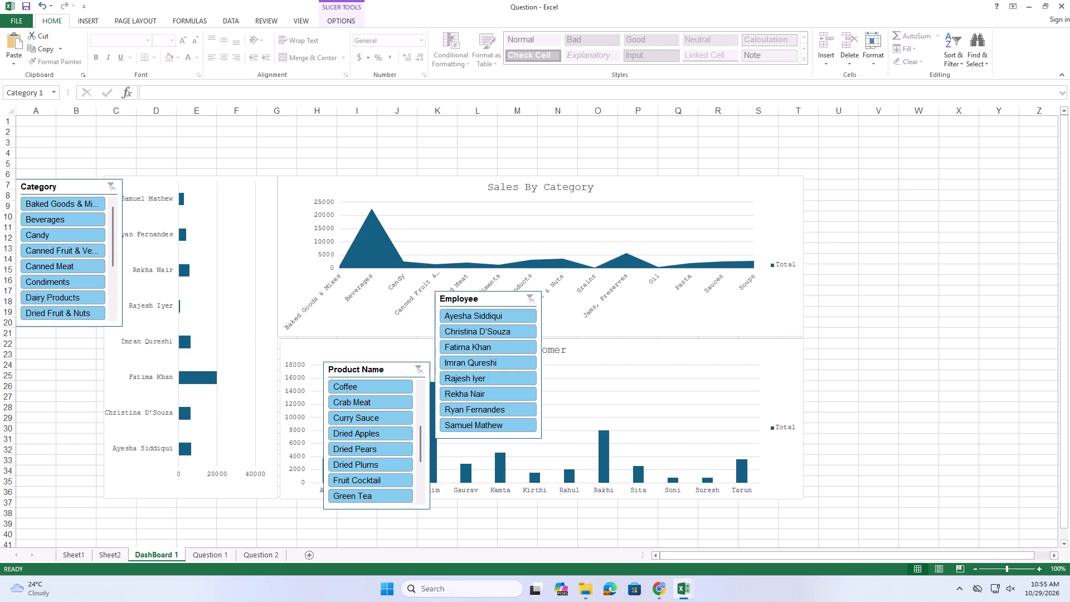
left_click_drag(65, 187, 64, 187)
Insert a column before column B to make room for the Category slicer beside the employee chart.
right_click(83, 114)
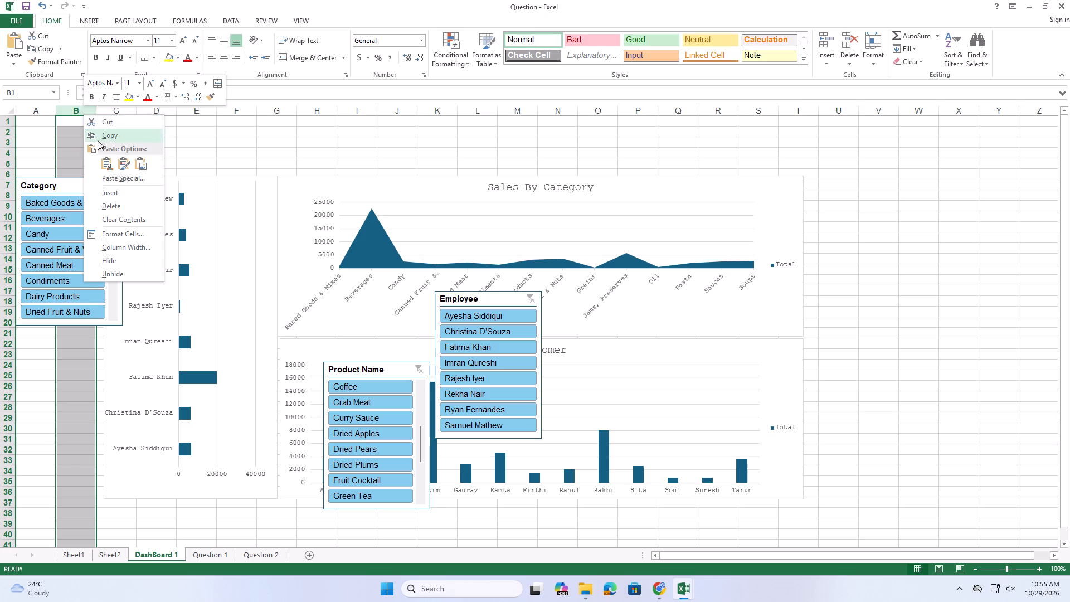
left_click(119, 192)
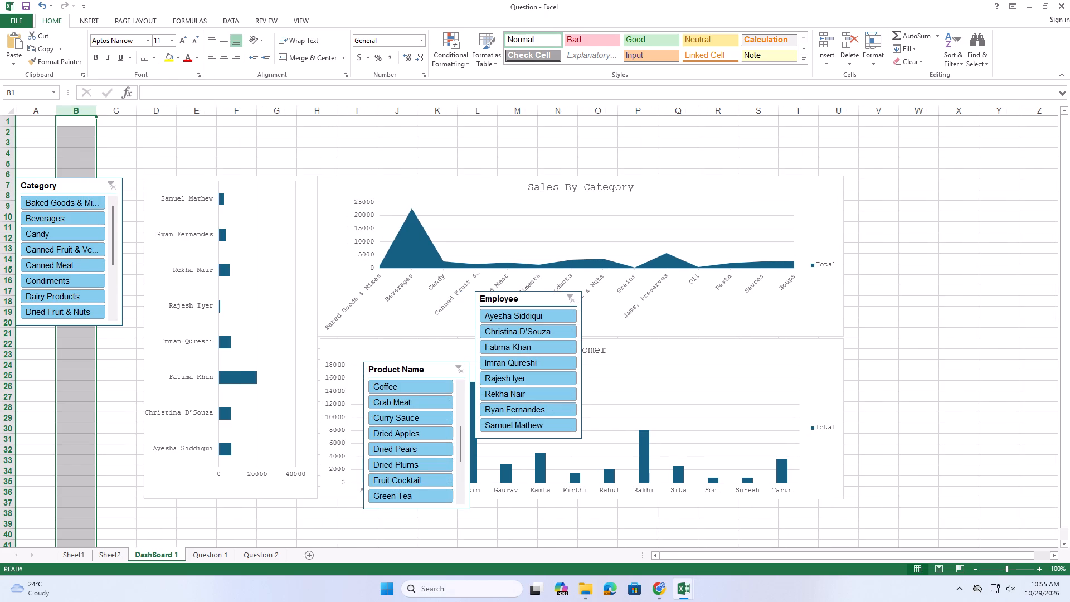
Place the Category slicer against the employee chart, tops aligned at about row 6, and stretch it down to about row 36.
left_click_drag(90, 185, 110, 183)
left_click_drag(90, 323, 86, 369)
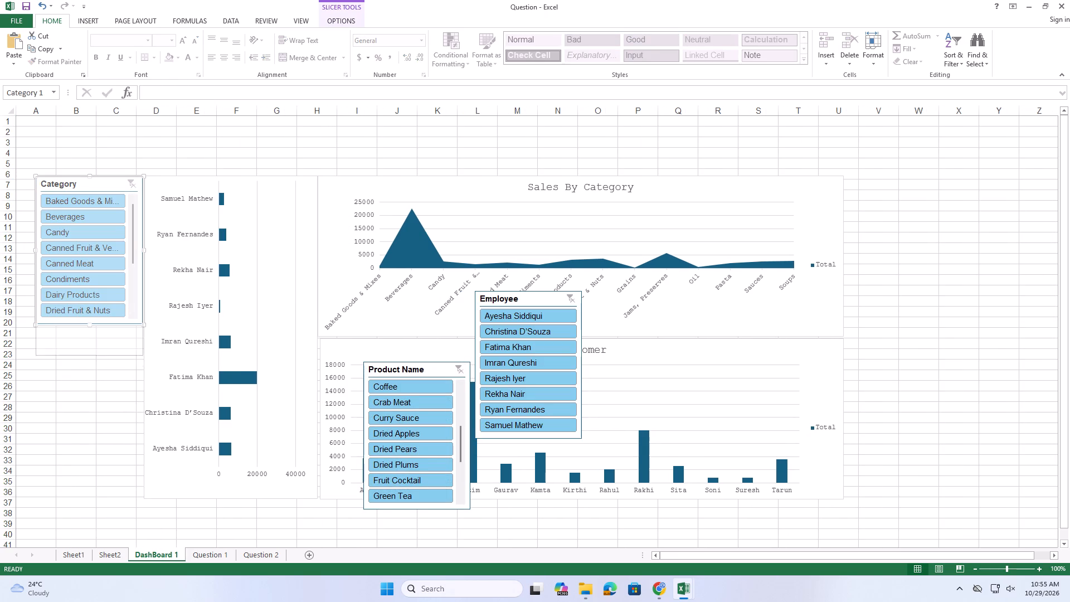
left_click_drag(86, 369, 90, 497)
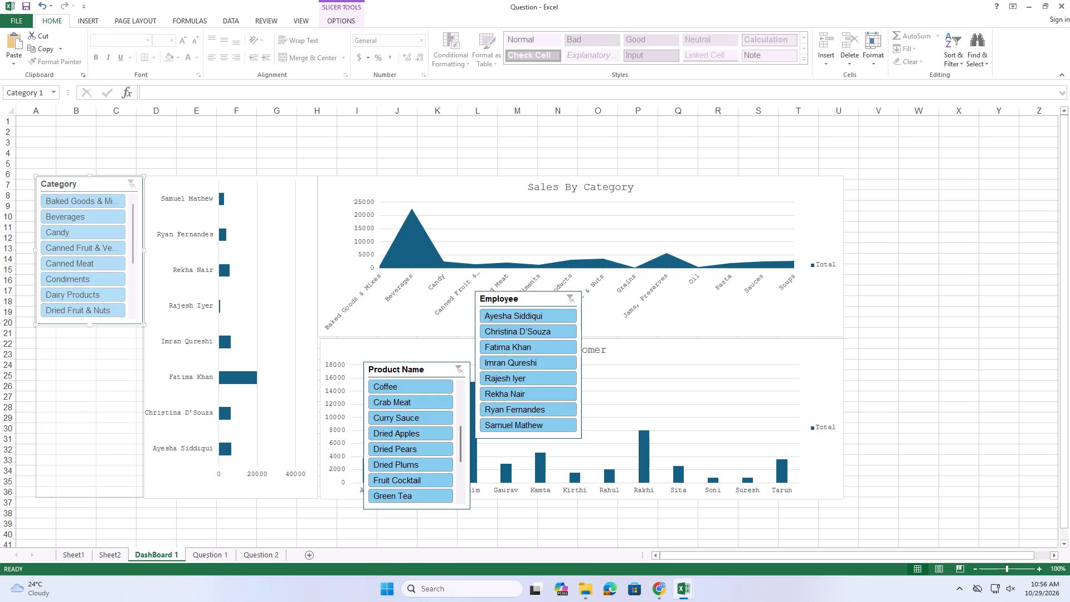
left_click_drag(90, 497, 90, 498)
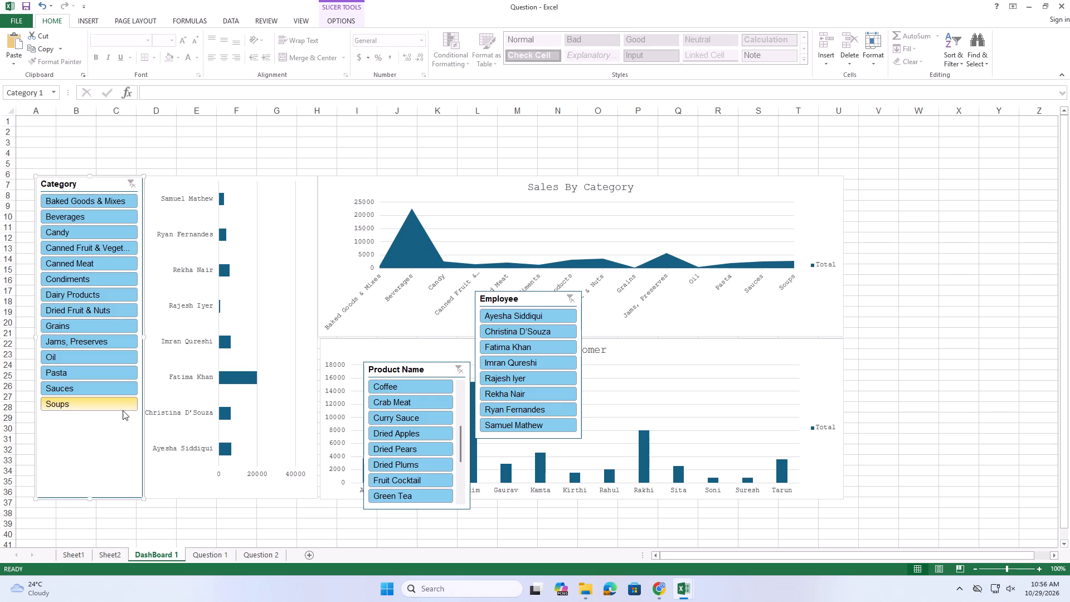
left_click(112, 426)
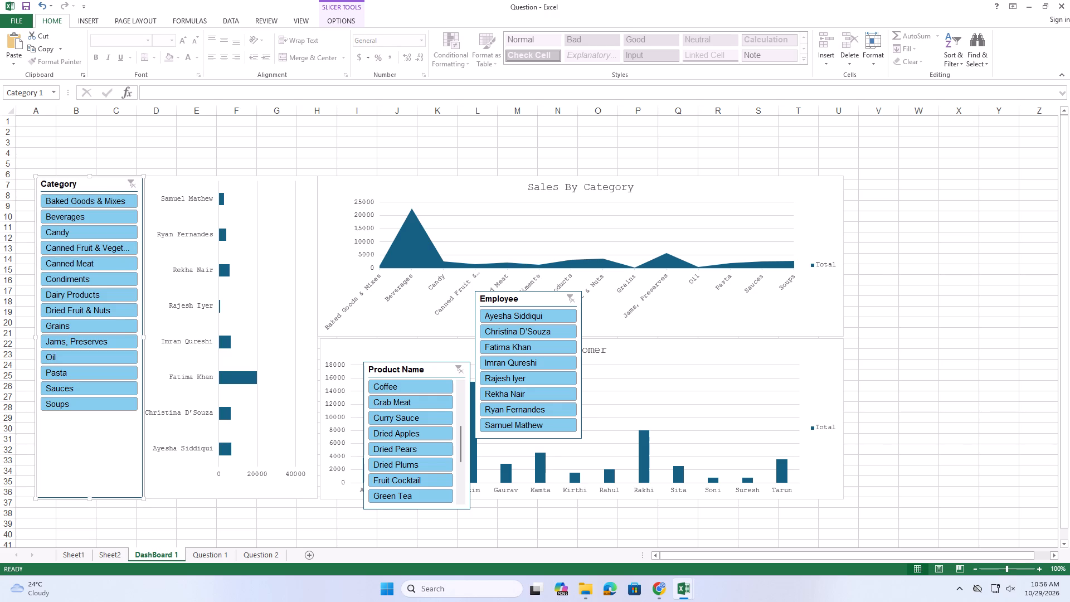
left_click(115, 186)
Hide the gridlines on DashBoard 1.
left_click(307, 21)
left_click(276, 122)
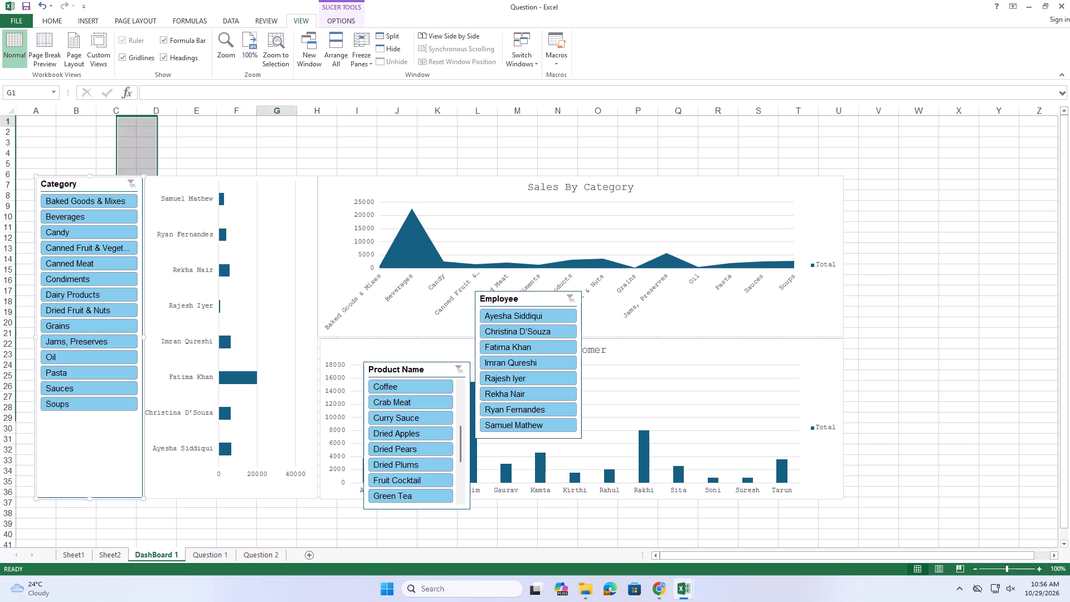
left_click(139, 59)
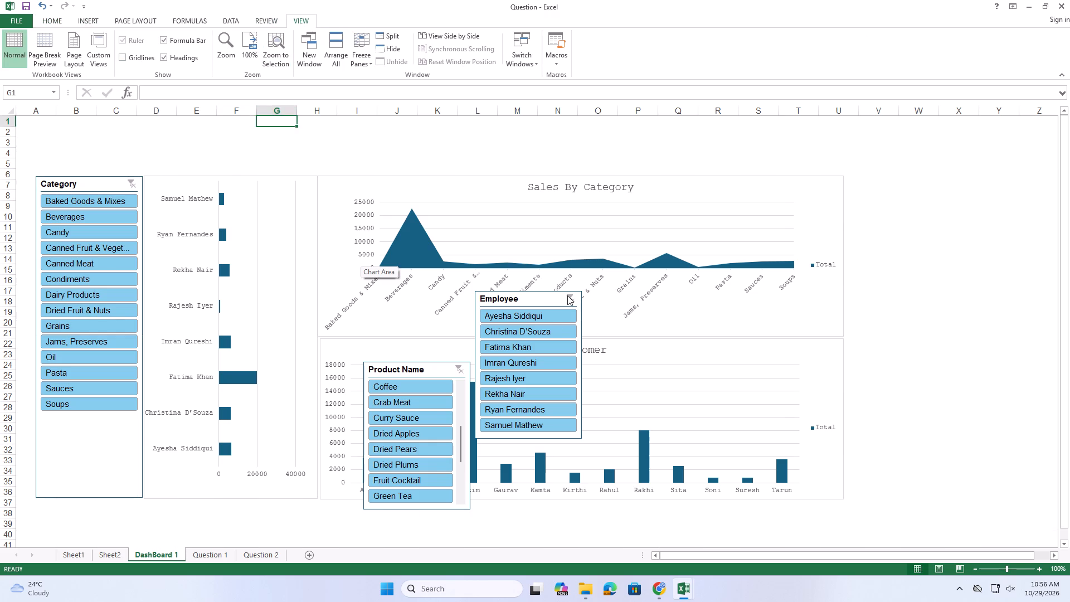
Move the Product Name slicer beside the Sales By Category chart, starting at about column U near row 6.
left_click(539, 297)
left_click_drag(429, 373, 910, 188)
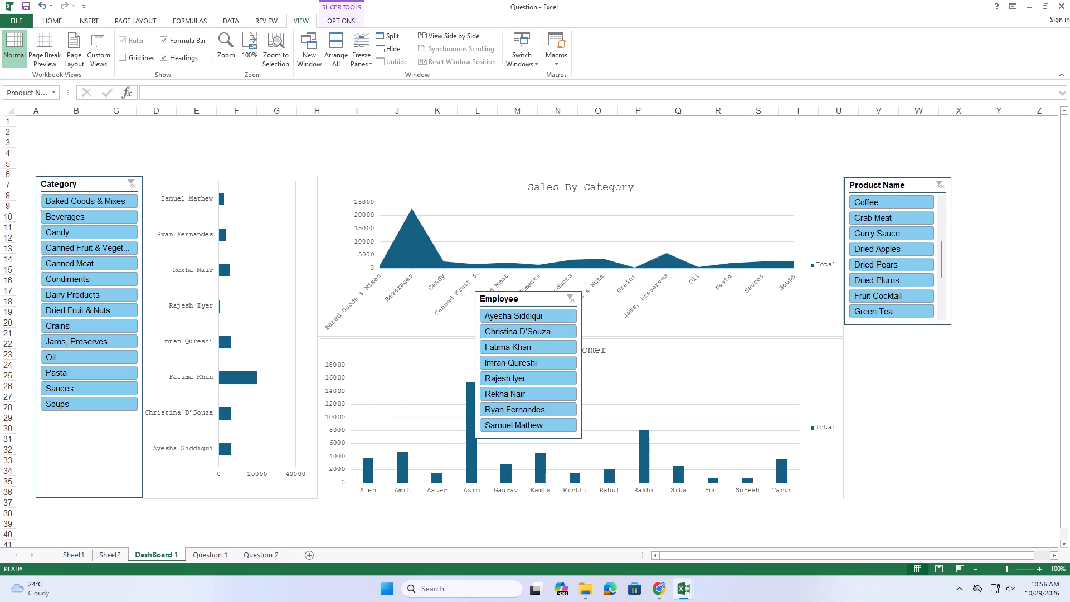
Align the Product Name slicer's top with the Sales By Category chart and stretch it down to about row 36.
left_click_drag(910, 188, 910, 187)
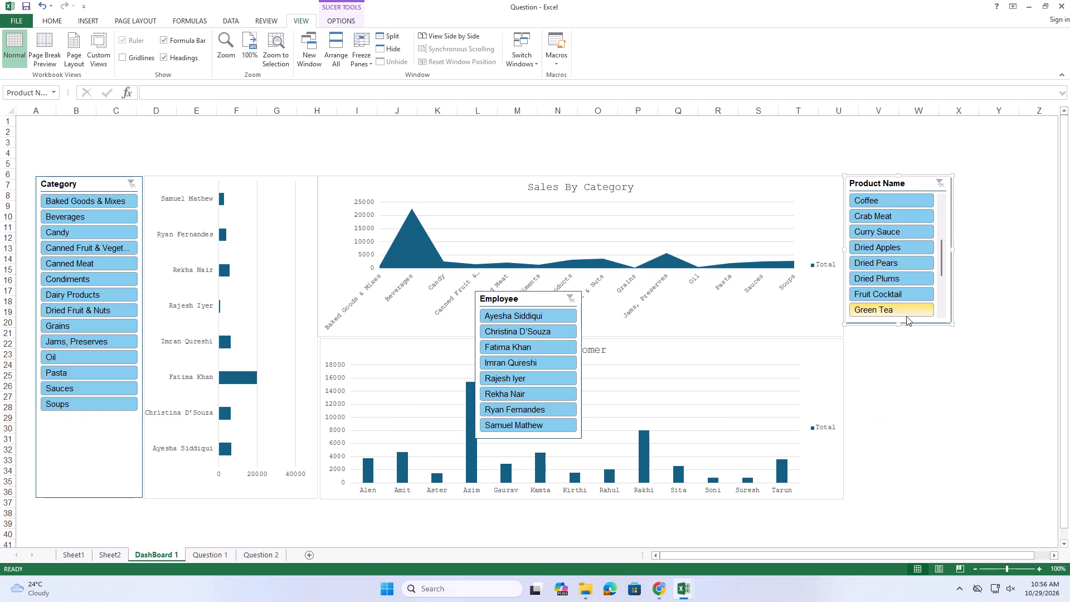
left_click_drag(900, 324, 881, 482)
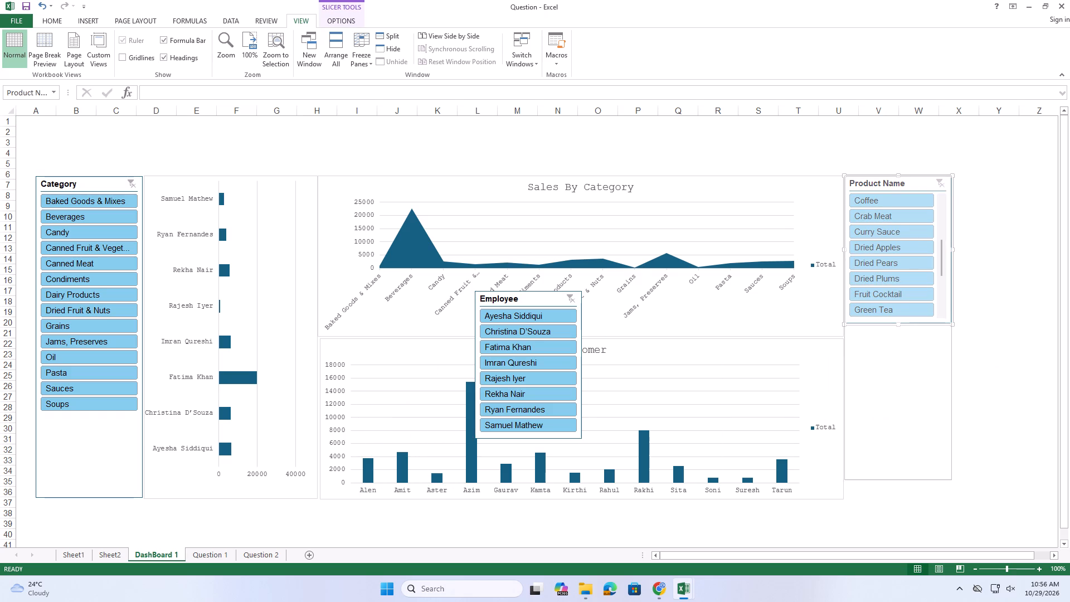
left_click_drag(881, 482, 880, 498)
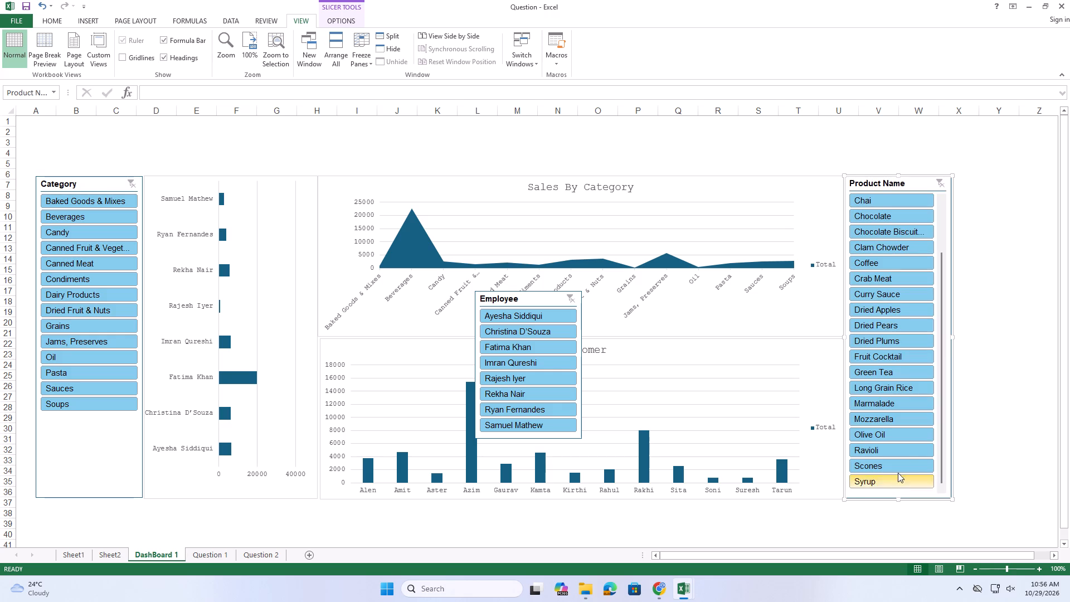
left_click(999, 415)
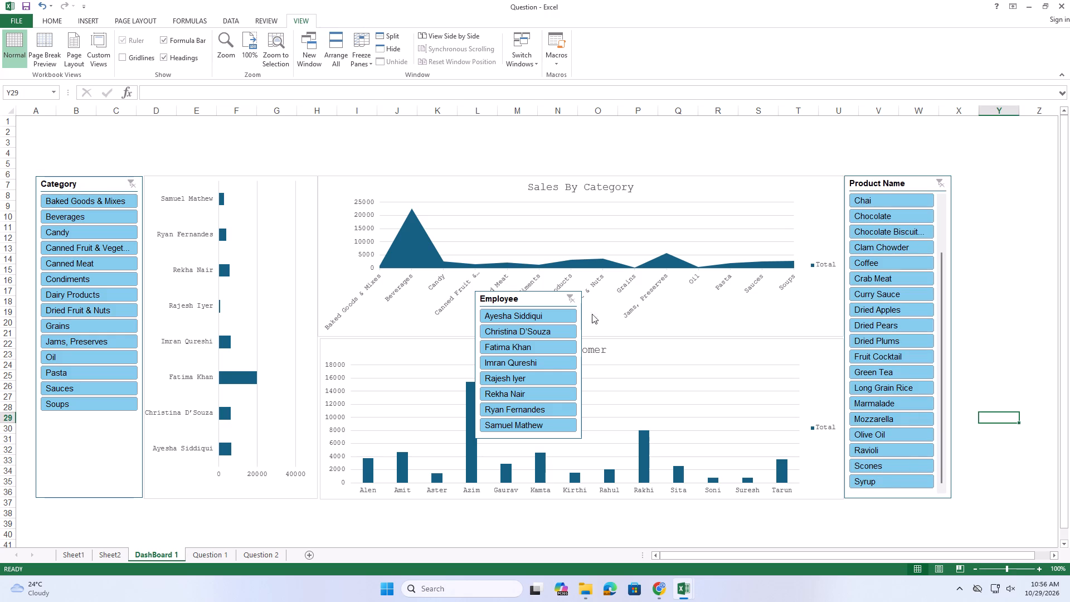
Lay out the Employee slicer's buttons in 8 columns and widen the slicer to about 7.06 inches.
left_click_drag(543, 301, 451, 164)
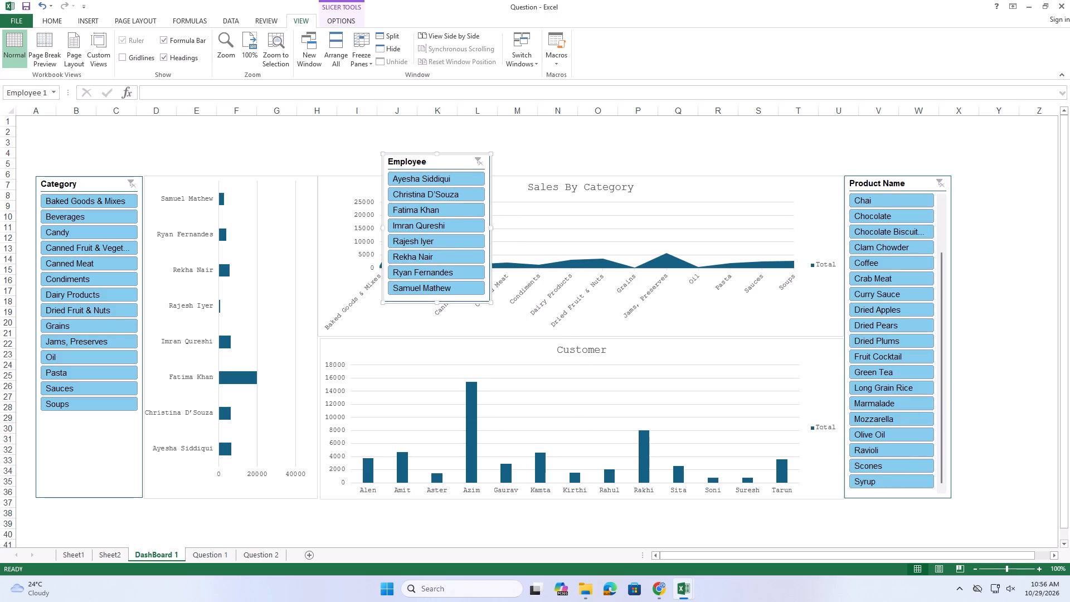
left_click(354, 22)
triple_click(591, 33)
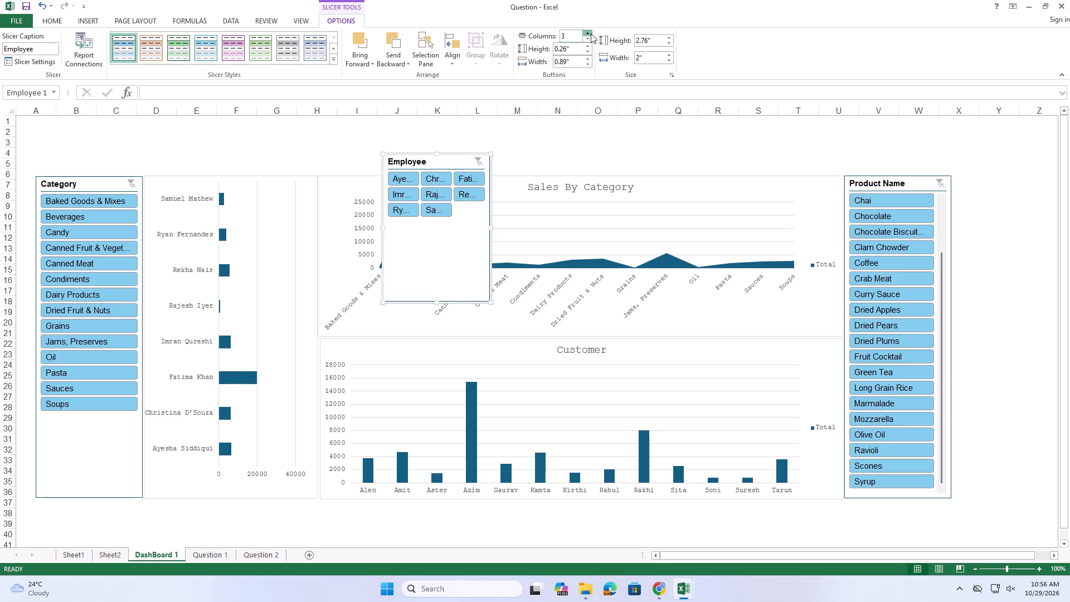
left_click(591, 33)
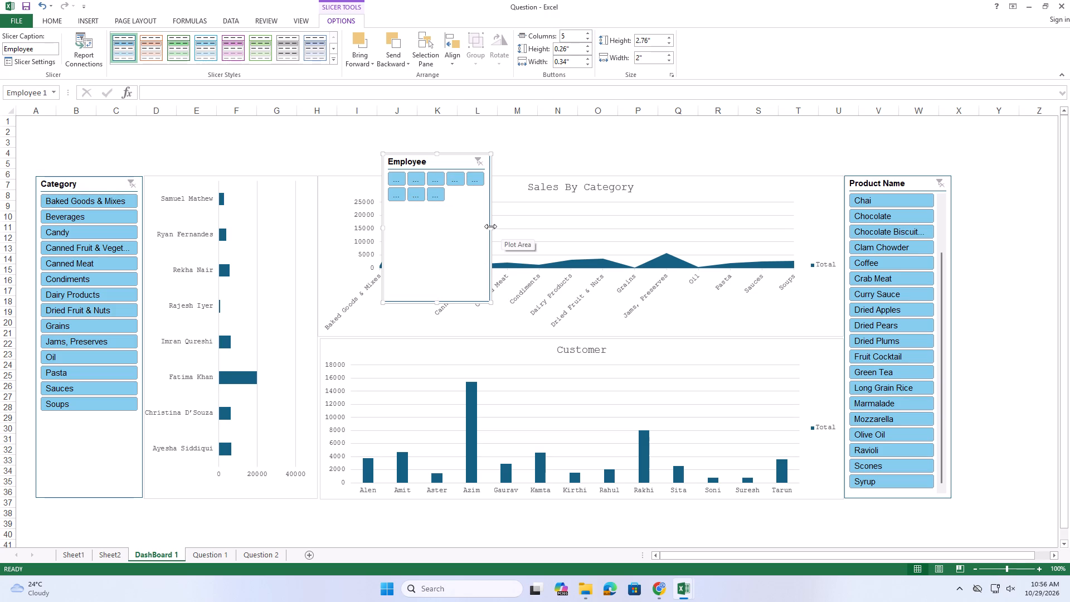
left_click_drag(490, 226, 761, 226)
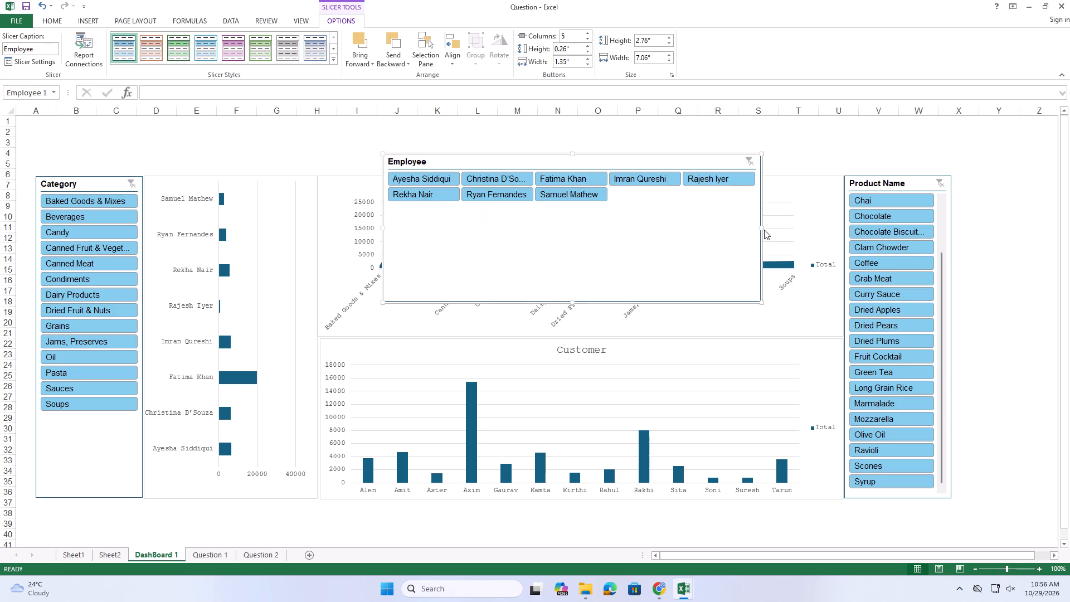
double_click(590, 34)
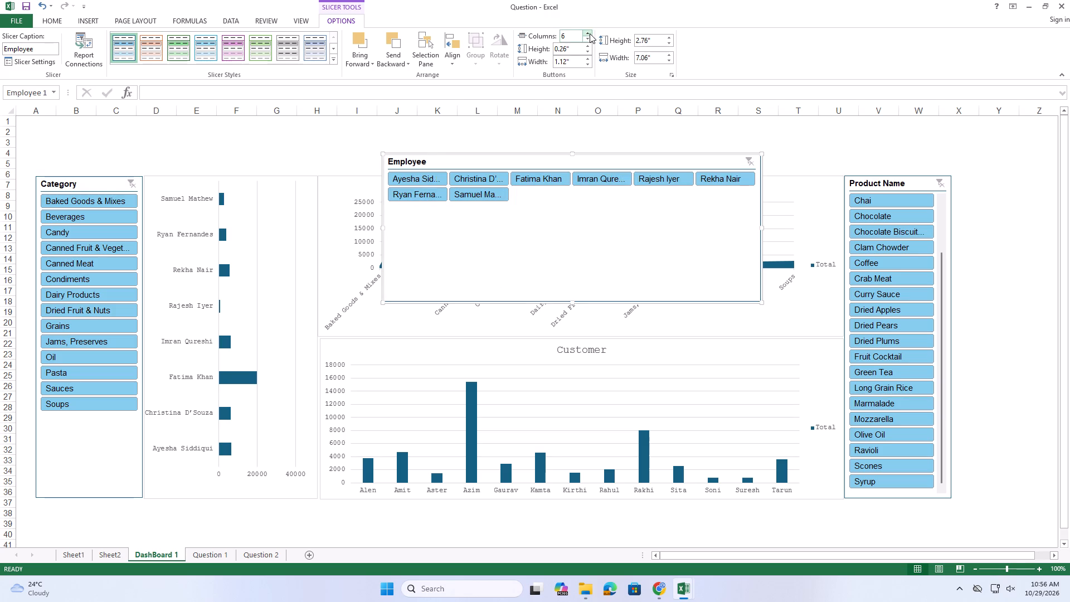
left_click(590, 33)
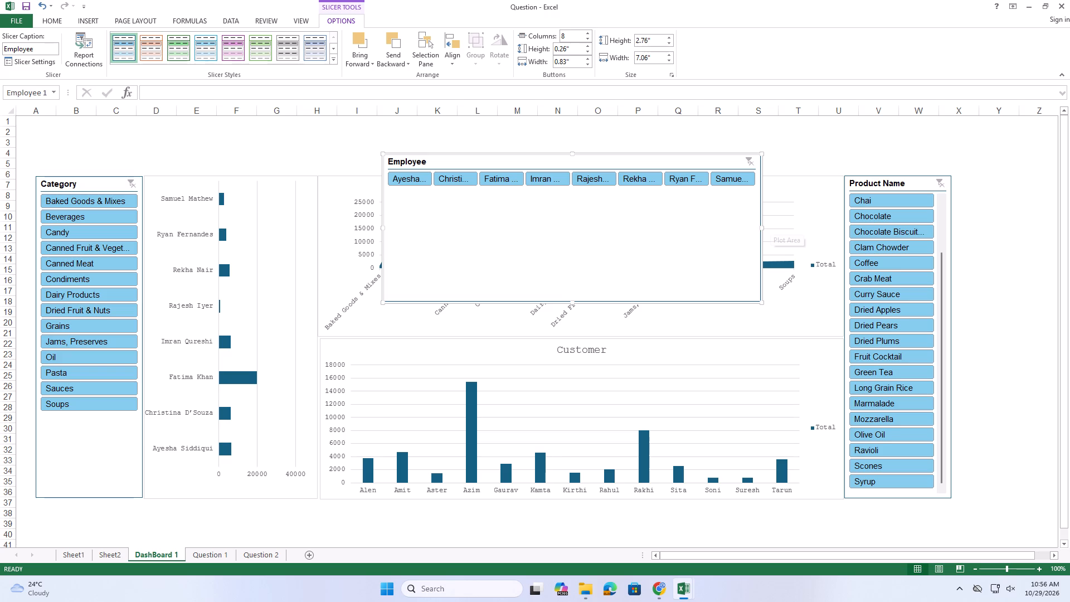
Resize the Employee slicer to a single-row strip about 9.18 inches wide and 0.67 inches high.
left_click_drag(761, 228, 873, 213)
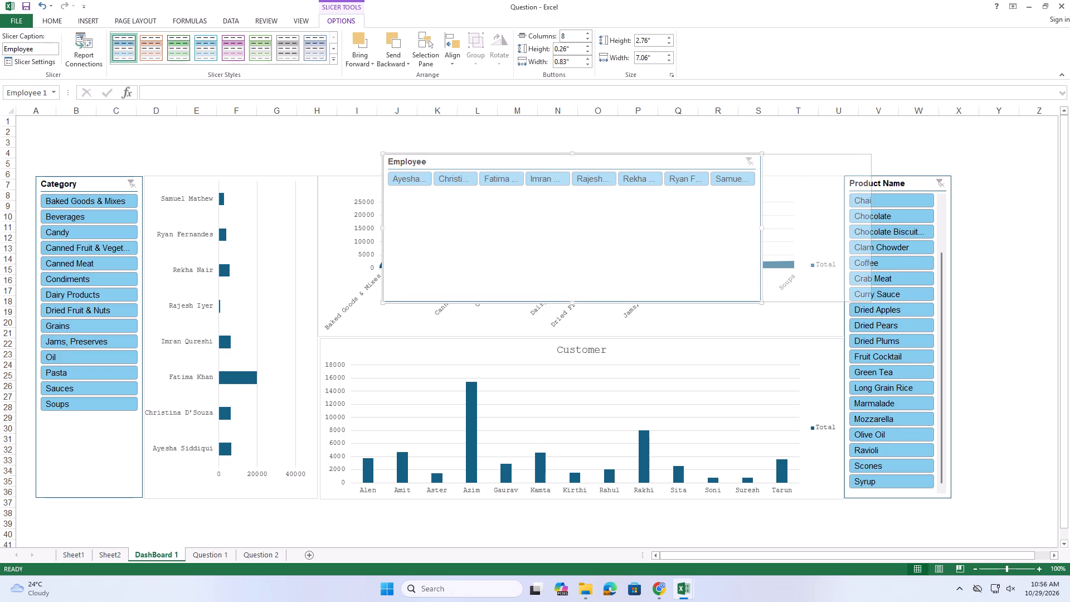
left_click_drag(873, 213, 874, 213)
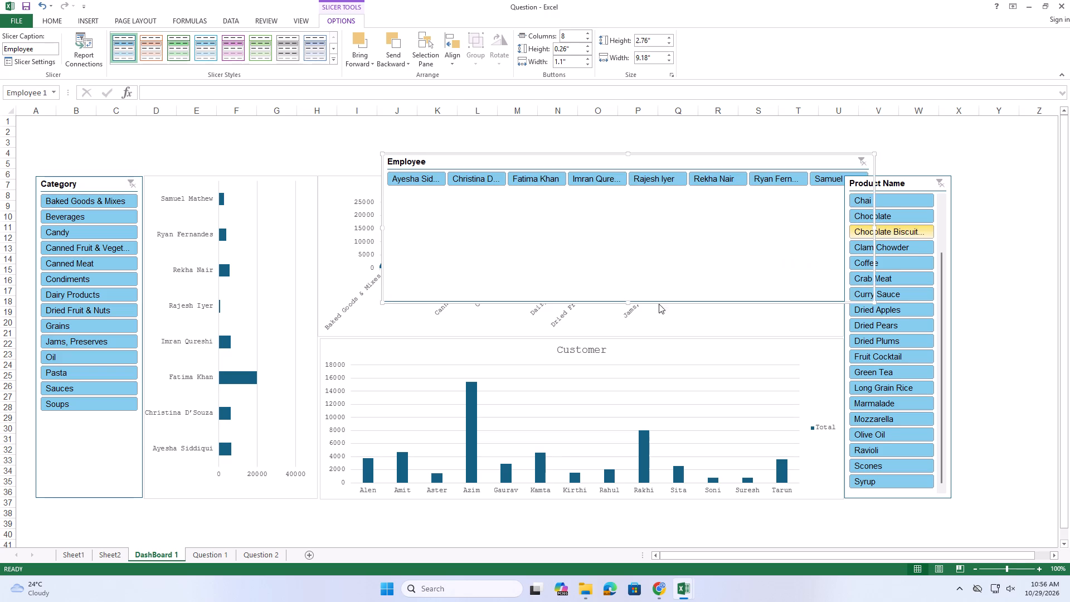
left_click_drag(627, 302, 634, 190)
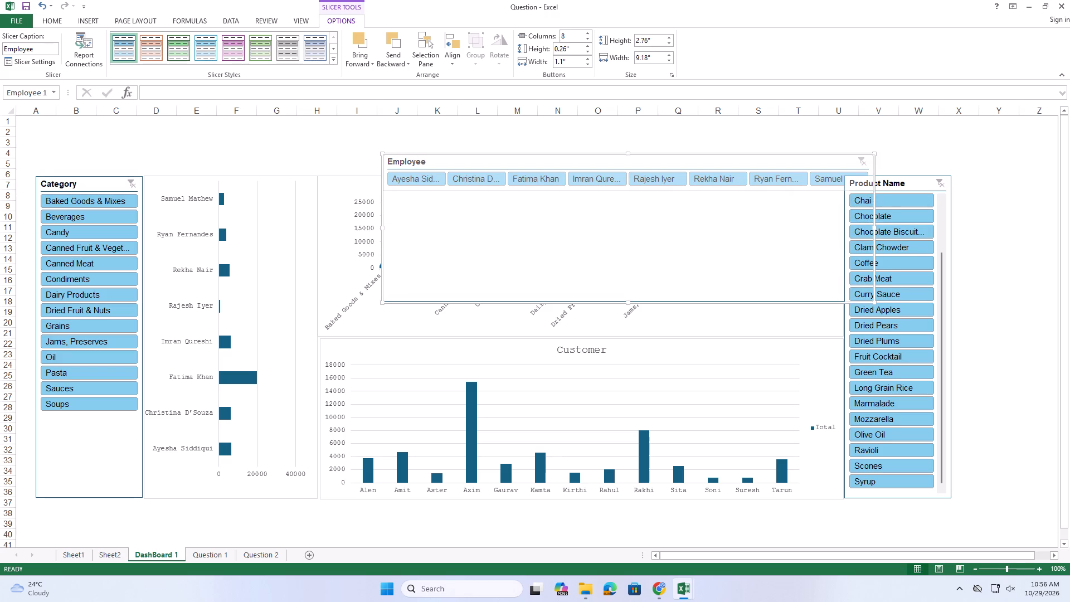
left_click_drag(634, 190, 634, 190)
Place the Employee slicer above the charts from about row 3, widened to about 12.2 inches, ending level with the Product Name slicer's outer edge.
left_click_drag(704, 160, 625, 149)
left_click_drag(795, 162, 809, 162)
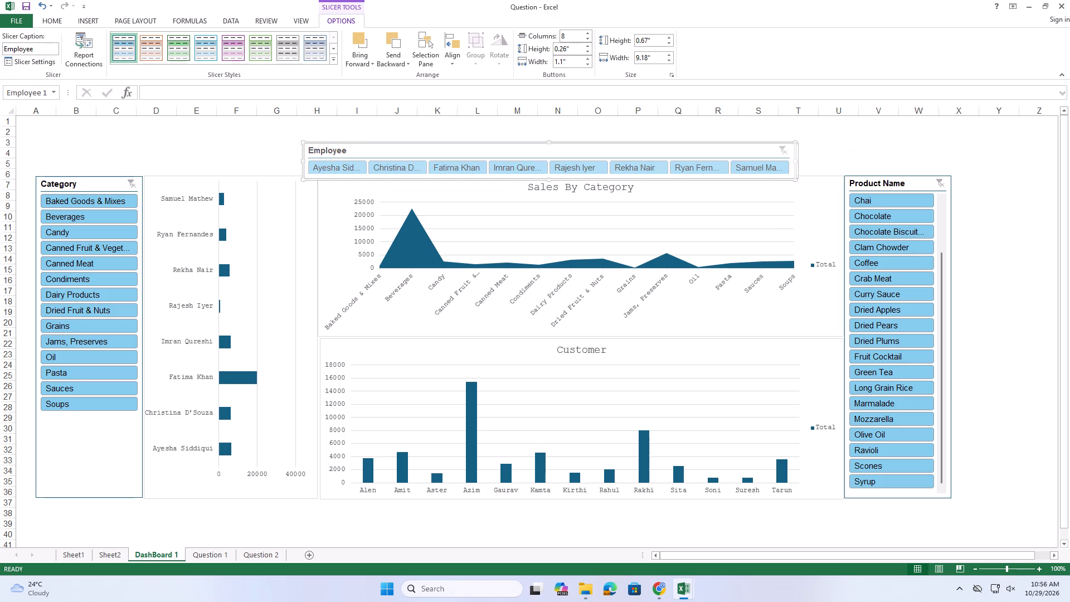
left_click_drag(809, 162, 888, 162)
left_click_drag(889, 162, 882, 162)
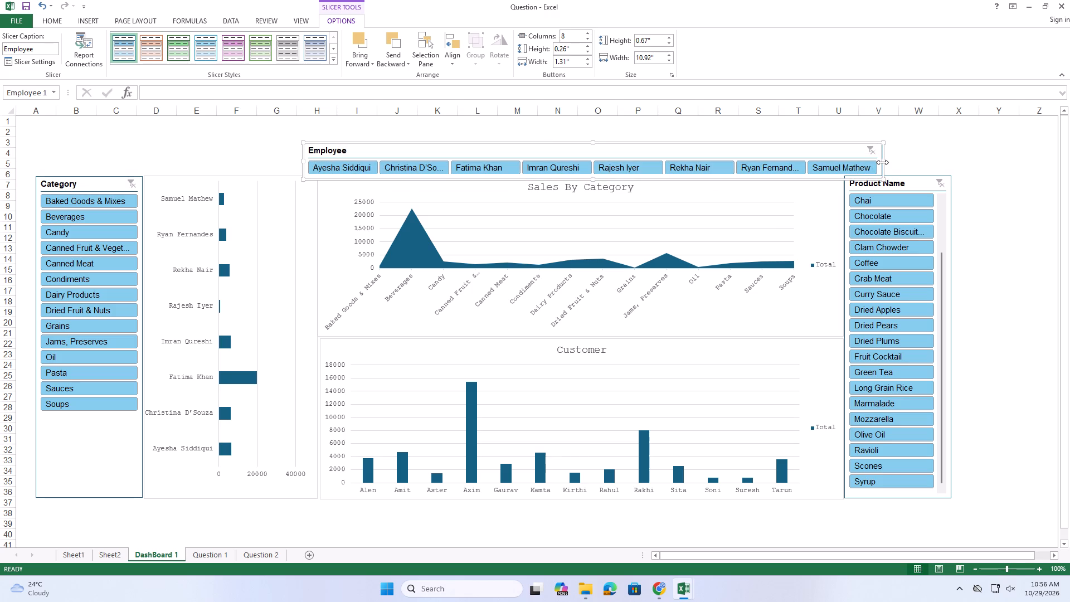
left_click_drag(844, 152, 870, 143)
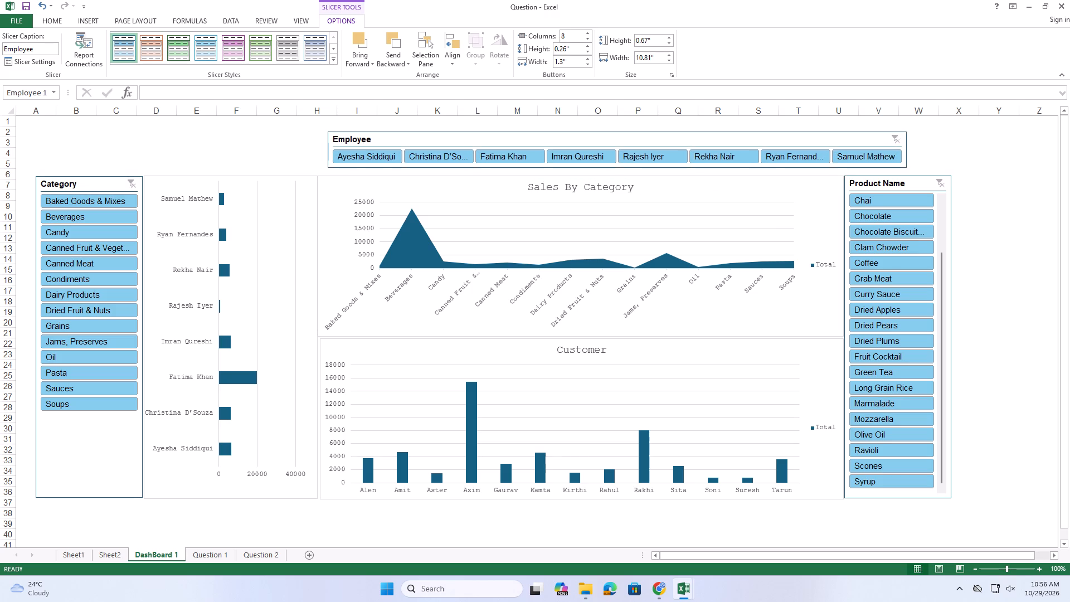
left_click_drag(870, 143, 913, 148)
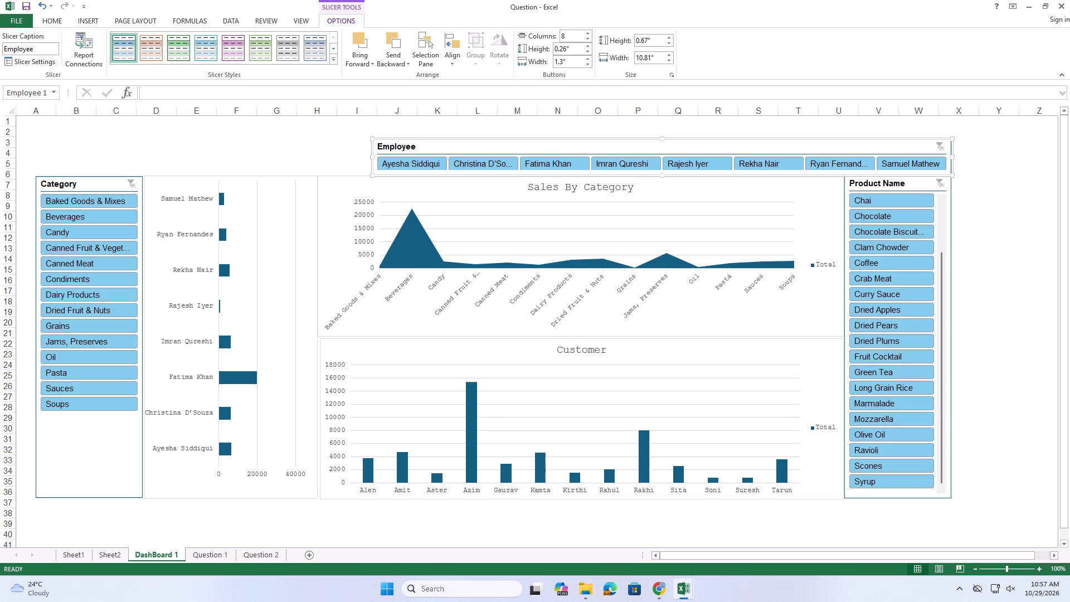
left_click_drag(372, 156, 299, 157)
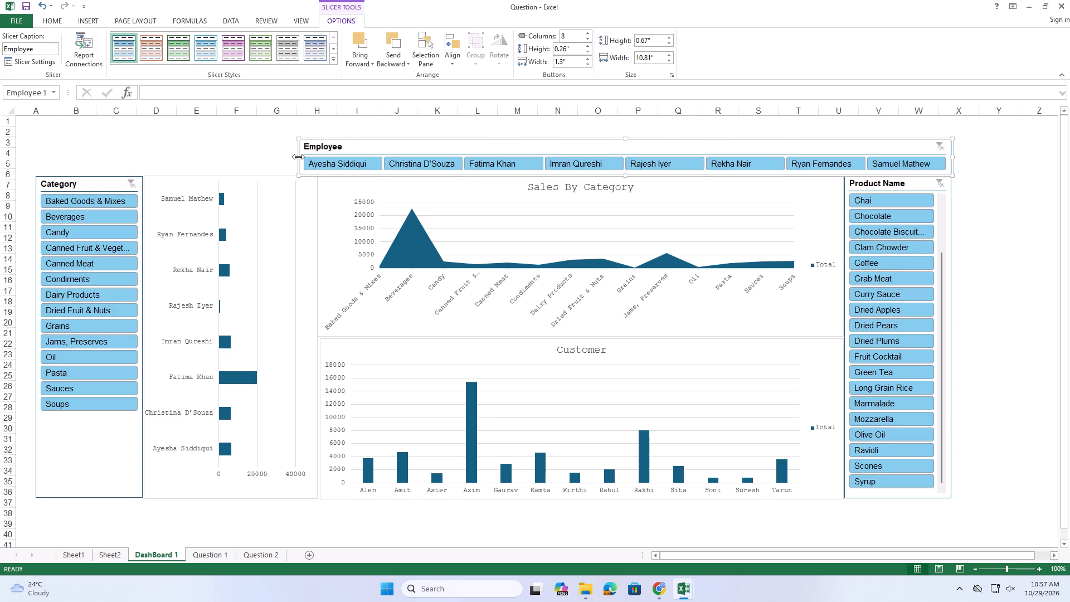
left_click(298, 158)
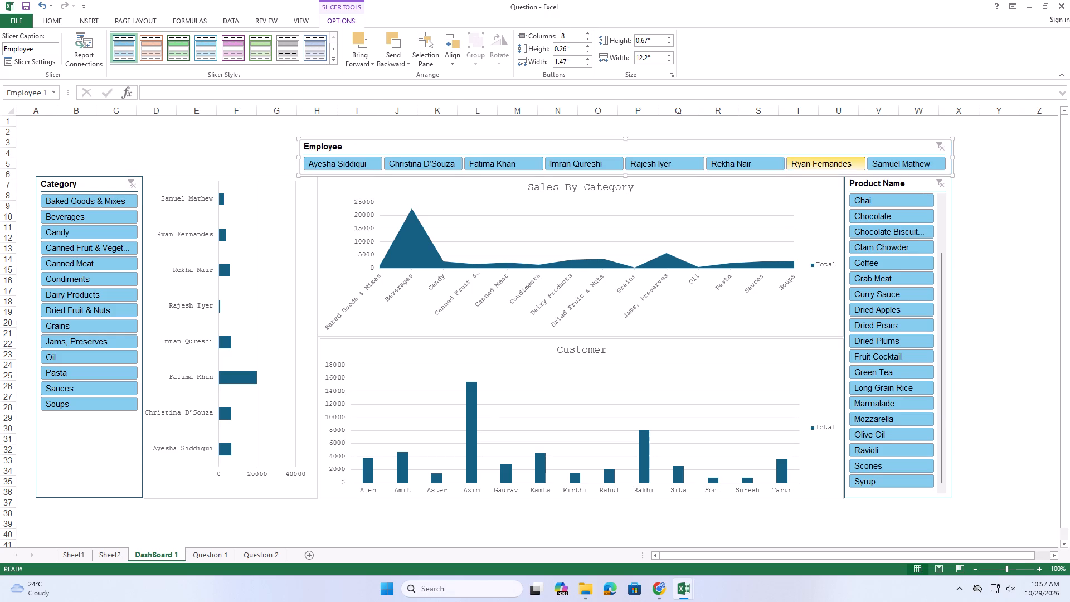
left_click(984, 171)
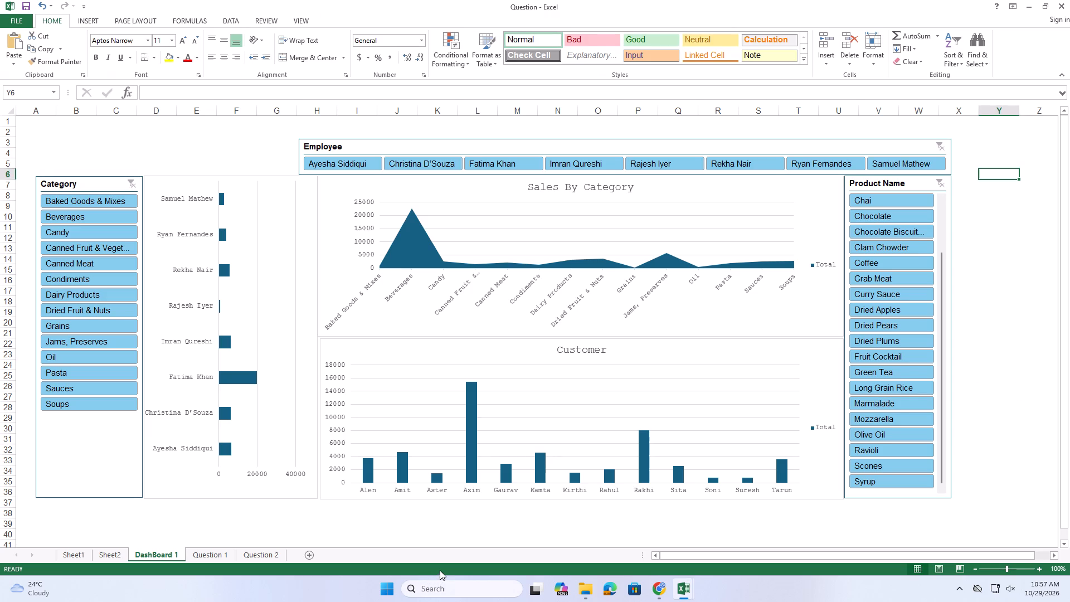
Check the reference on Question 1, then shift the Employee slicer on DashBoard 1 to end where the Product Name slicer begins.
left_click(205, 556)
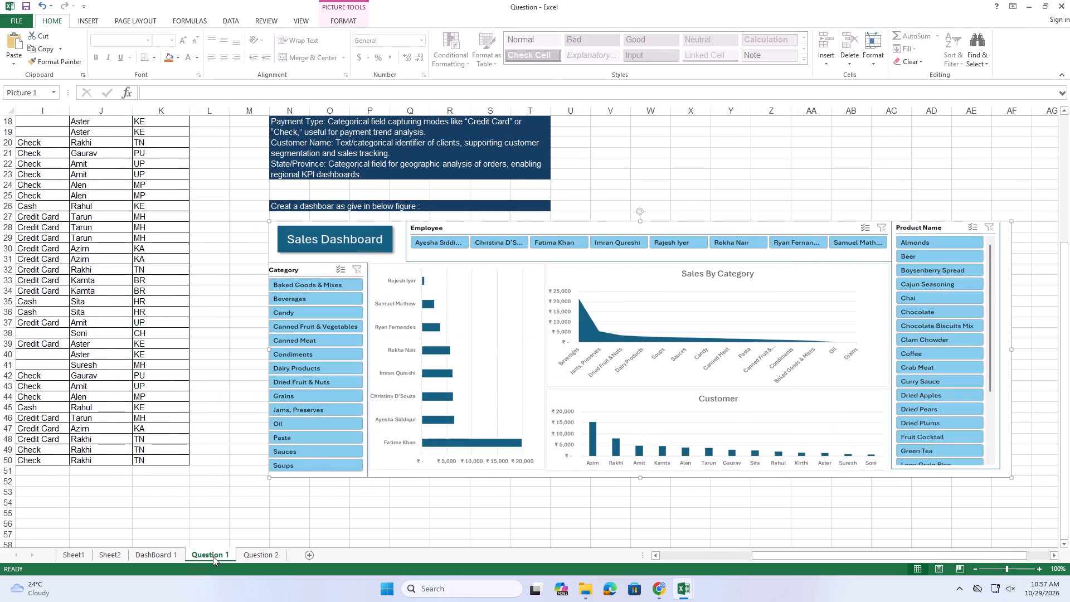
left_click(166, 552)
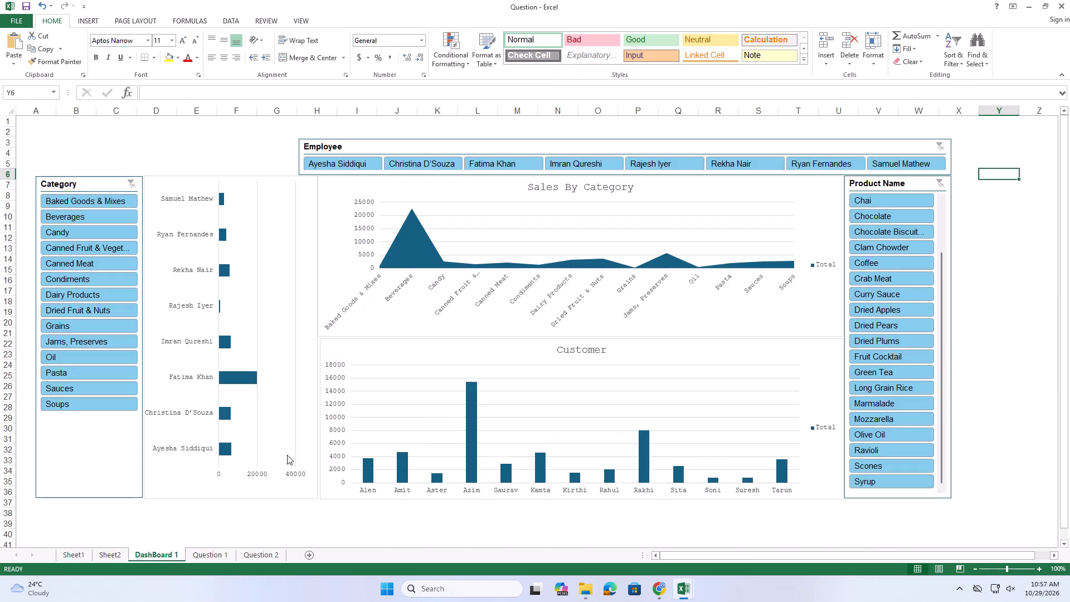
left_click_drag(515, 145, 412, 148)
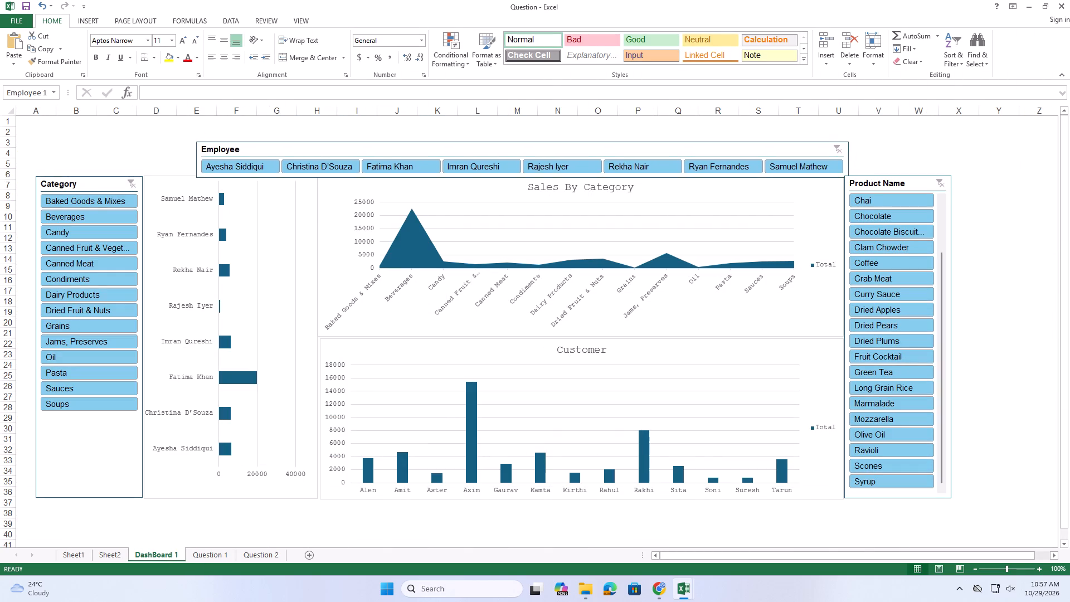
left_click_drag(412, 148, 408, 145)
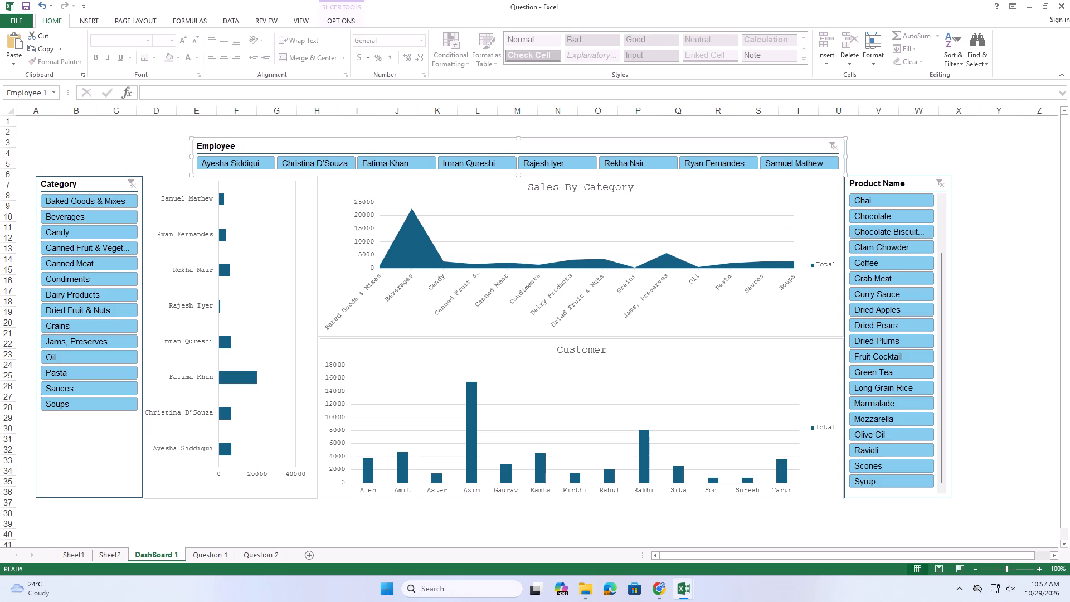
Extend the Product Name slicer upward to about row 3, level with the Employee slicer's top edge.
left_click(898, 182)
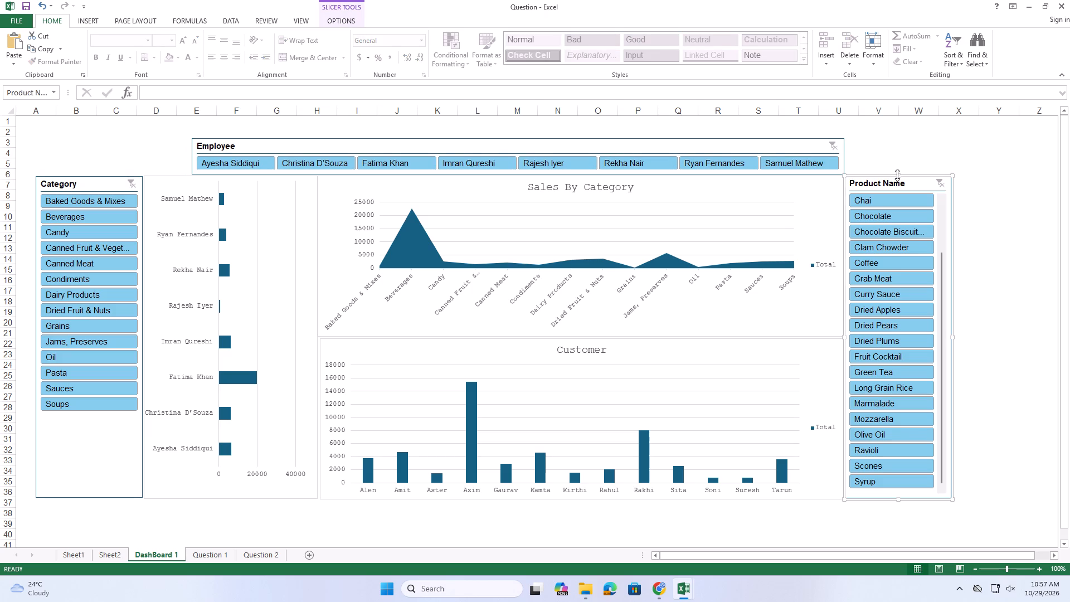
left_click_drag(899, 175, 896, 139)
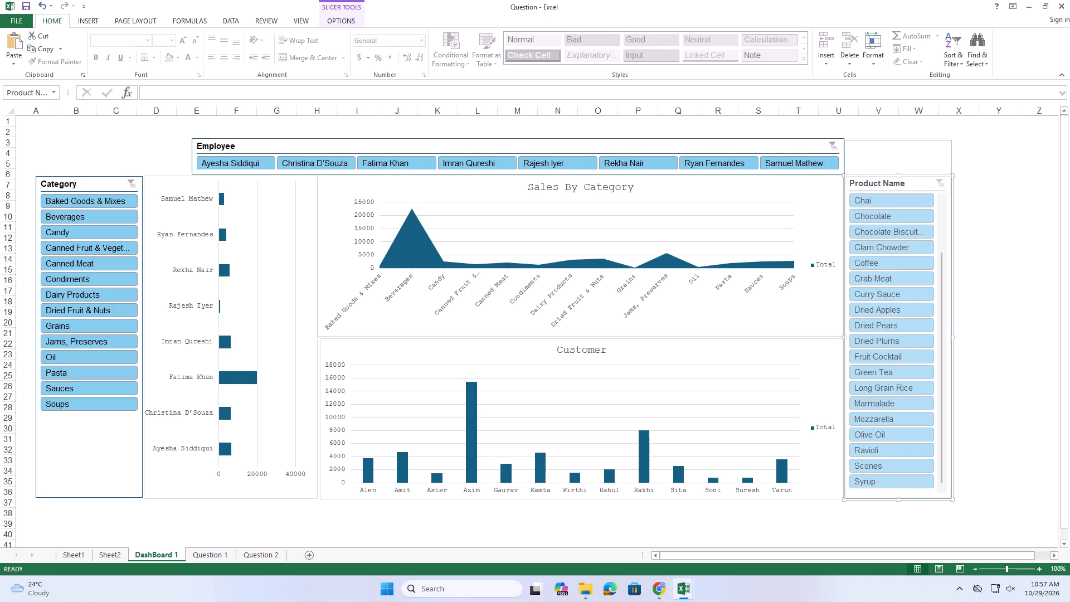
left_click_drag(896, 139, 896, 138)
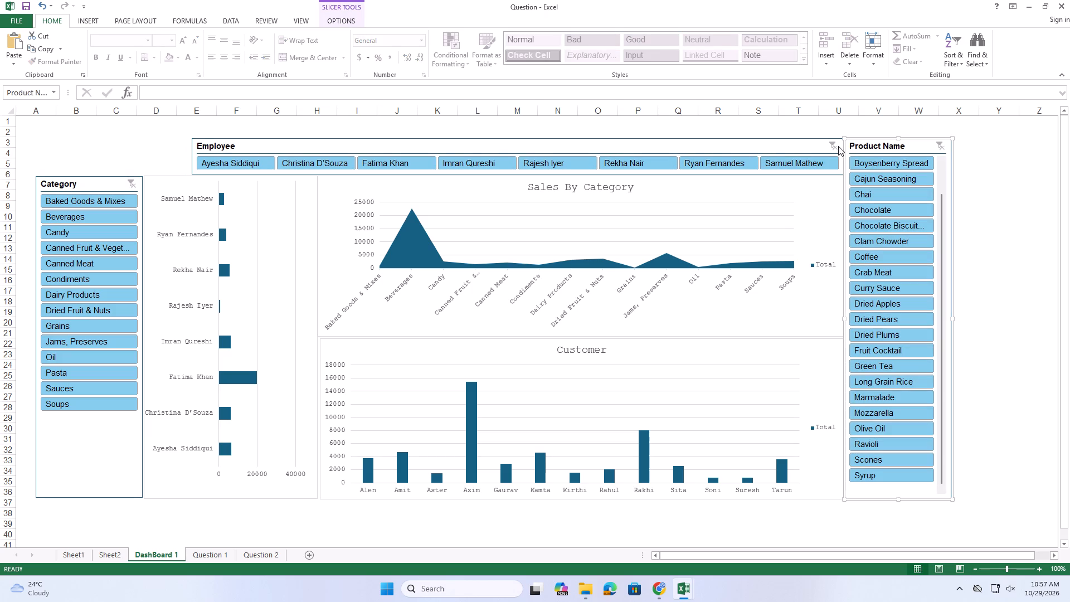
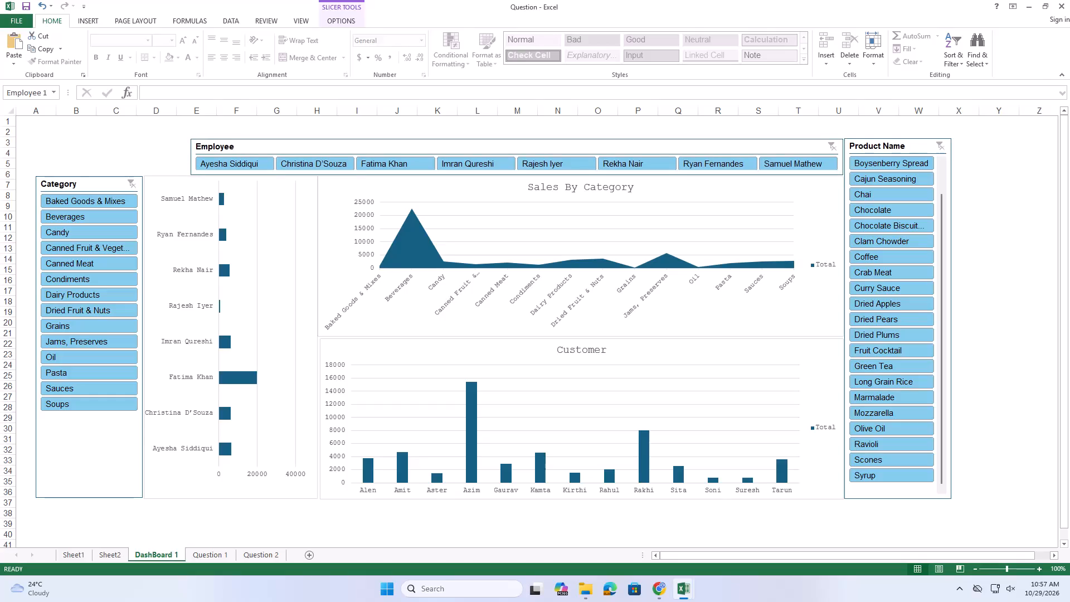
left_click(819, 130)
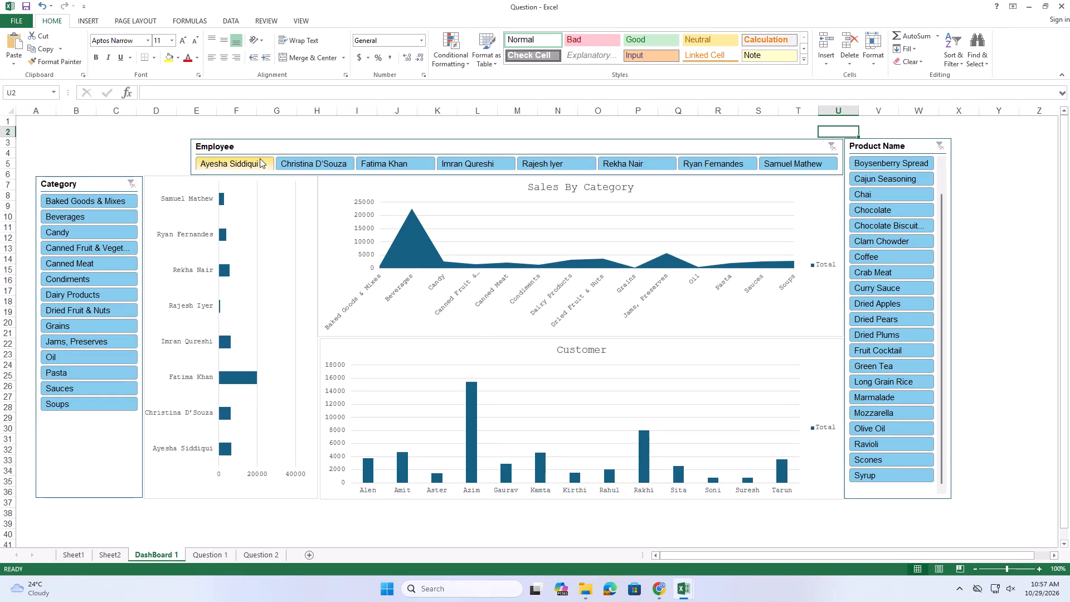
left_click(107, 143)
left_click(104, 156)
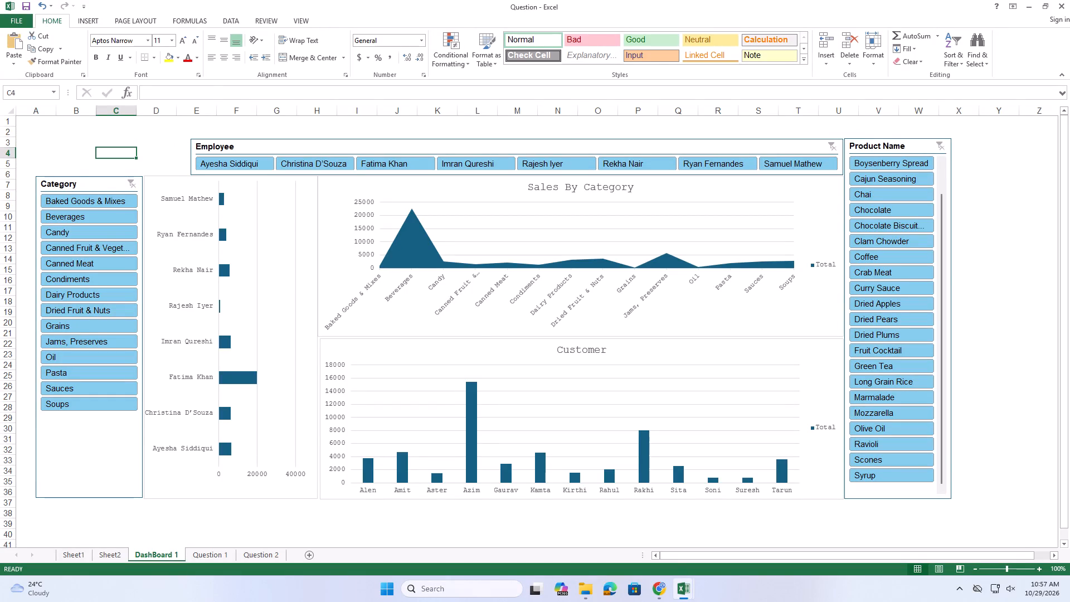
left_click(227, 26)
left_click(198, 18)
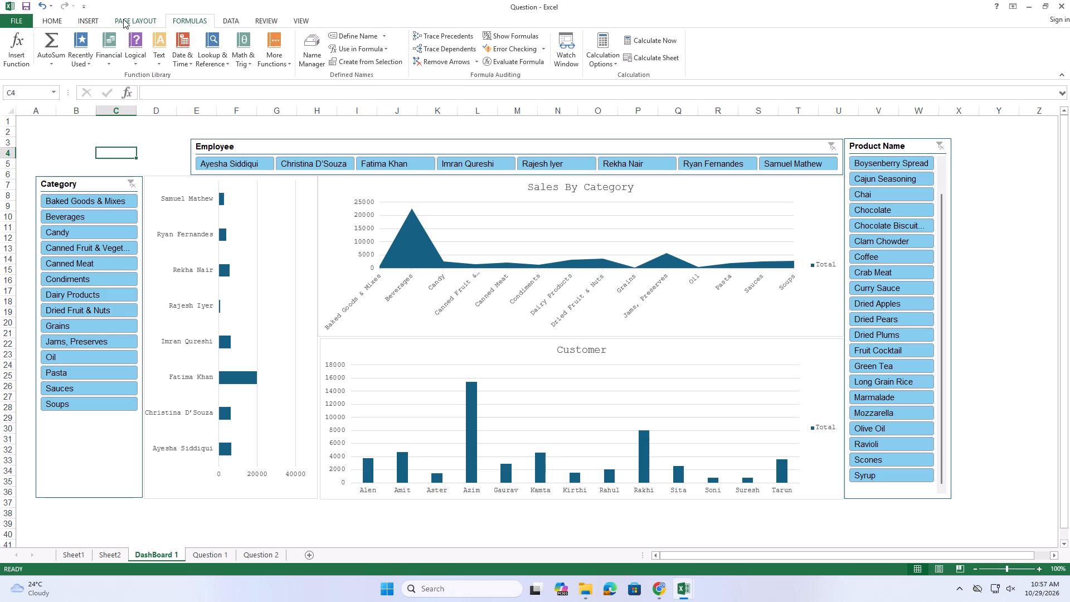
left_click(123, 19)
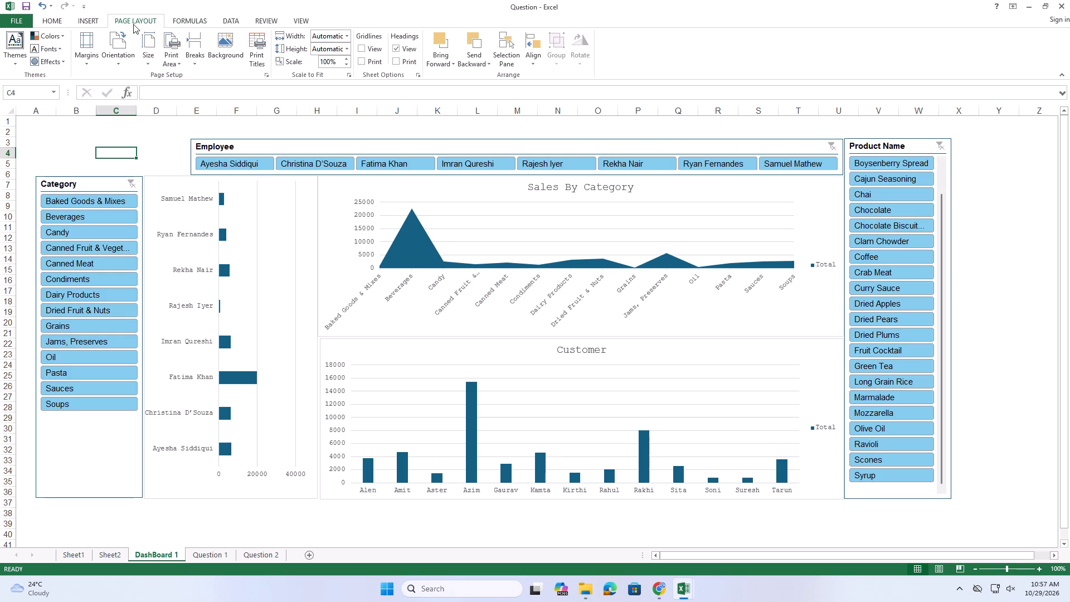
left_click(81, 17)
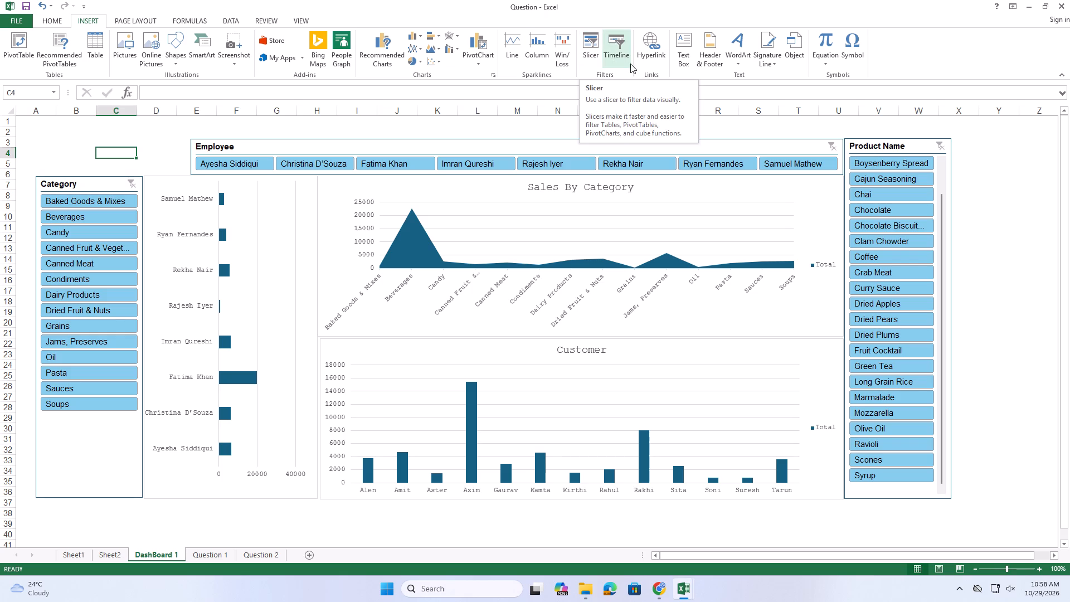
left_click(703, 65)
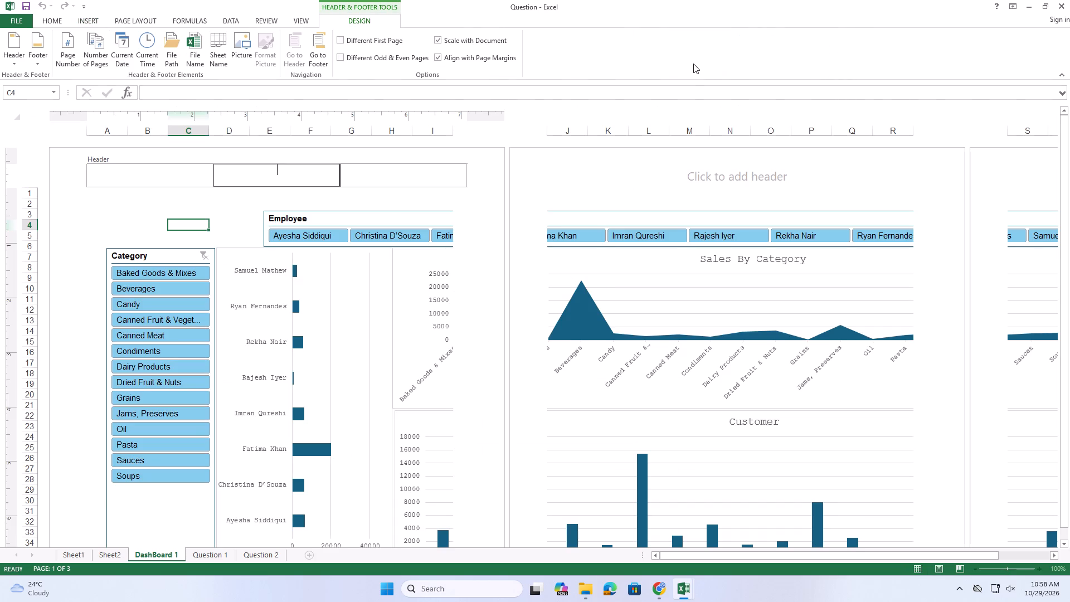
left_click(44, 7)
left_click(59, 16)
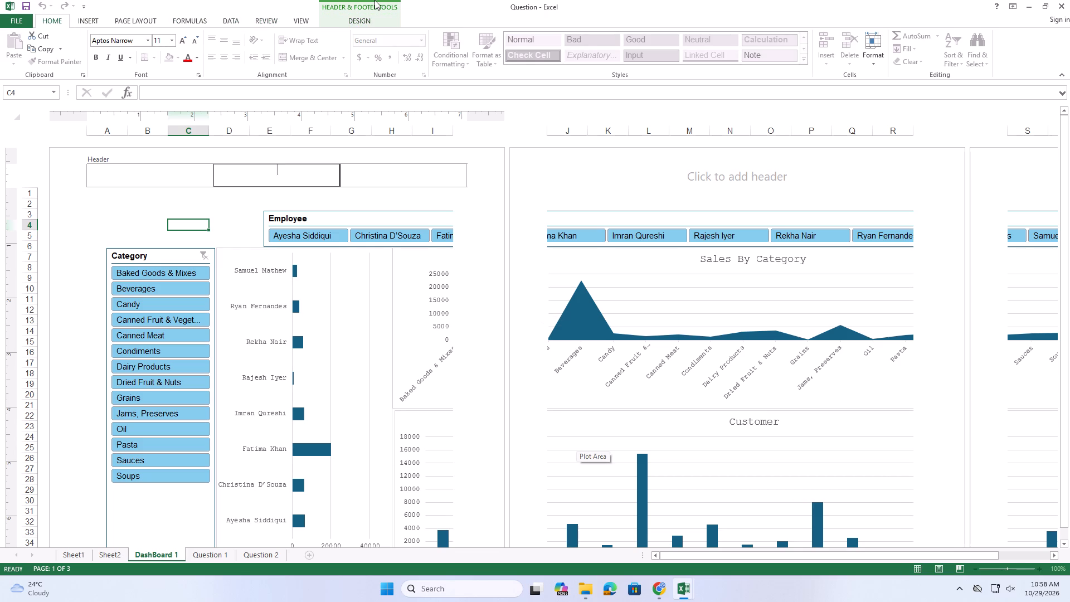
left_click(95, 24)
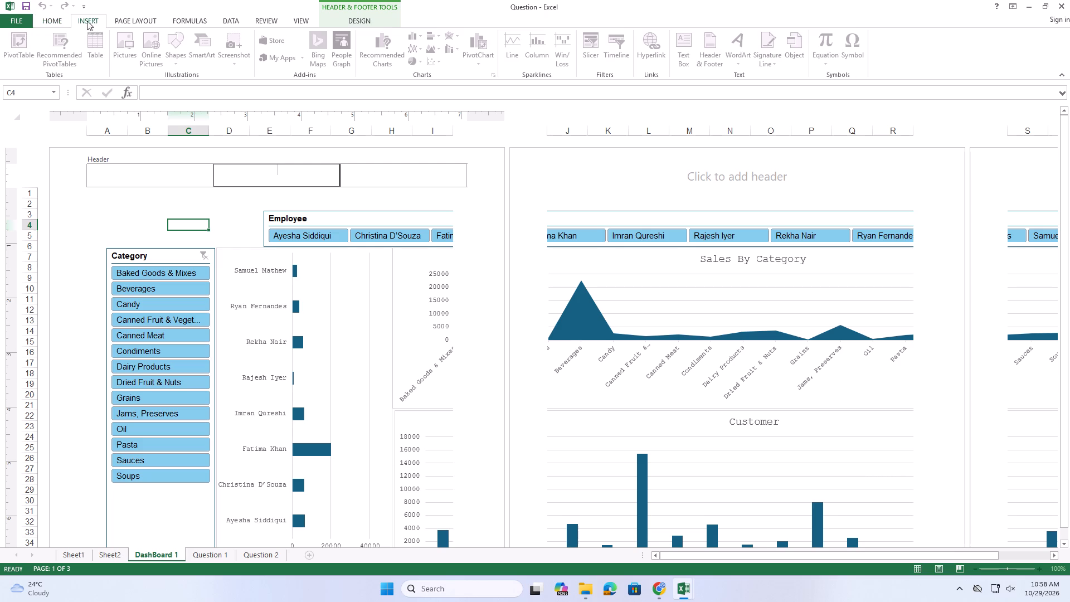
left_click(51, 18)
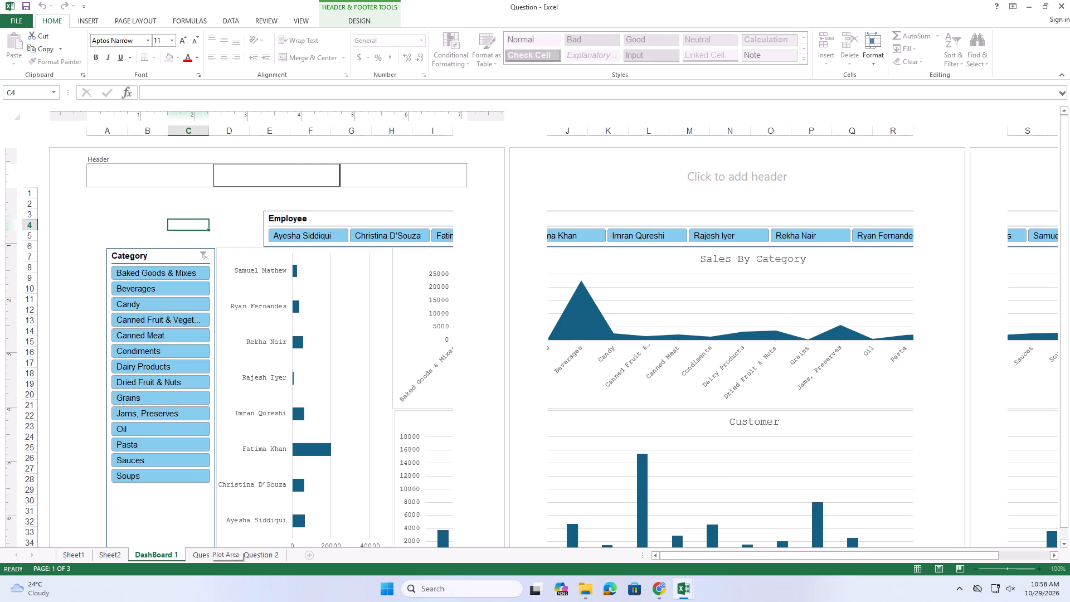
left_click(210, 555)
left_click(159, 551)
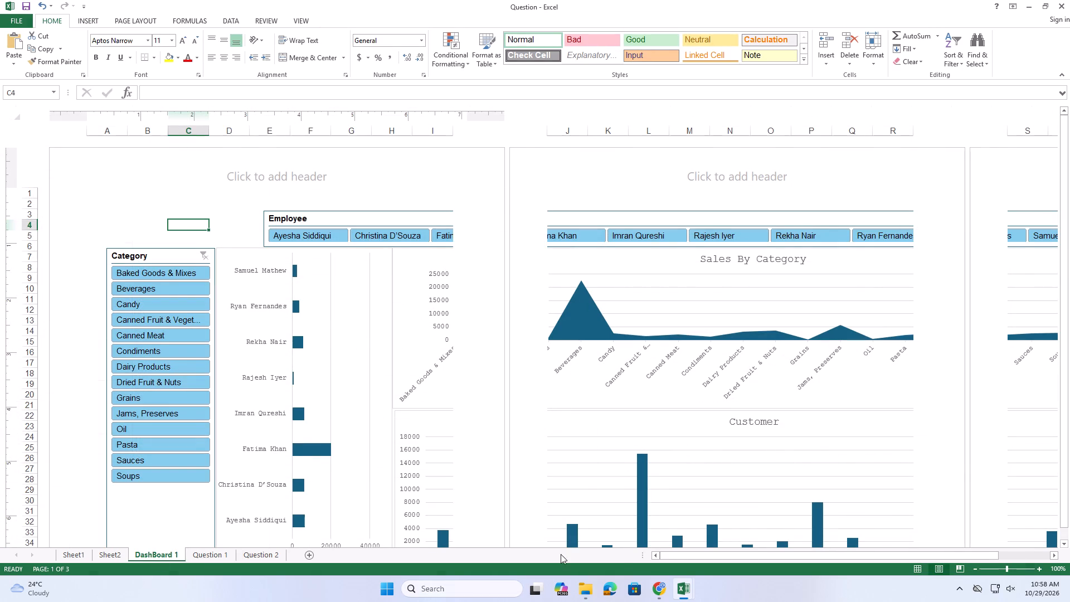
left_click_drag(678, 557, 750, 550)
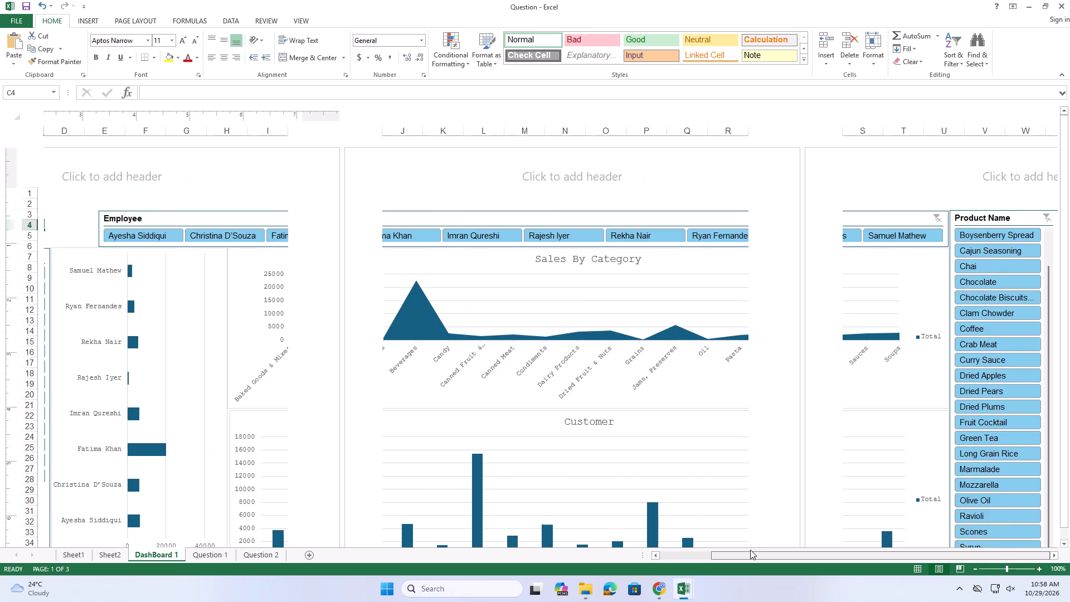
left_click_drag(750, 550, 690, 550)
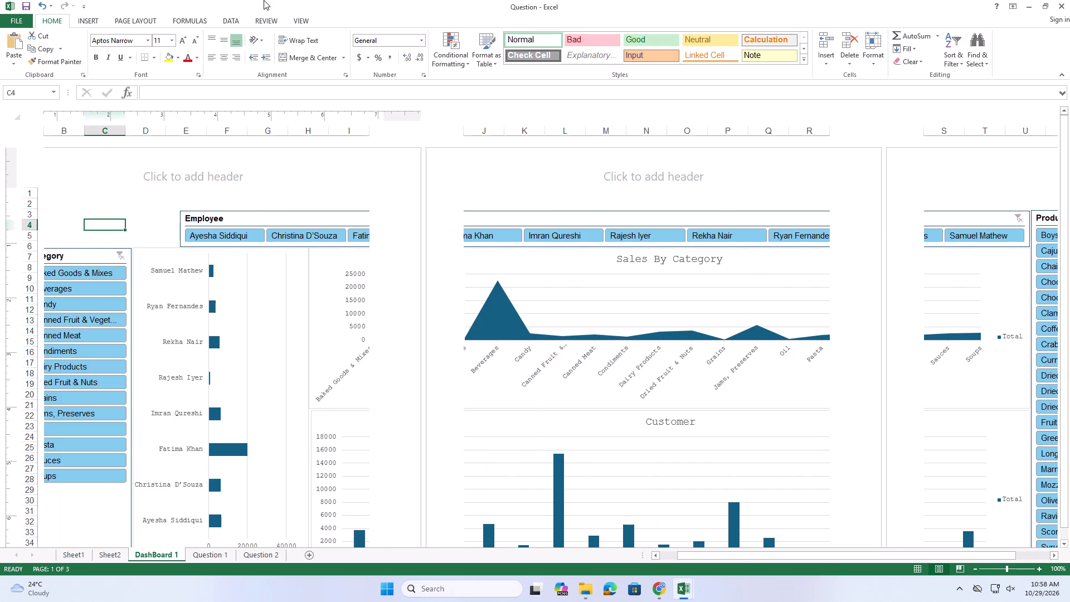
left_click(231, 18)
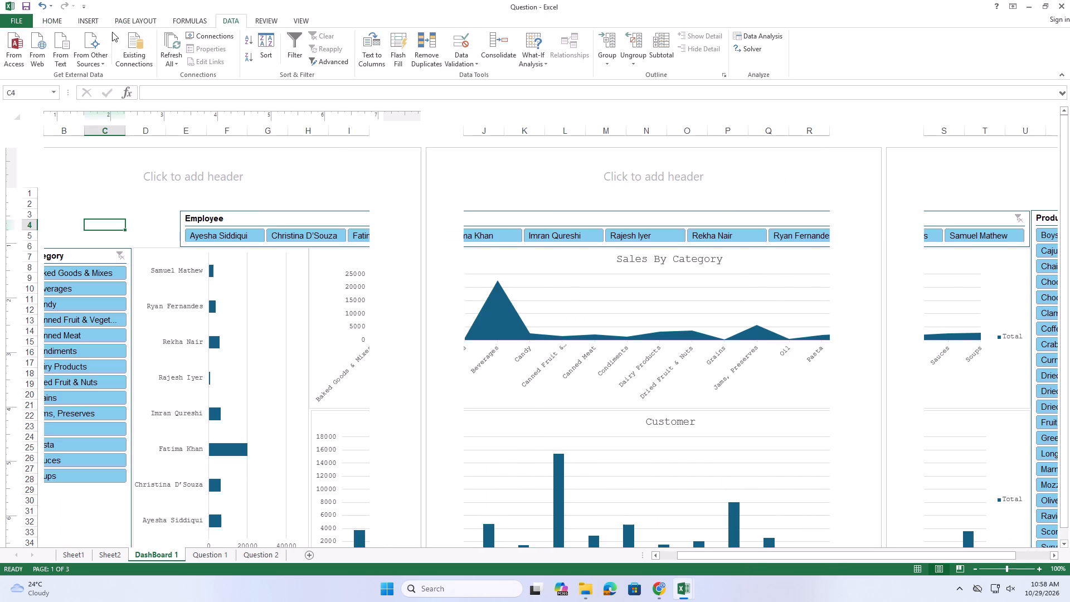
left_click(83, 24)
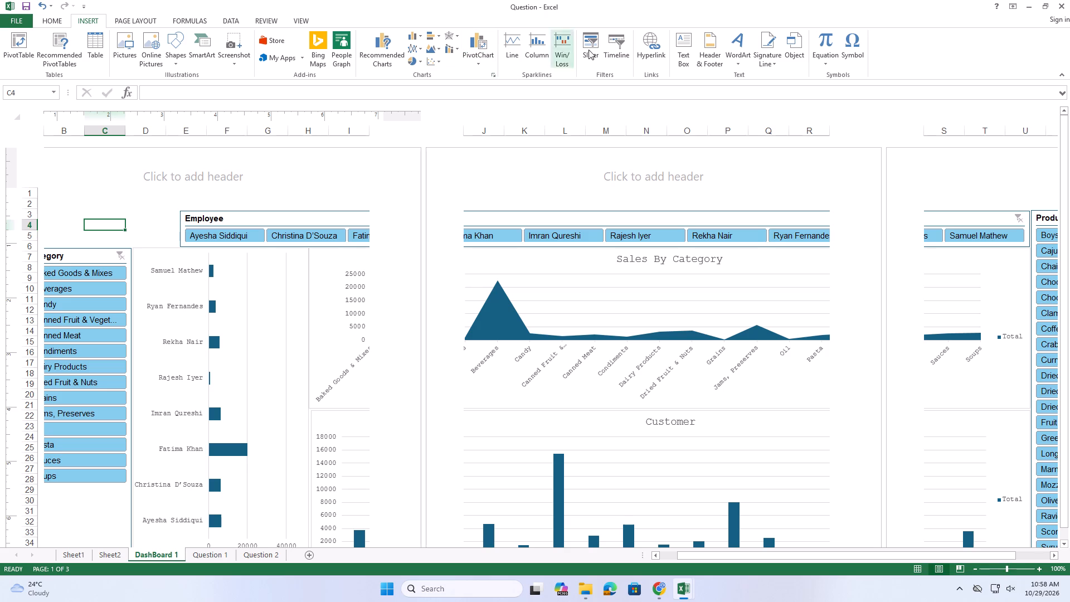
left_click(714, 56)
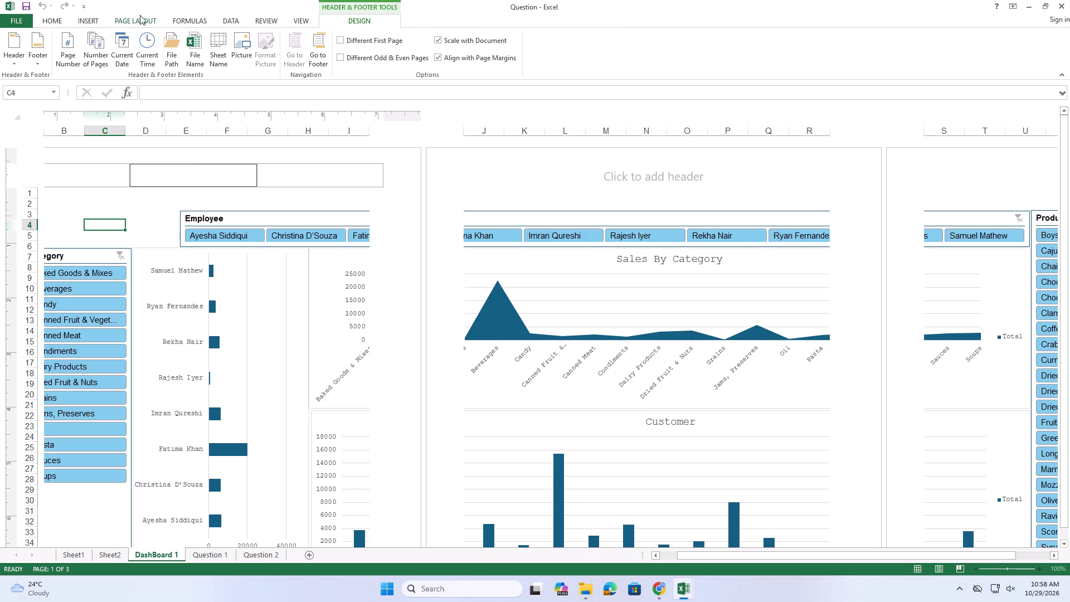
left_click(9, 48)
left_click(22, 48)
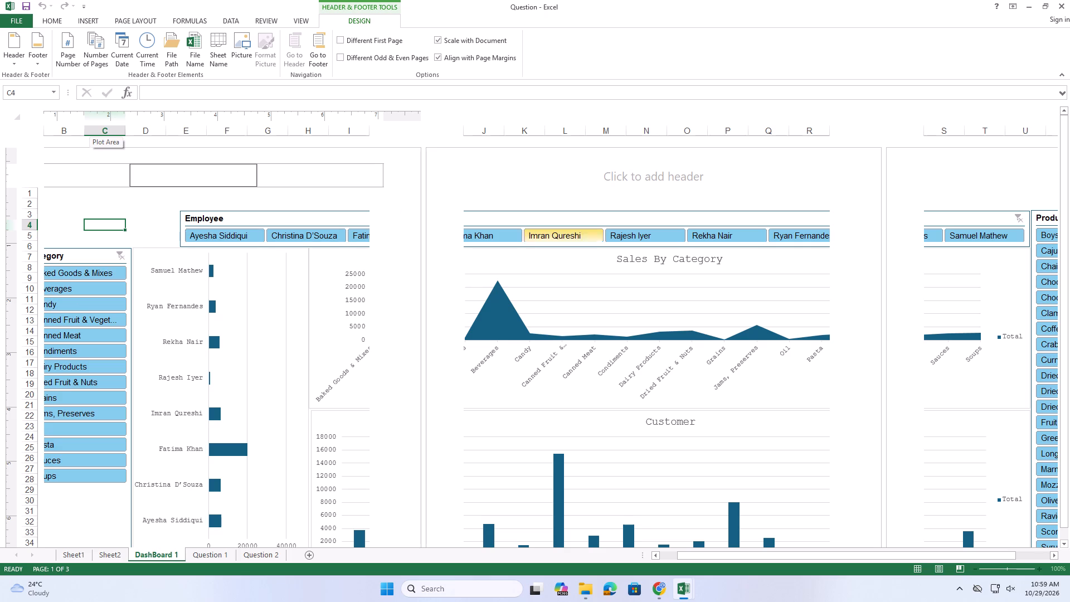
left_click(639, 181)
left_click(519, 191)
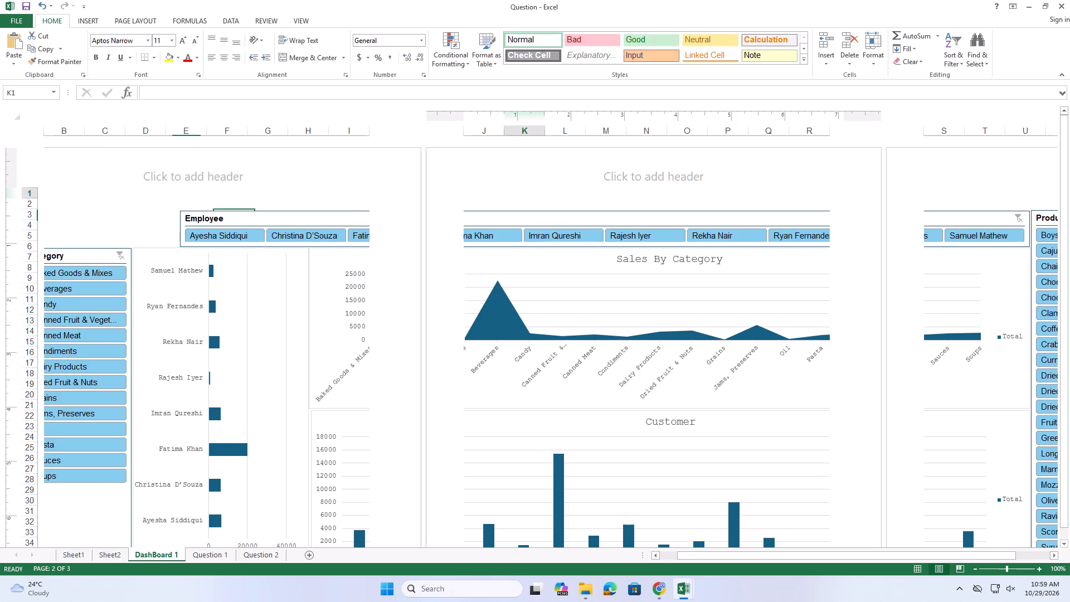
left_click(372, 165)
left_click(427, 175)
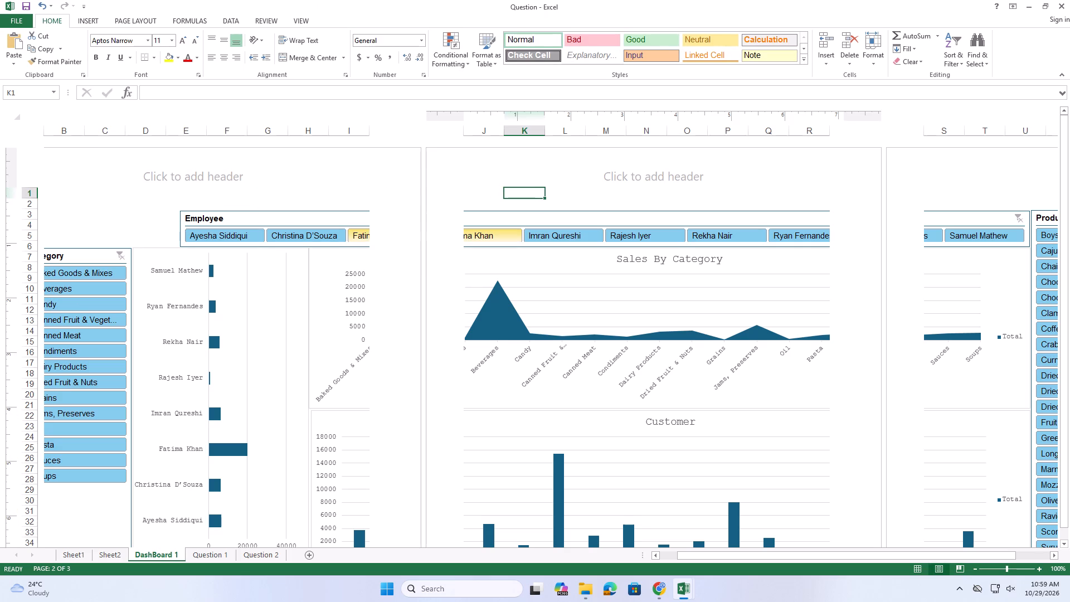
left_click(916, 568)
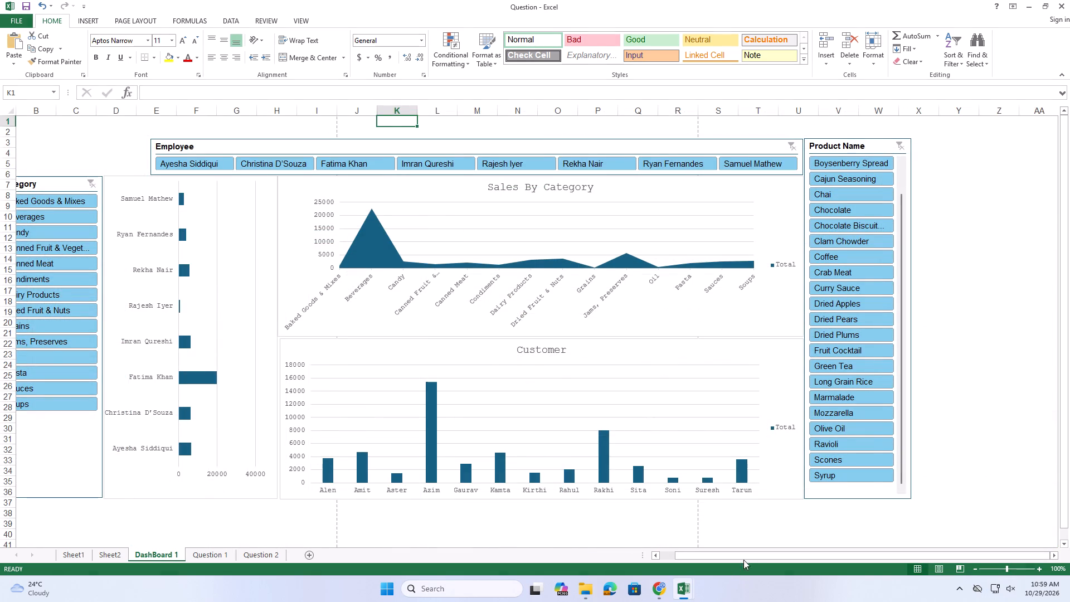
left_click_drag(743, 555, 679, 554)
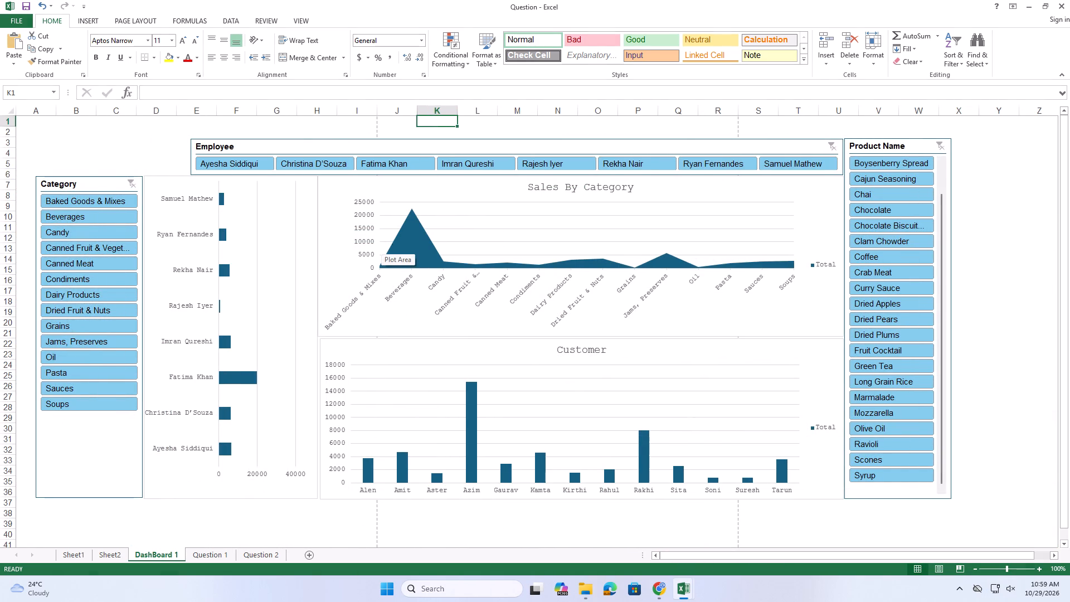
Insert a text box above the Category slicer on DashBoard 1 and enter the title "Sales Dashboard", checking the reference on Question 1.
left_click(653, 130)
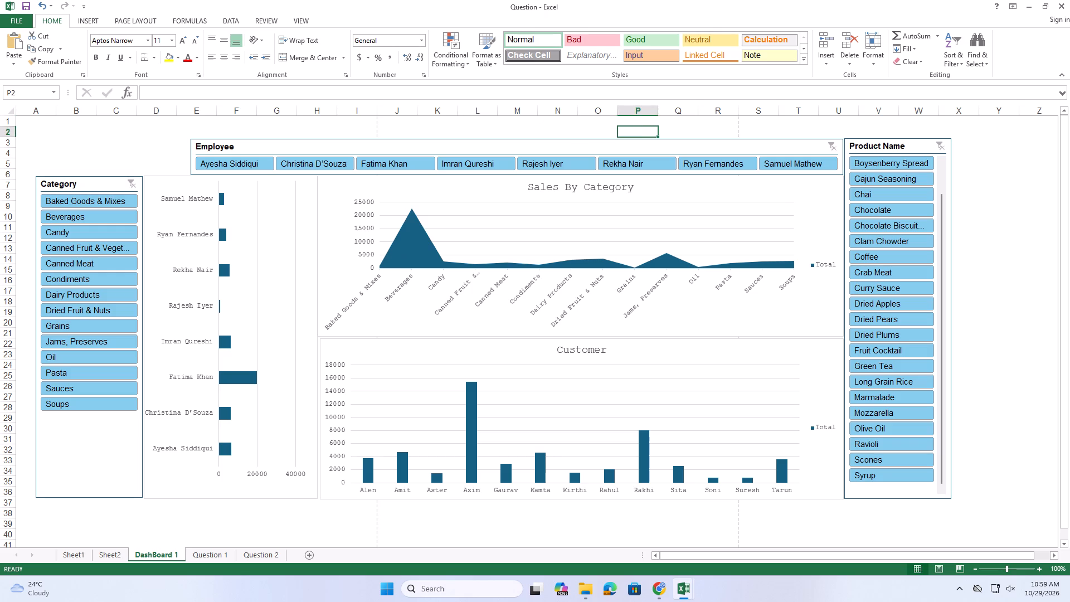
left_click(81, 14)
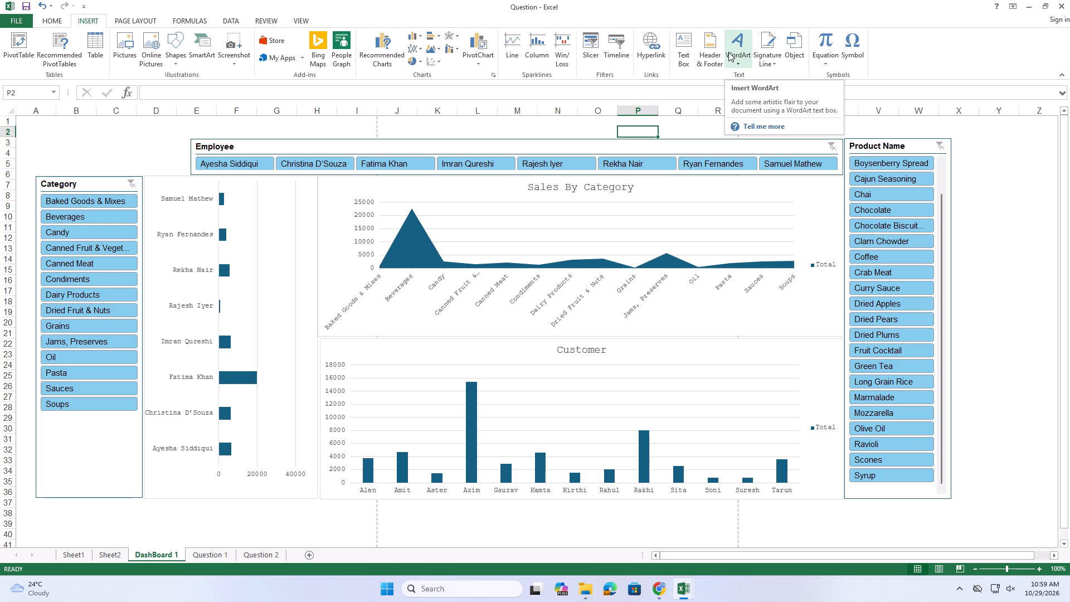
left_click(683, 63)
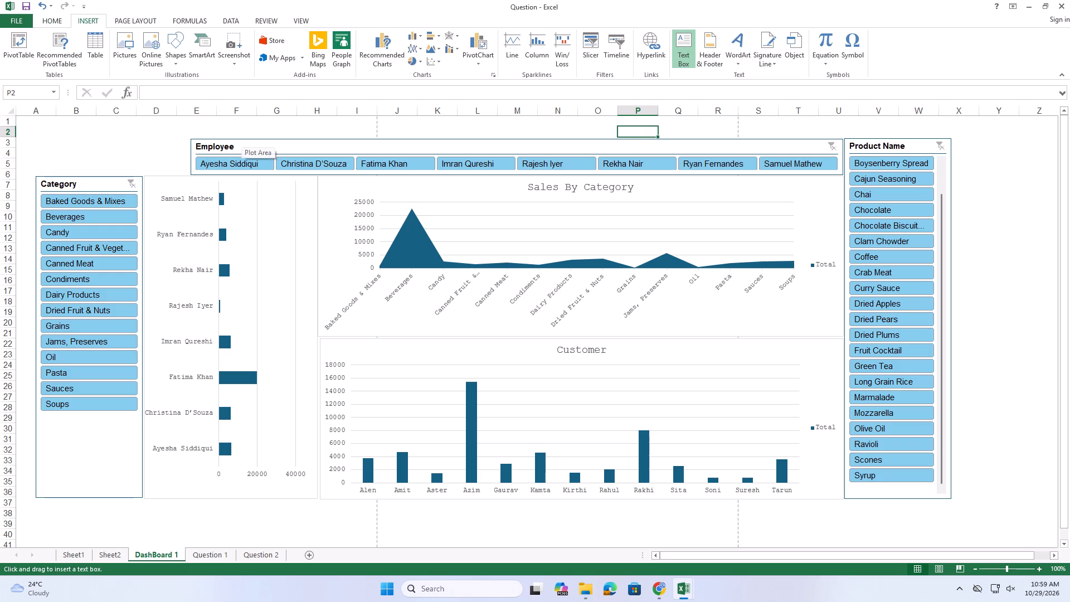
left_click(133, 156)
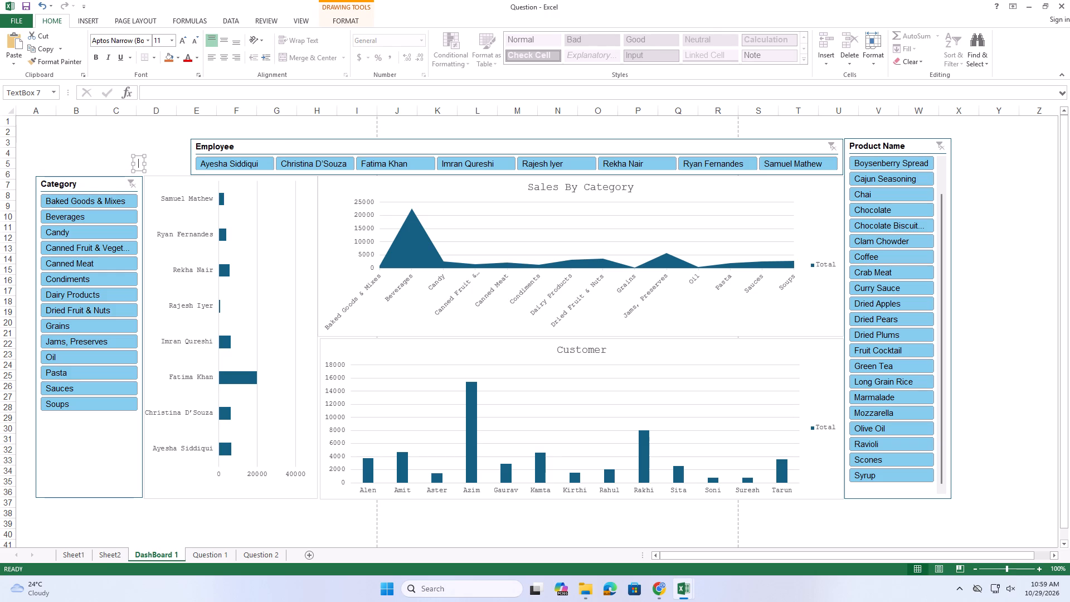
left_click_drag(138, 156, 106, 149)
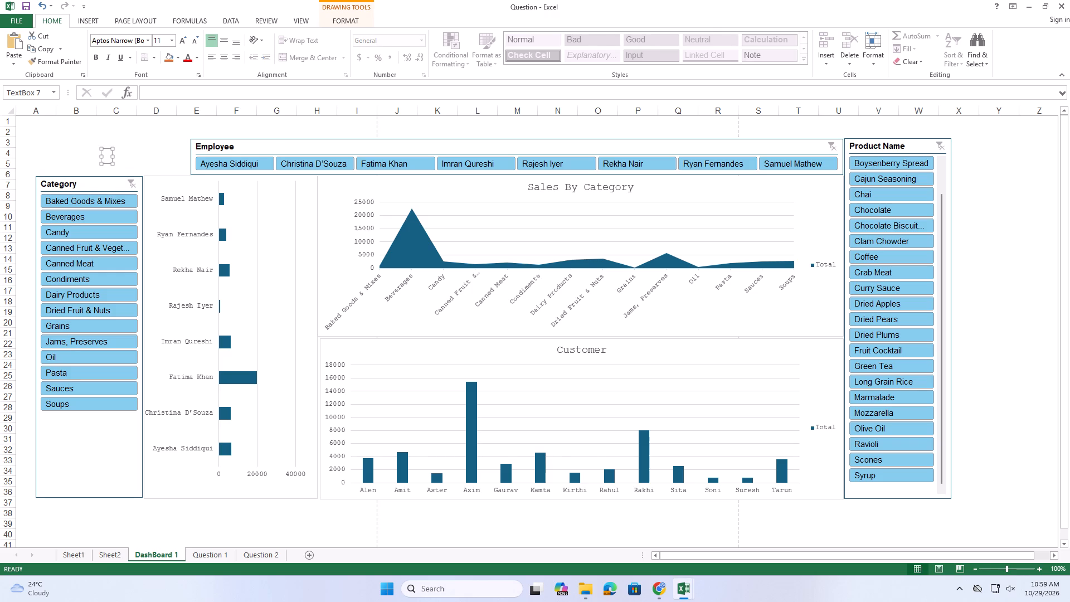
left_click(220, 551)
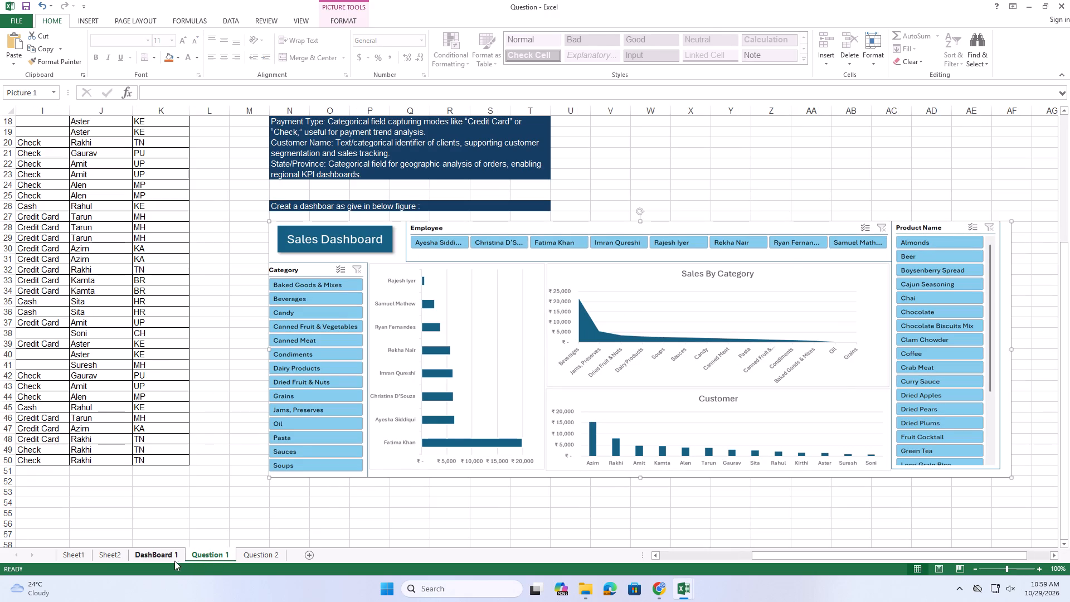
left_click(172, 557)
left_click(106, 156)
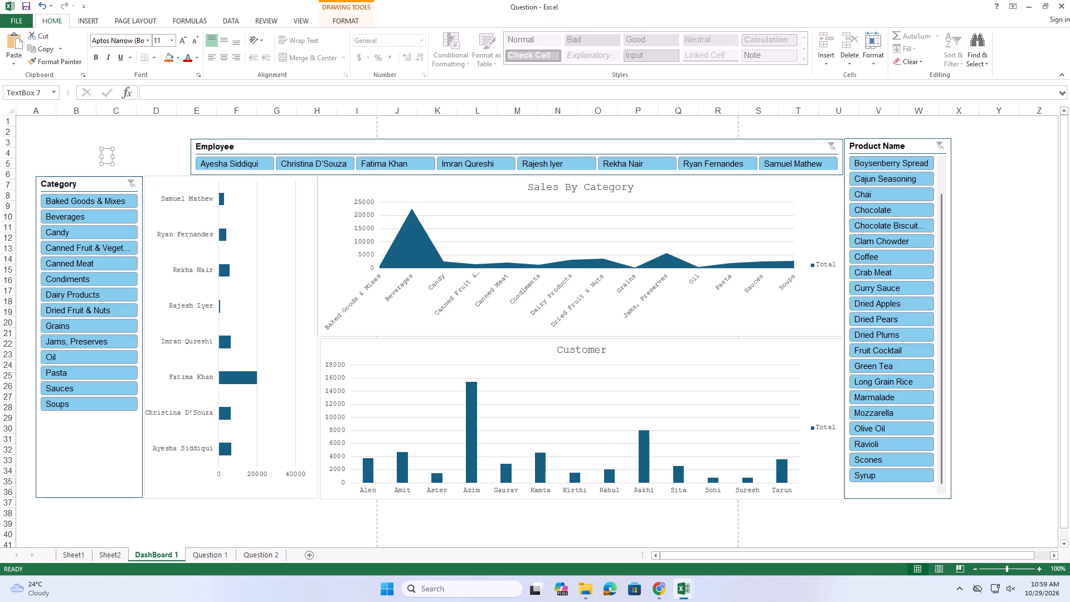
type("Sales Dashboard")
Move the Sales Dashboard text box above the Category slicer at about row 4 and widen it to end just before the Employee slicer.
left_click_drag(153, 148, 116, 149)
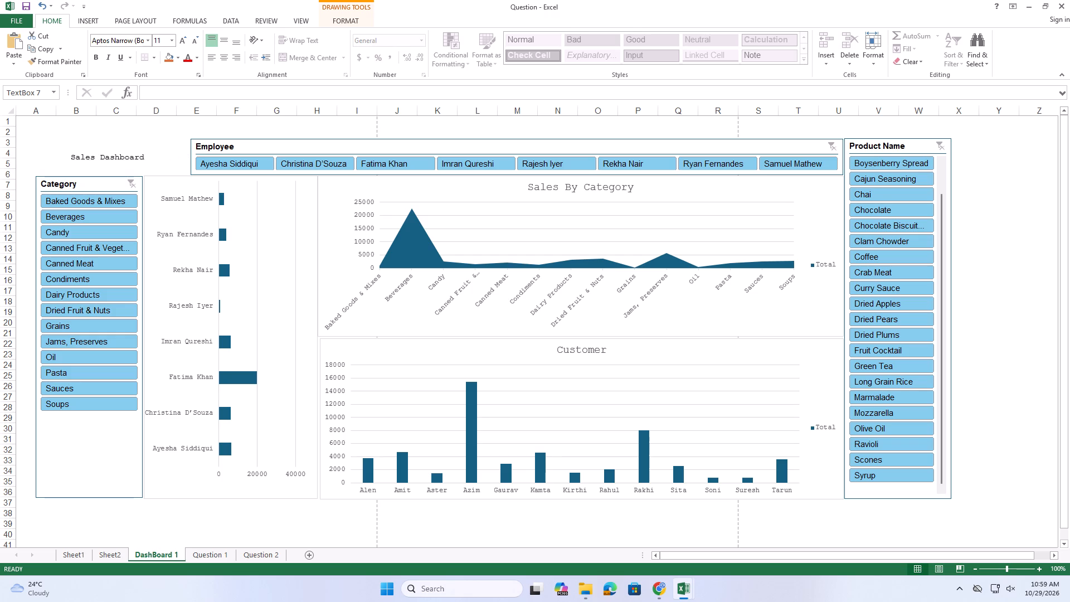
left_click_drag(116, 149, 107, 145)
left_click_drag(140, 160, 169, 169)
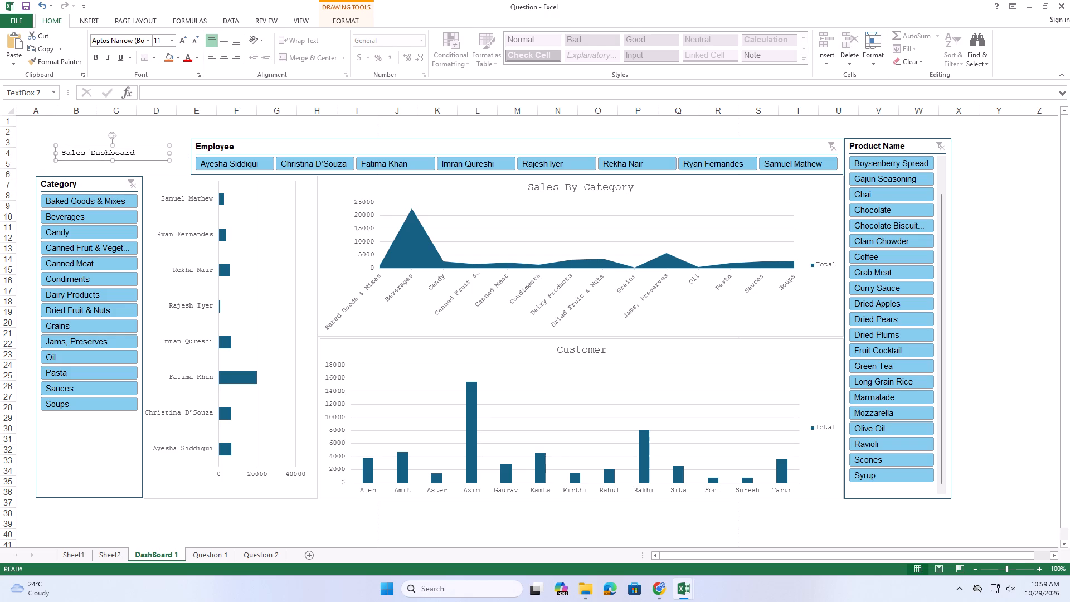
Increase the Sales Dashboard title's font size to 18.
triple_click(184, 40)
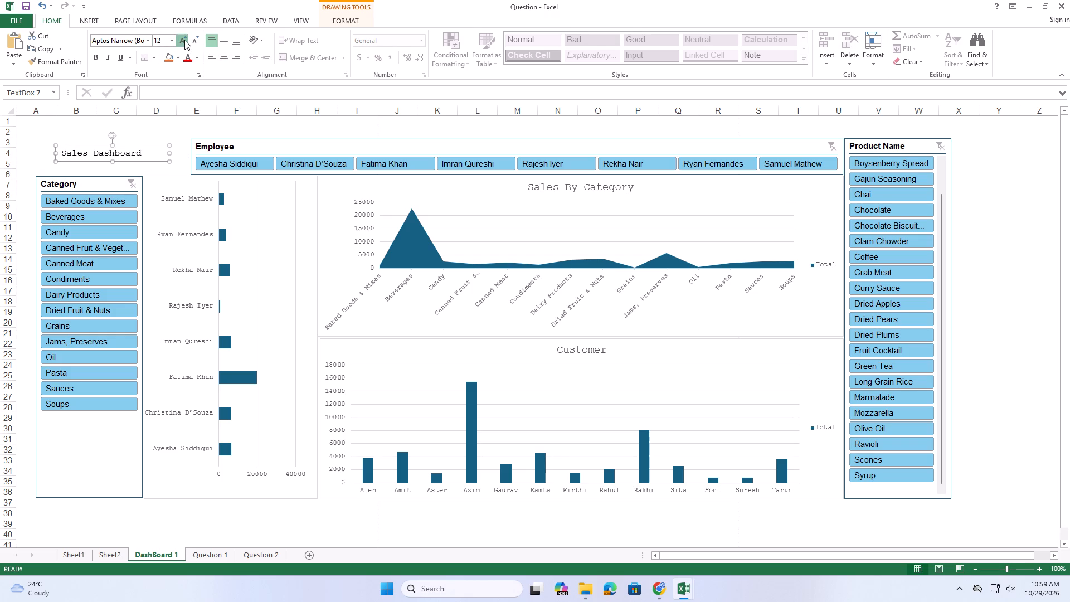
left_click(184, 40)
left_click(189, 39)
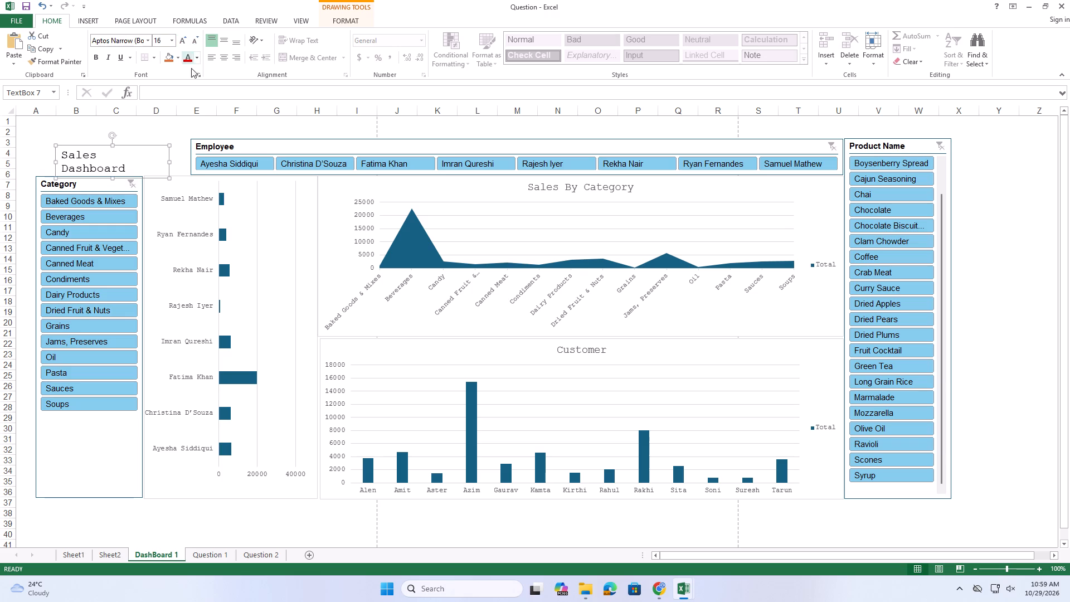
left_click(179, 42)
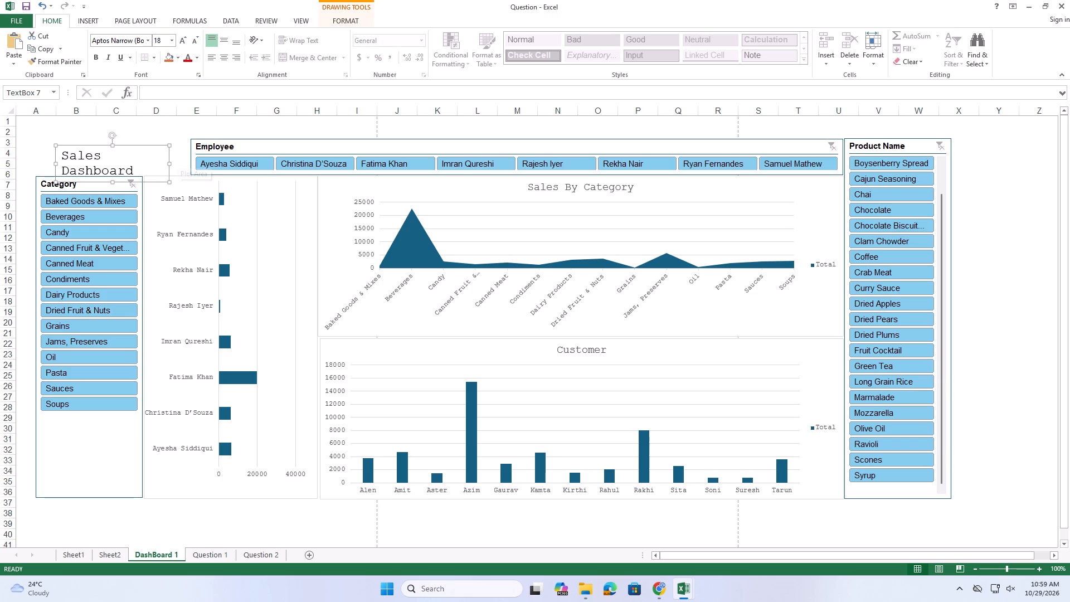
Widen the Sales Dashboard text box until its title fits on one line, and place it above the Category slicer, beside the Employee slicer.
left_click_drag(170, 163, 187, 161)
left_click_drag(187, 163, 202, 162)
left_click_drag(184, 145, 166, 149)
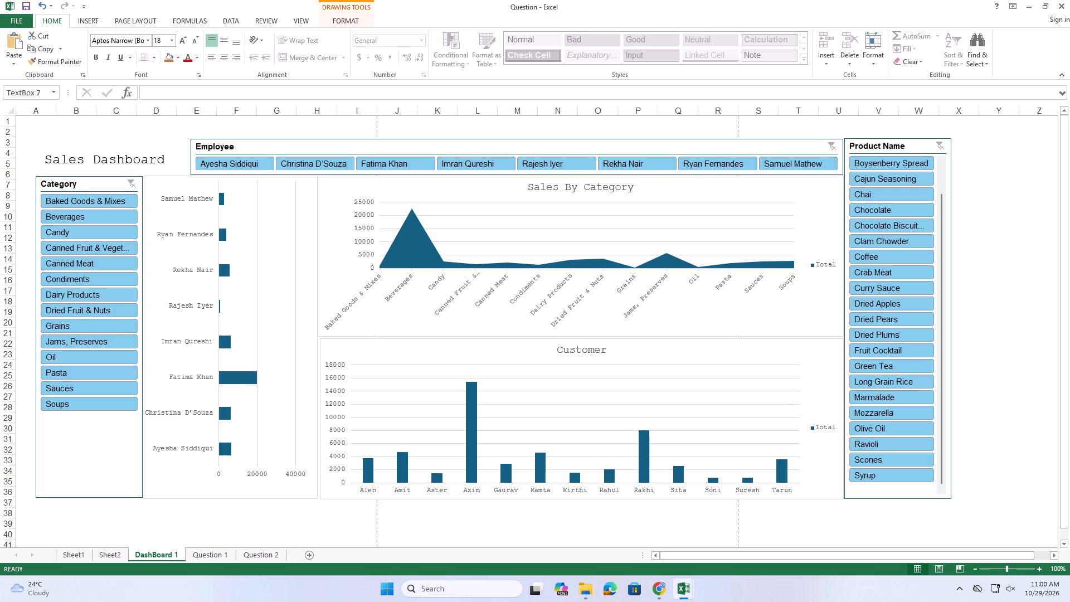
left_click_drag(166, 149, 172, 148)
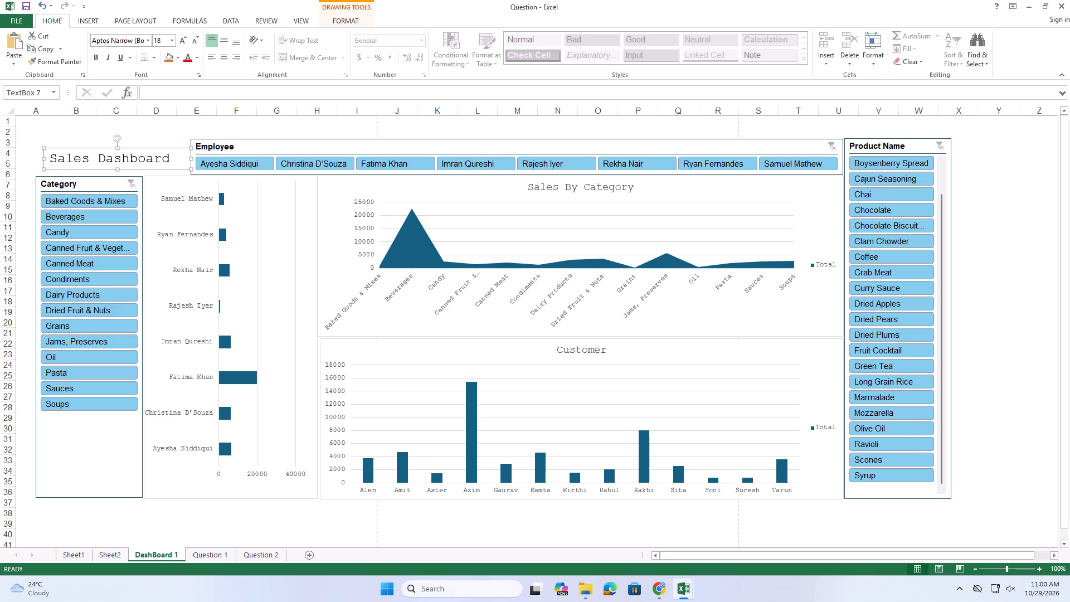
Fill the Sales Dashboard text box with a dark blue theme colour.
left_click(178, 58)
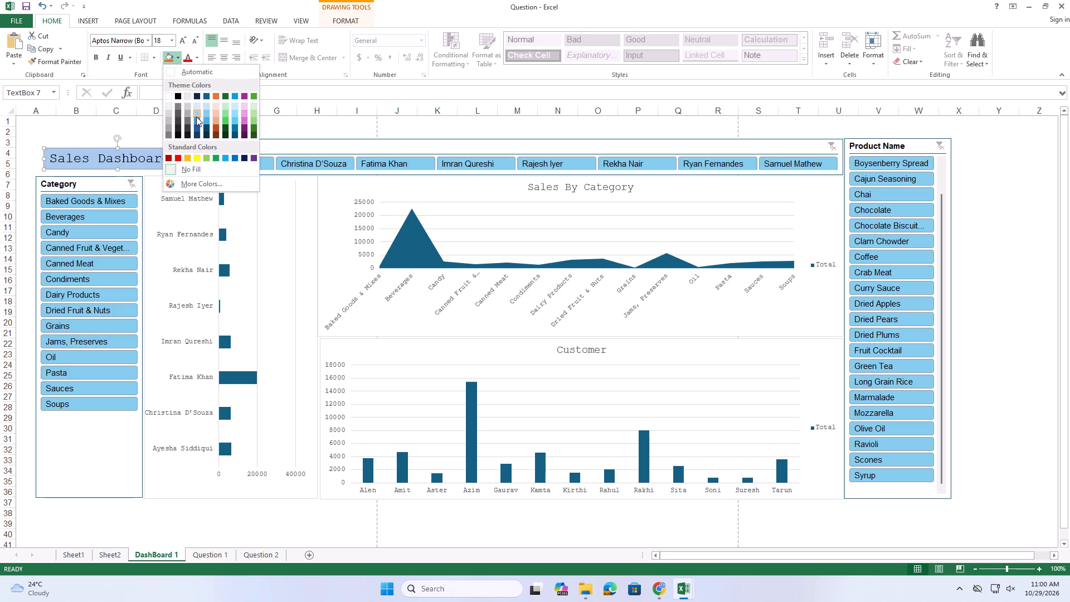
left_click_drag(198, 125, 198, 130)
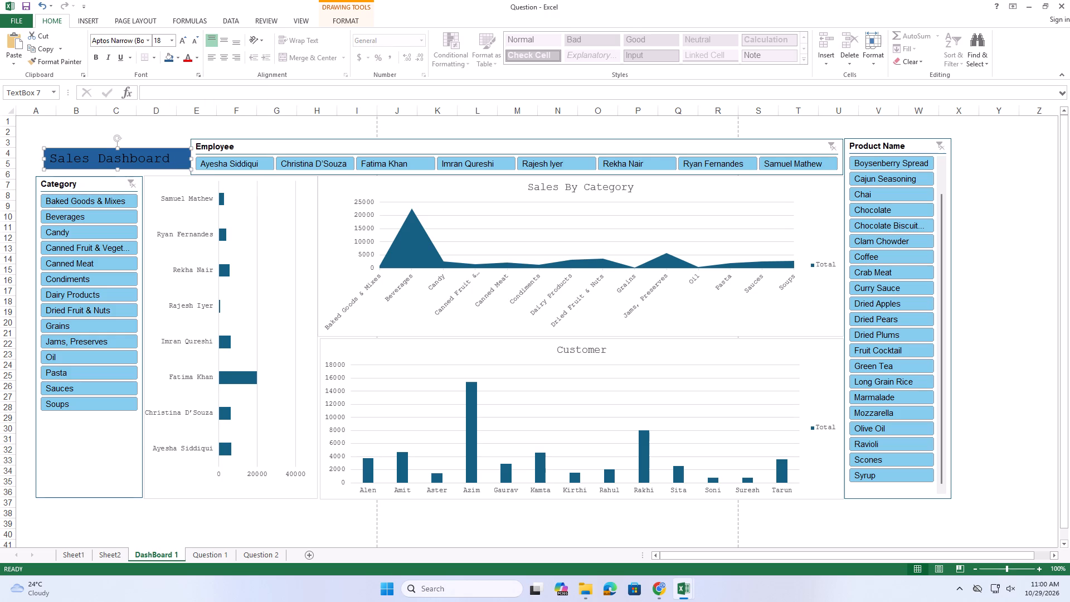
Increase the Sales Dashboard title's font size to 20.
left_click(186, 43)
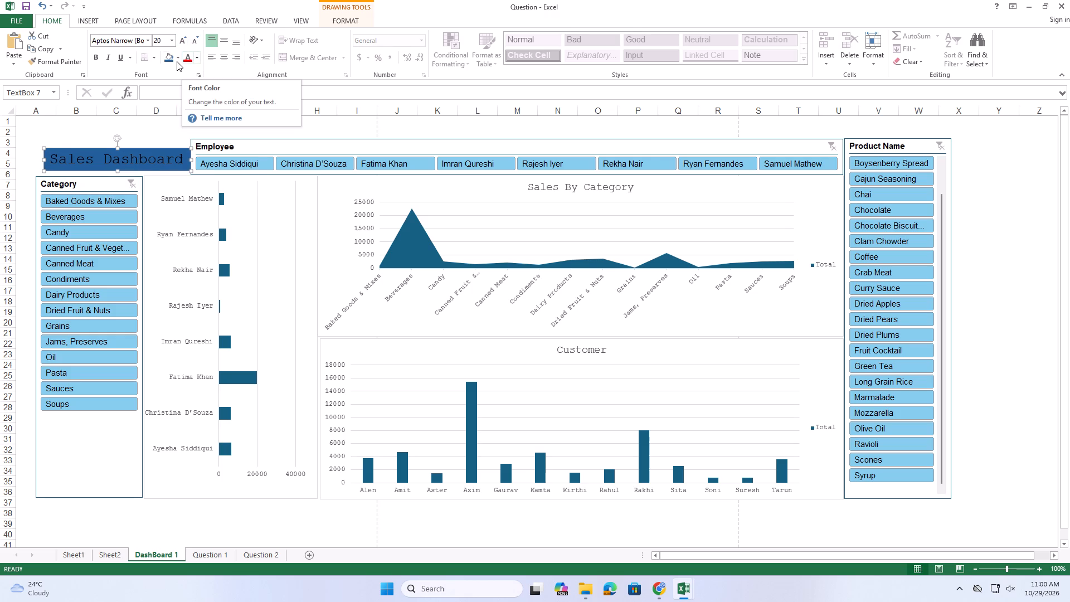
Fill the Sales Dashboard text box with a light blue theme colour.
left_click(178, 57)
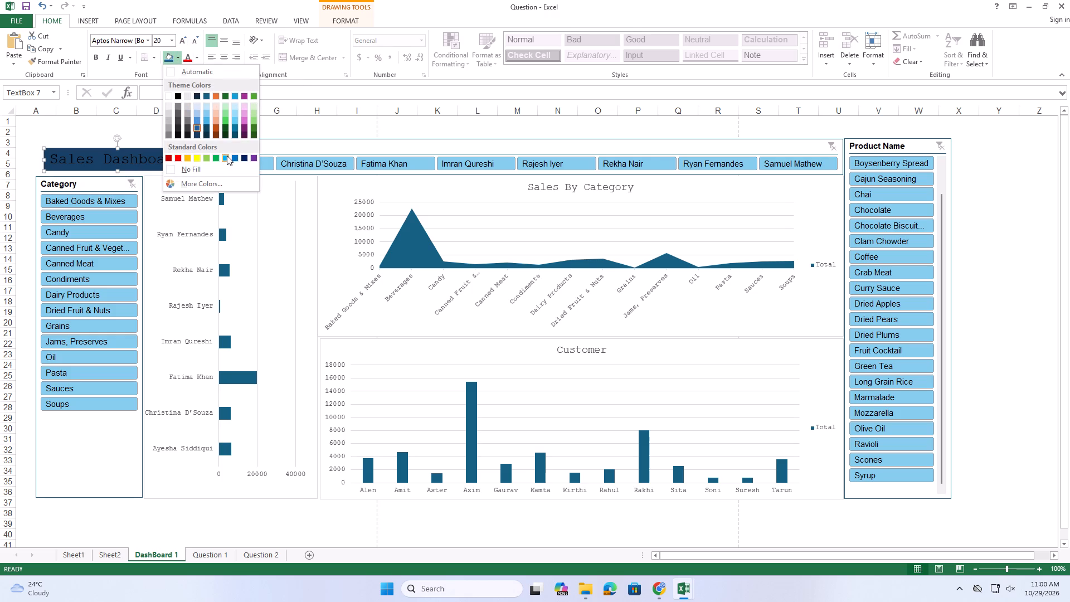
left_click(206, 119)
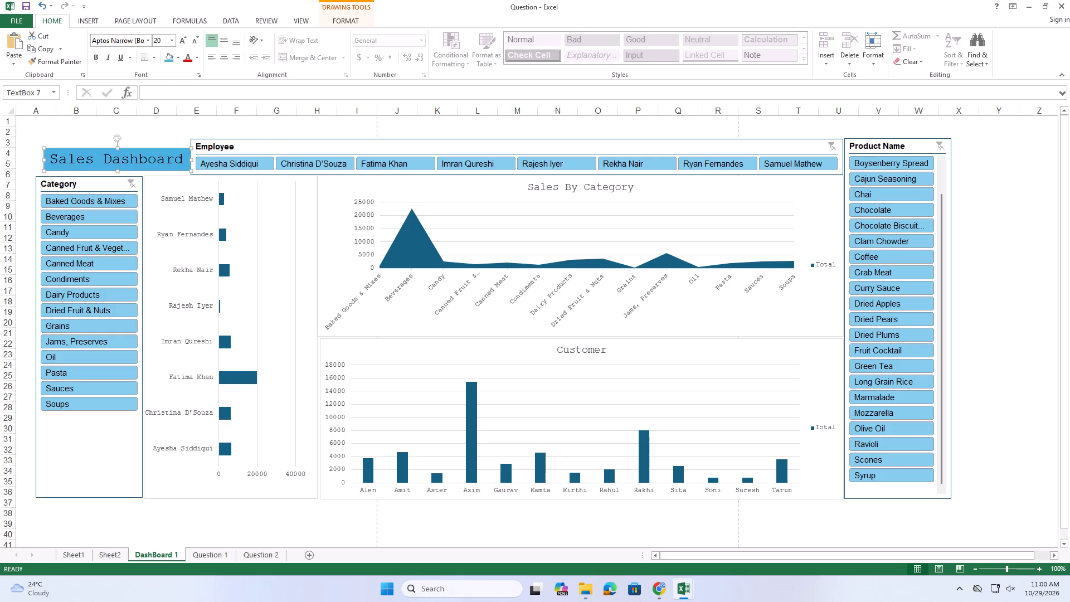
Change the Sales Dashboard title's font colour to white and deselect the text box.
left_click(176, 147)
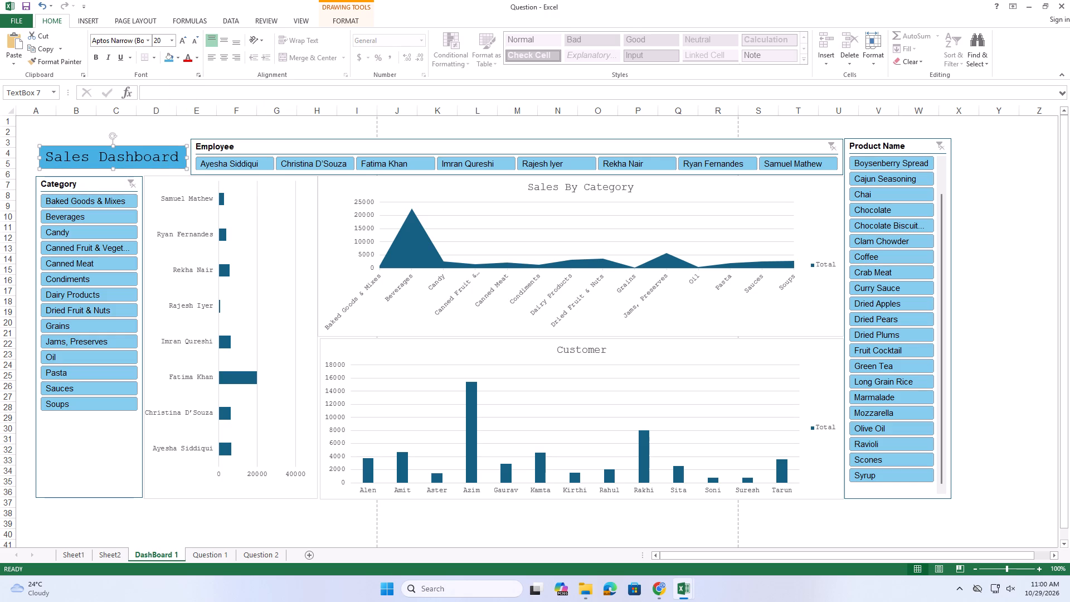
left_click(197, 58)
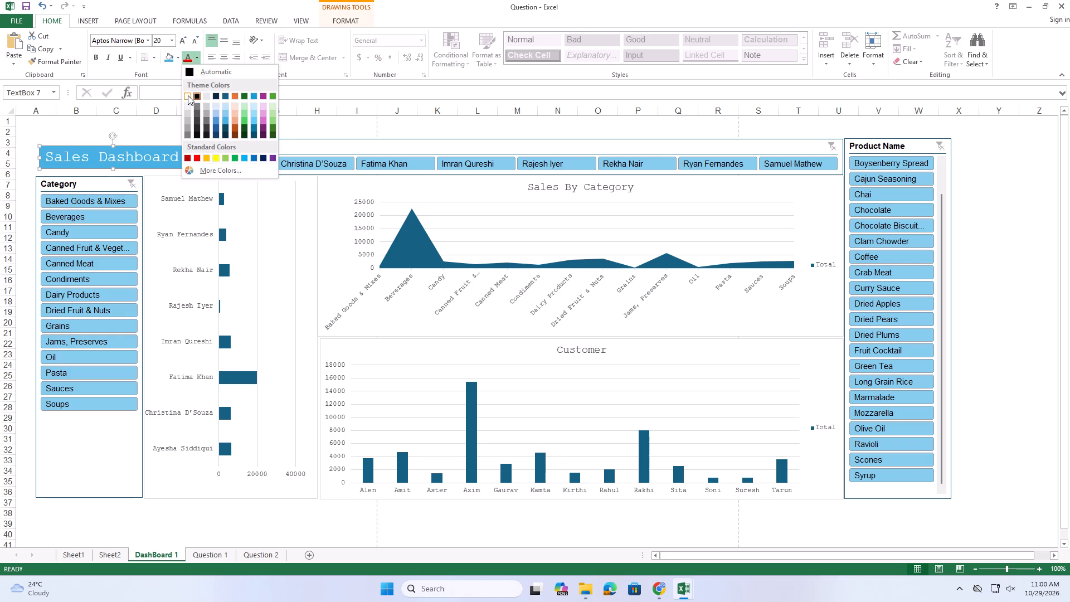
left_click(188, 95)
left_click(159, 134)
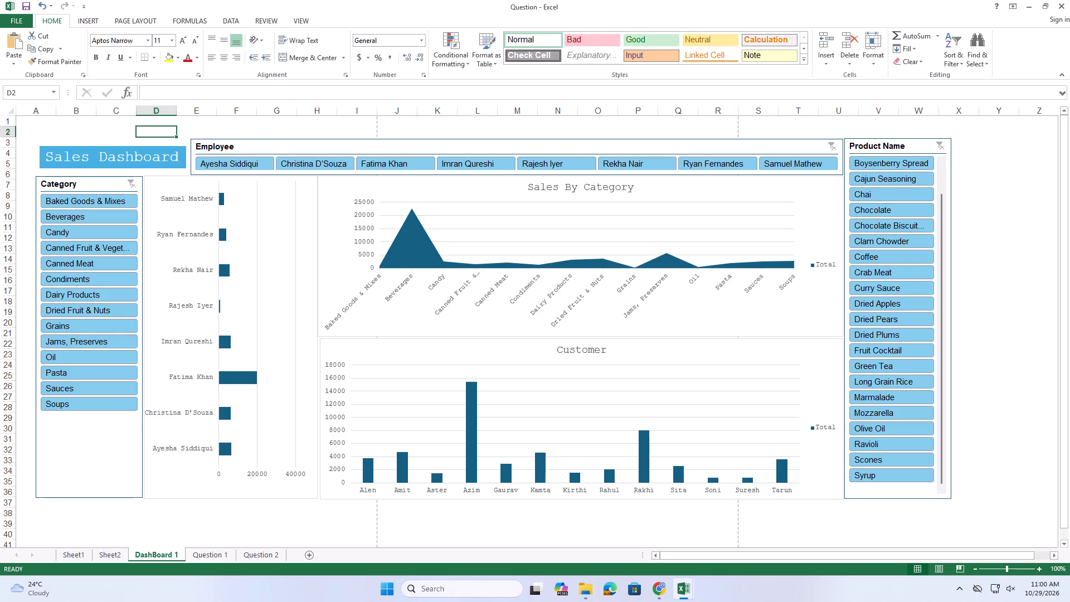
left_click(986, 165)
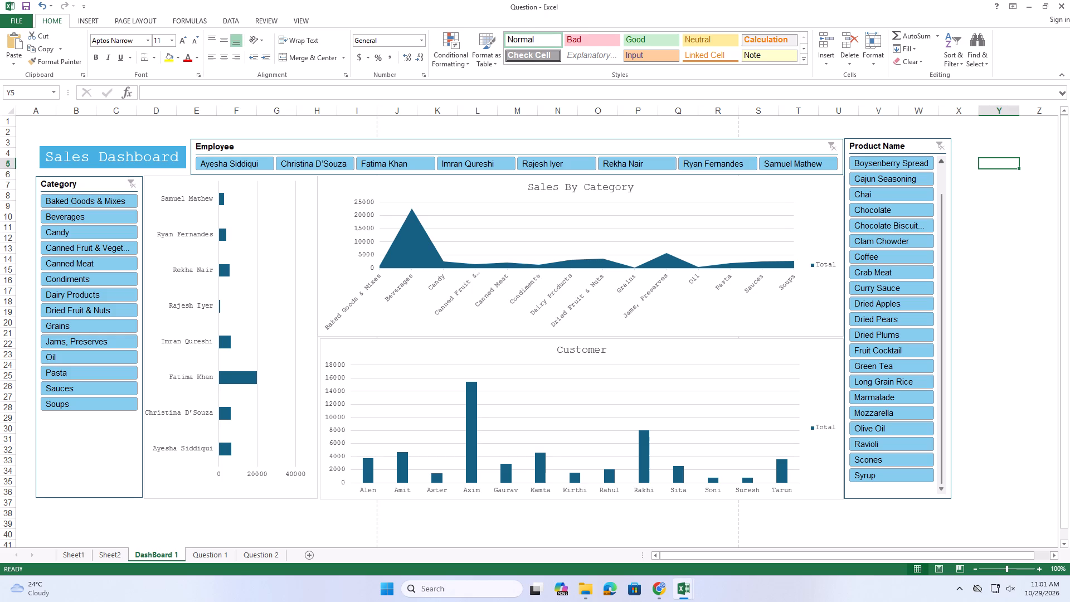
Connect the Category slicer on DashBoard 1 to the PivotTable7, Customer and PivotTable10 reports as well.
right_click(105, 179)
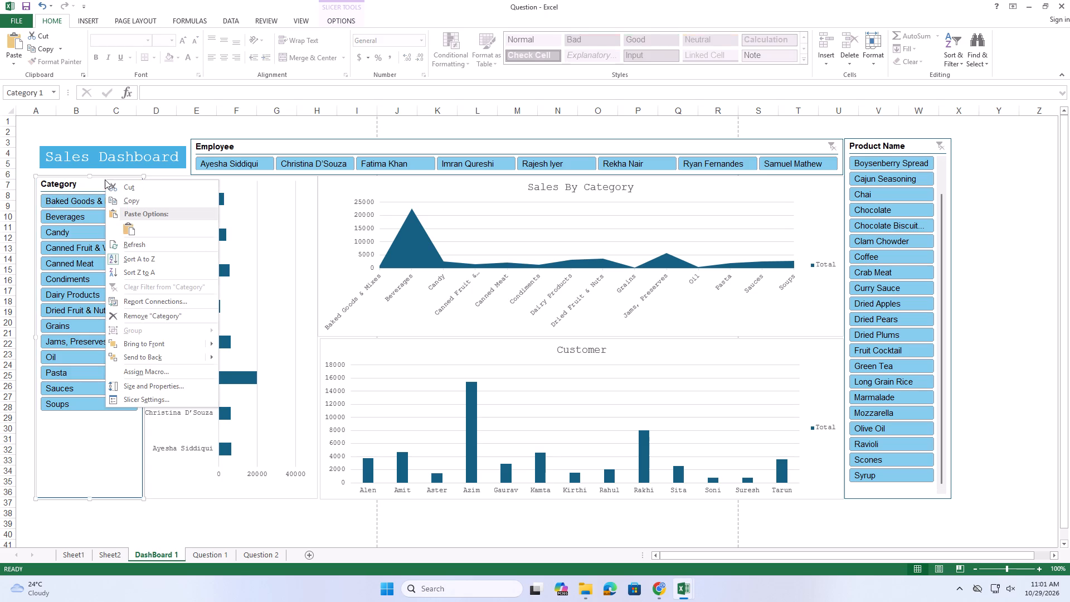
left_click(152, 300)
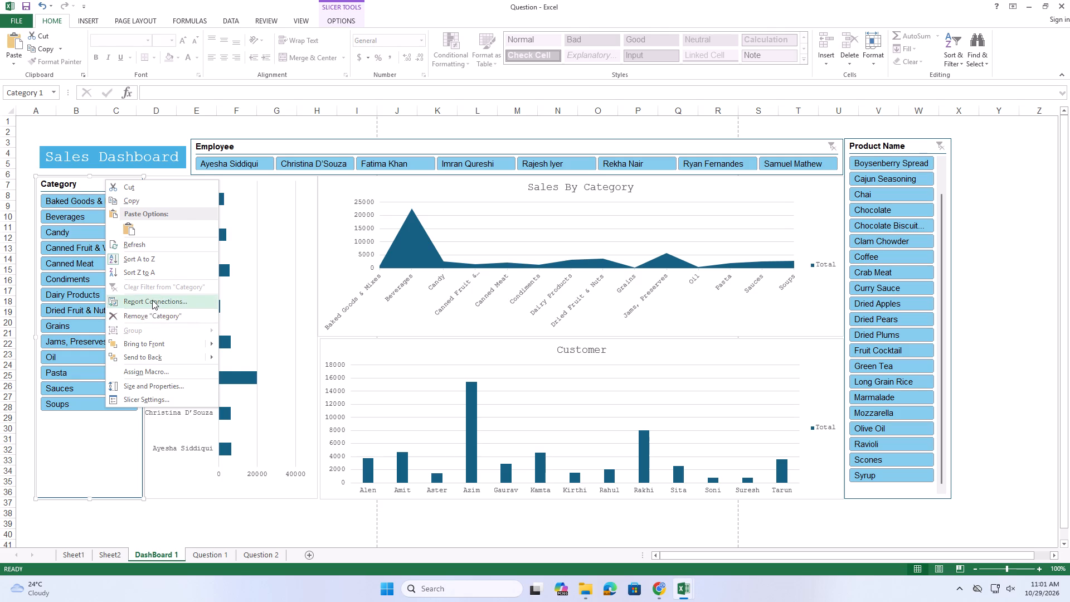
left_click(62, 265)
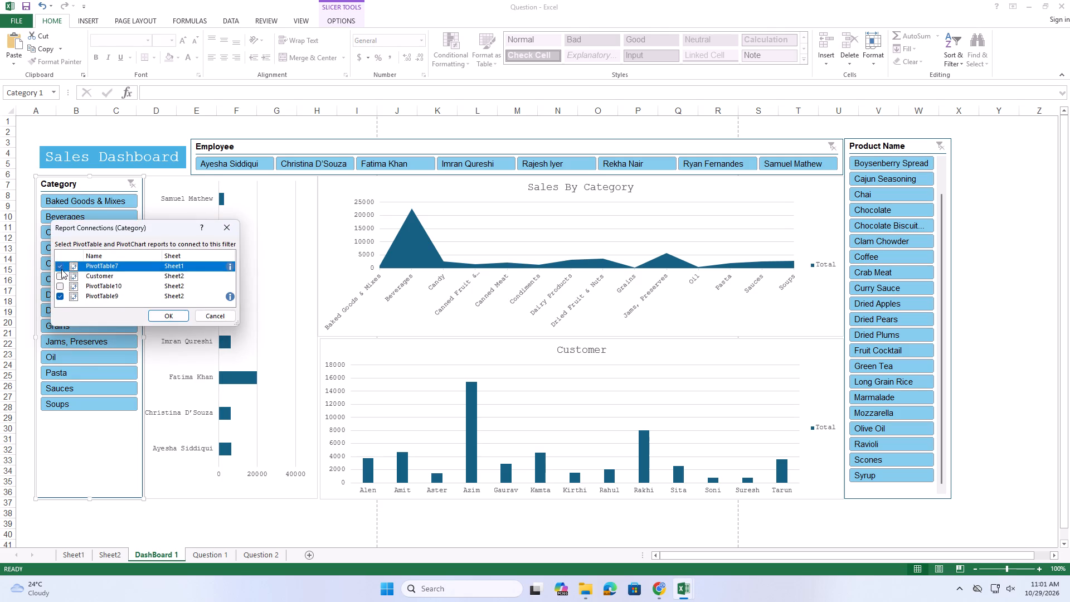
left_click(61, 271)
left_click(61, 287)
left_click(61, 277)
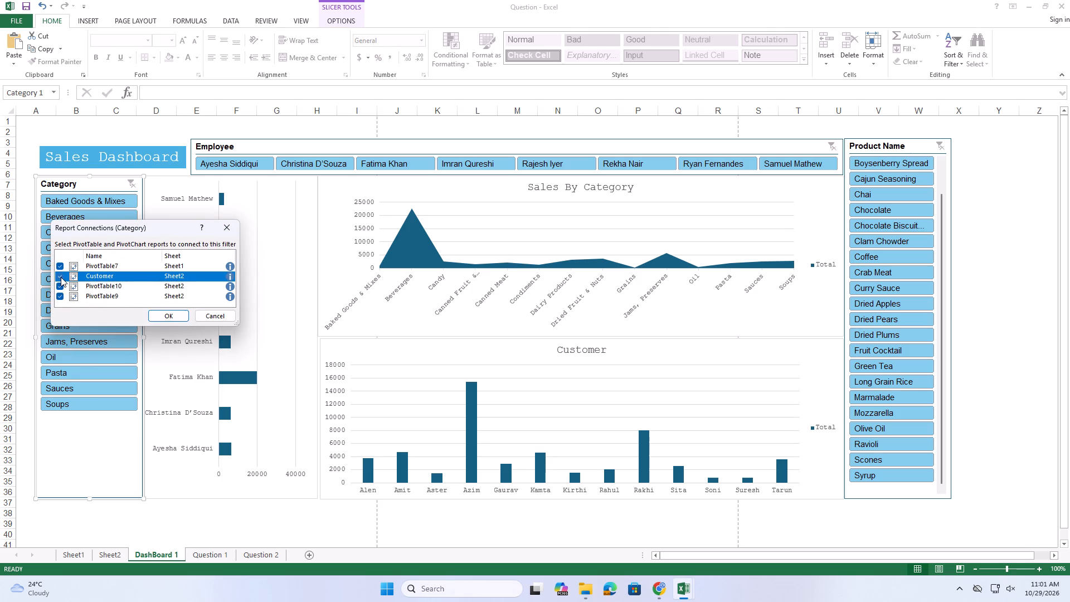
left_click(164, 317)
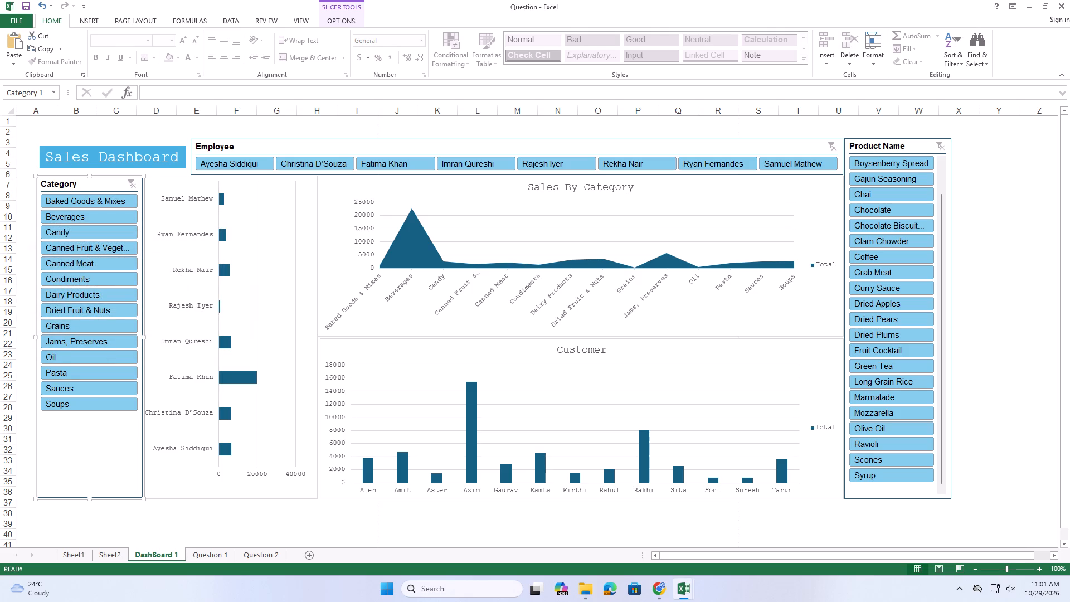
Connect the Employee slicer to the PivotTable7, Customer and PivotTable10 reports as well.
right_click(263, 147)
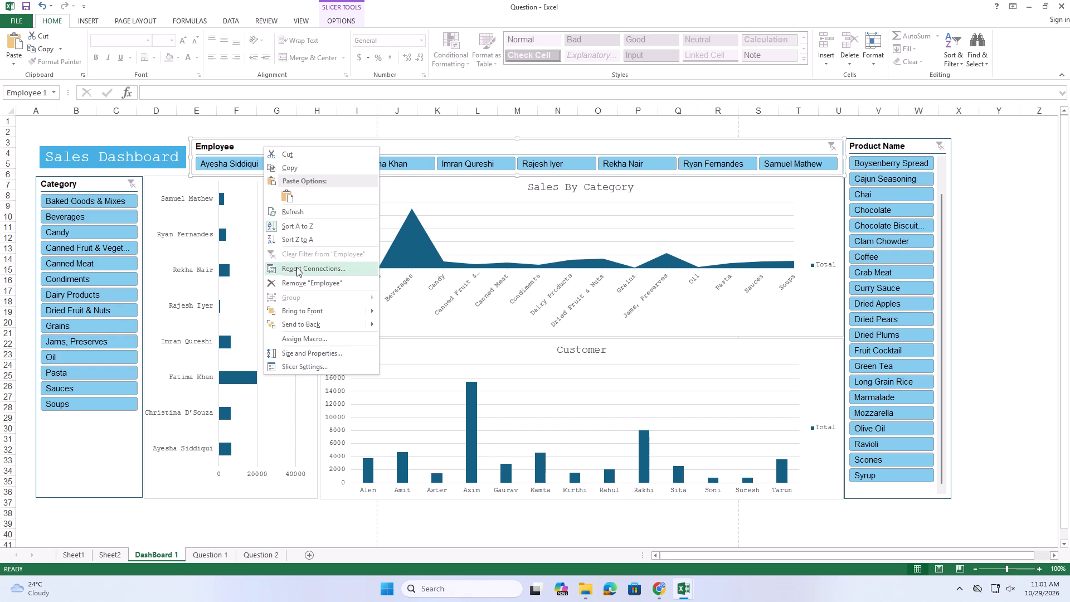
left_click(296, 271)
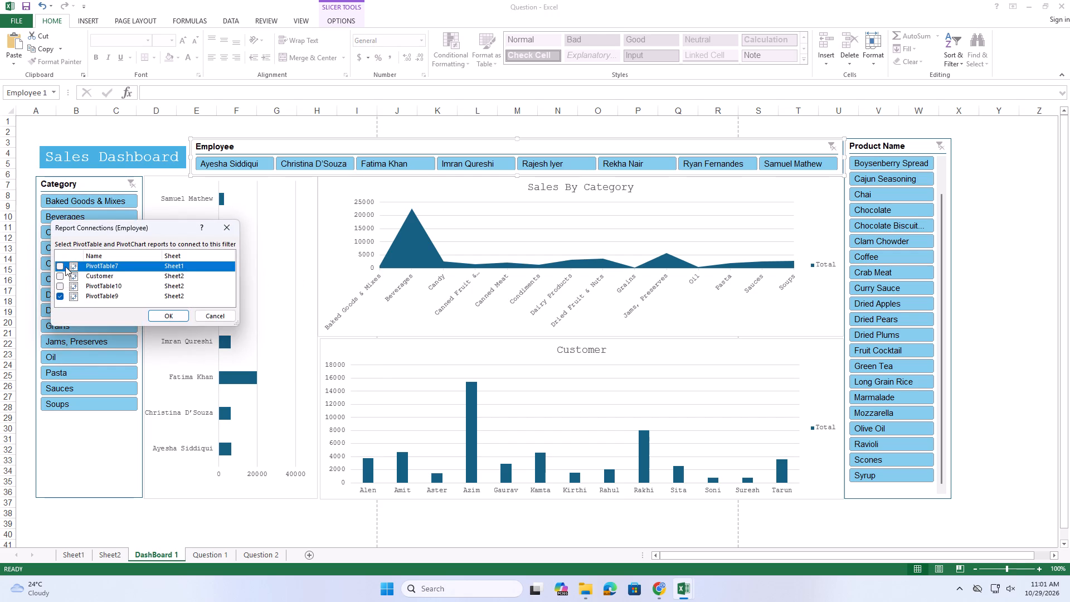
left_click(65, 266)
left_click(60, 274)
left_click(62, 282)
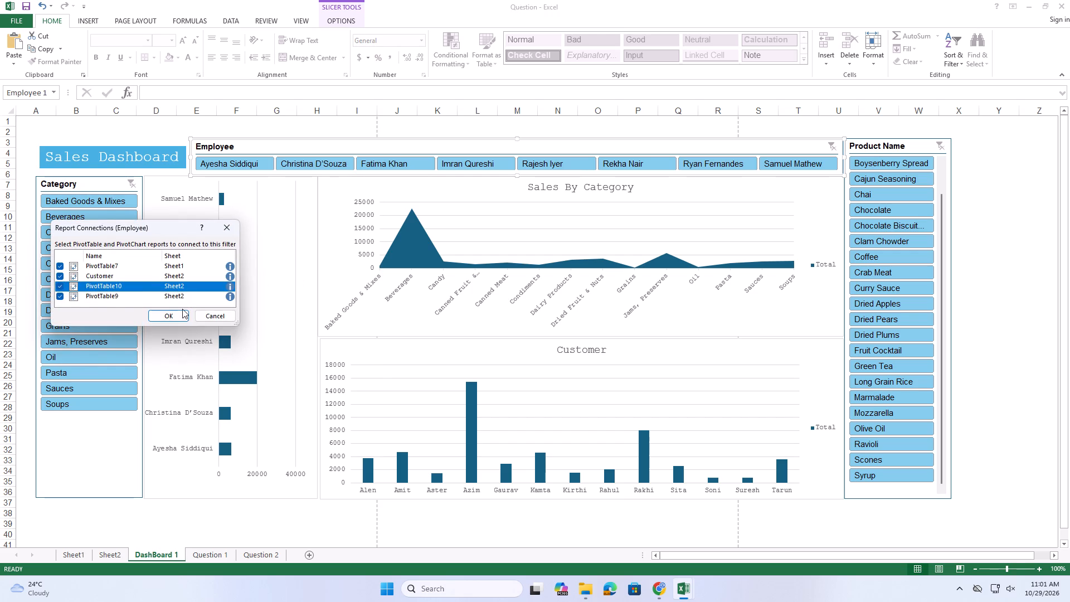
left_click(179, 314)
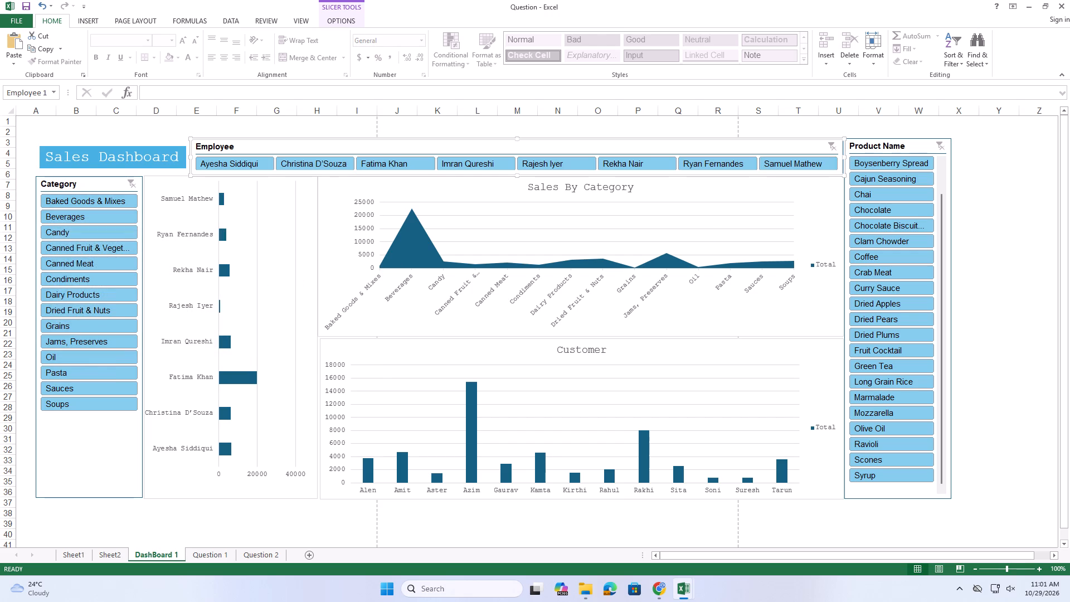
Connect the Product Name slicer to the PivotTable7, Customer and PivotTable10 reports as well.
right_click(913, 148)
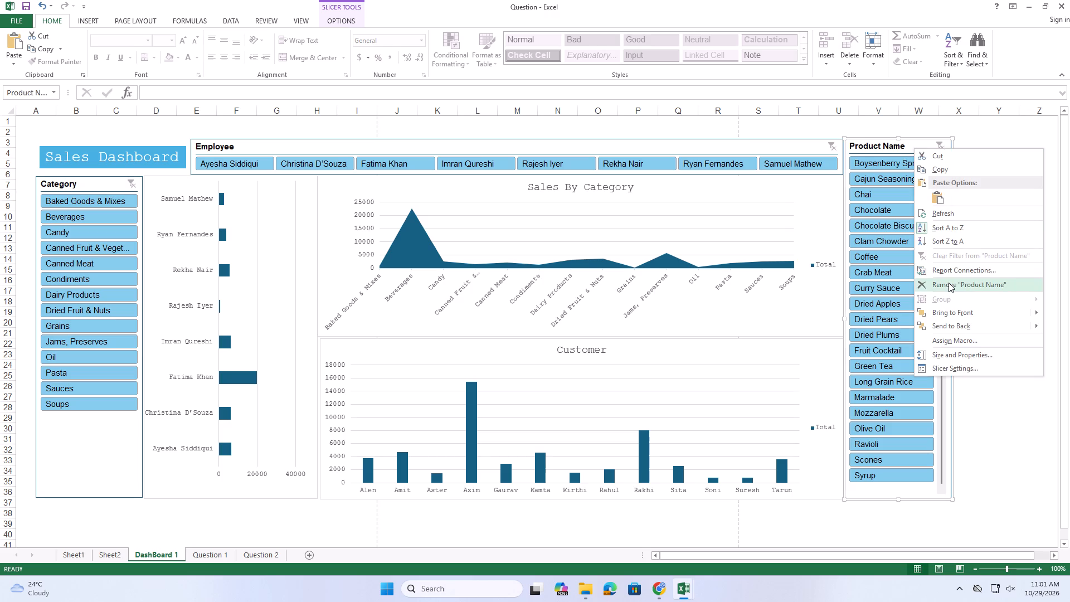
left_click(947, 273)
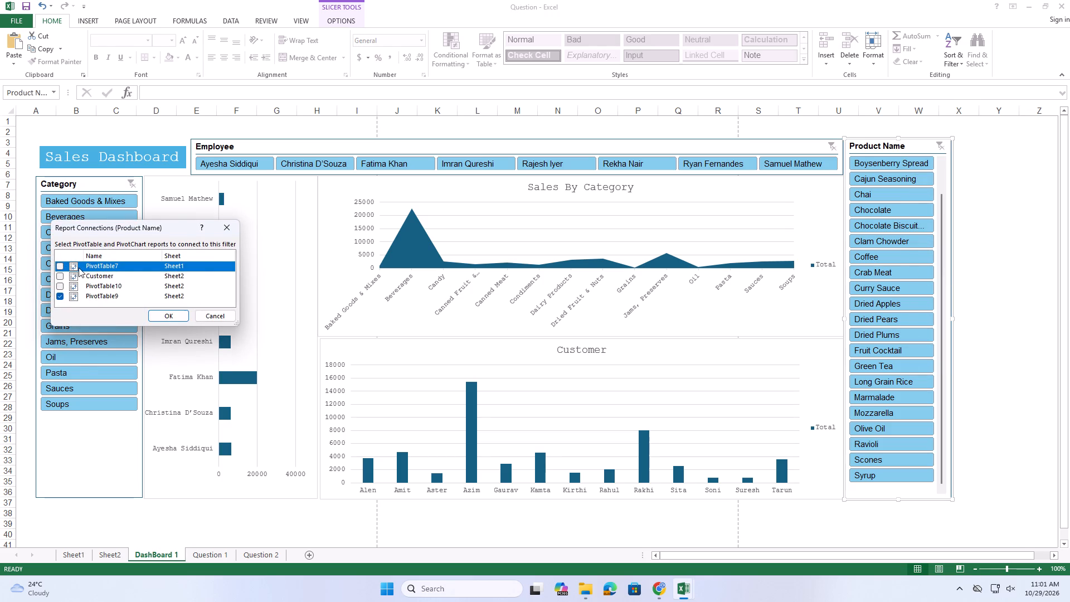
left_click(56, 267)
left_click(61, 278)
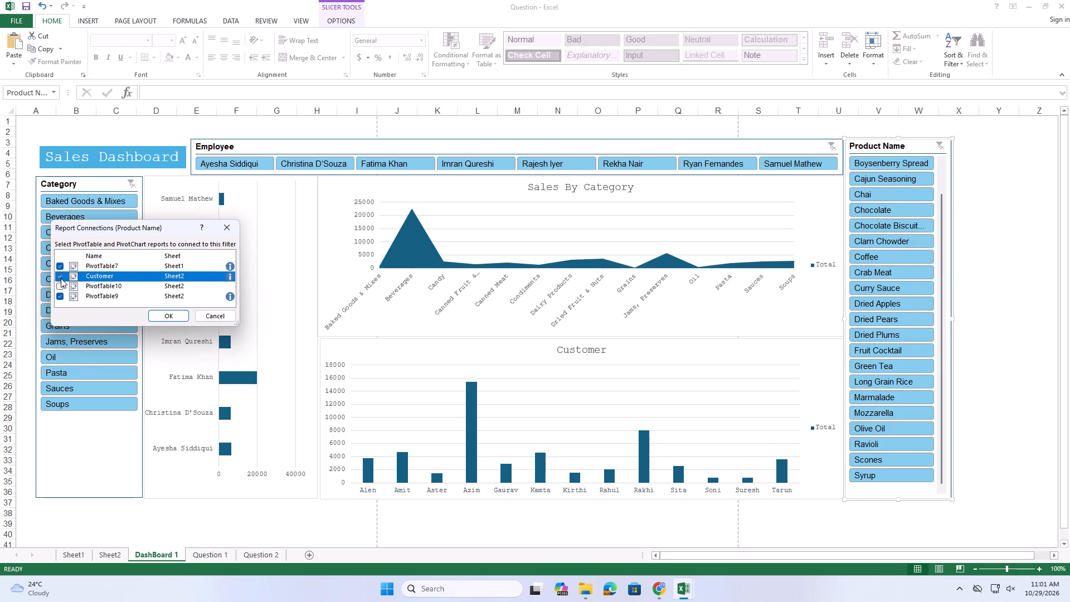
left_click(61, 284)
left_click(153, 319)
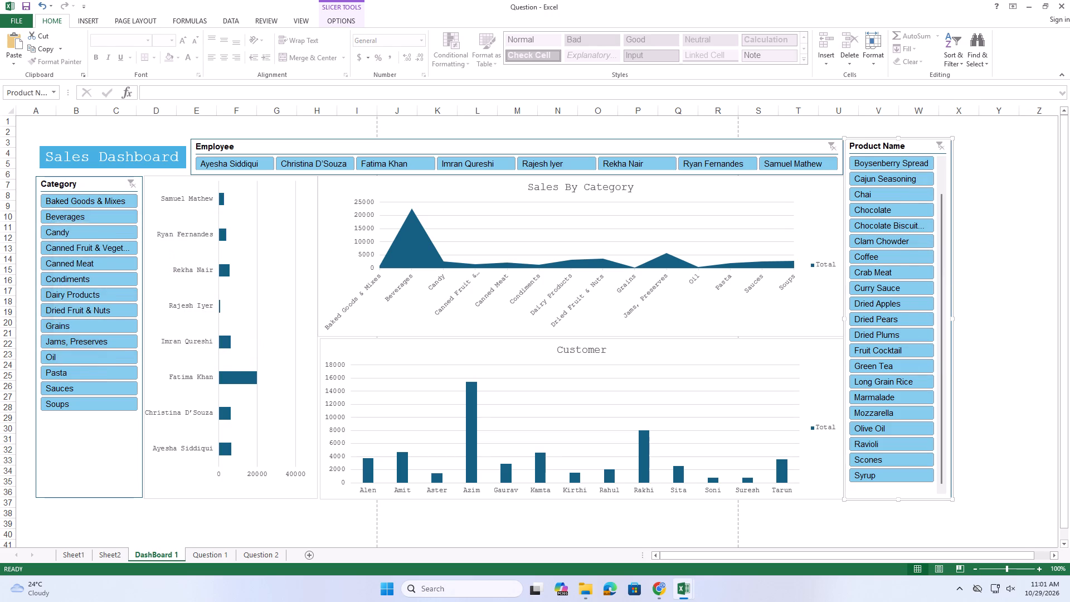
On Sheet2, rename the PivotTable of sales by category in columns D:E as Category.
left_click(107, 555)
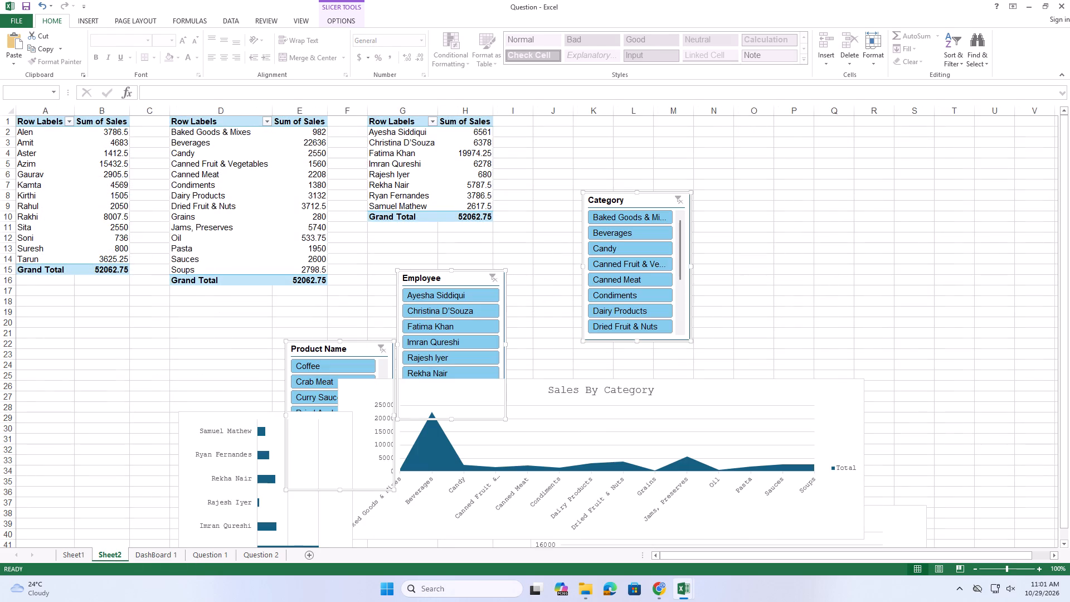
left_click_drag(185, 124, 324, 252)
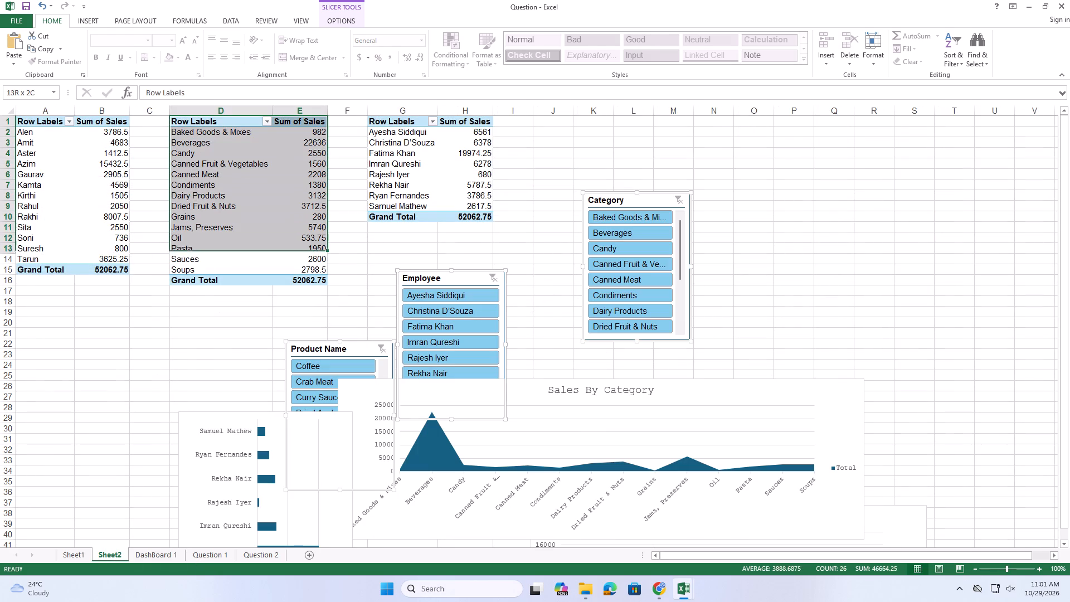
left_click_drag(324, 252, 323, 281)
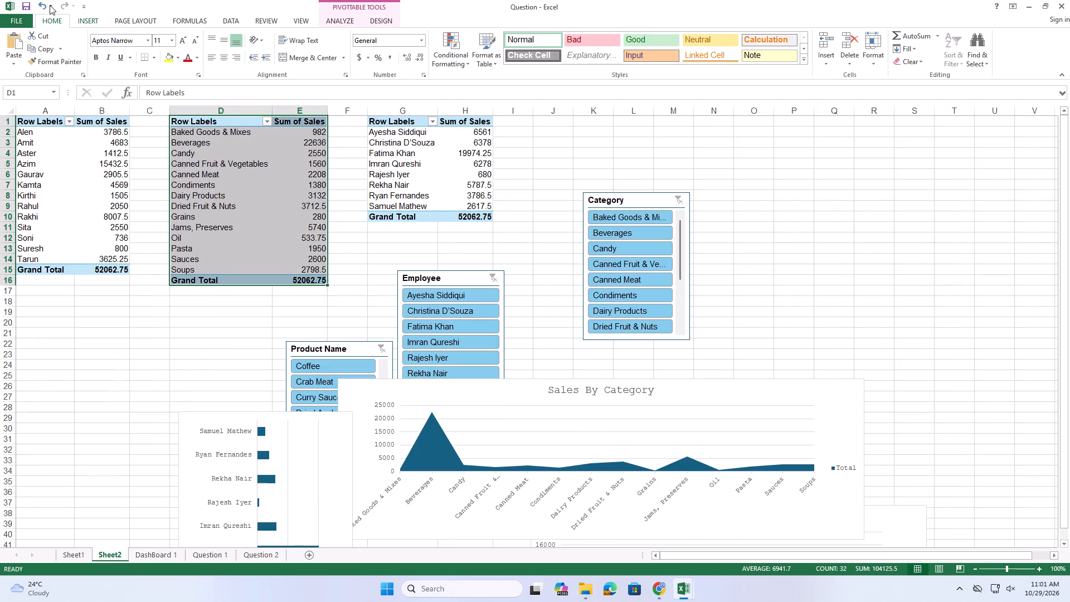
left_click(340, 17)
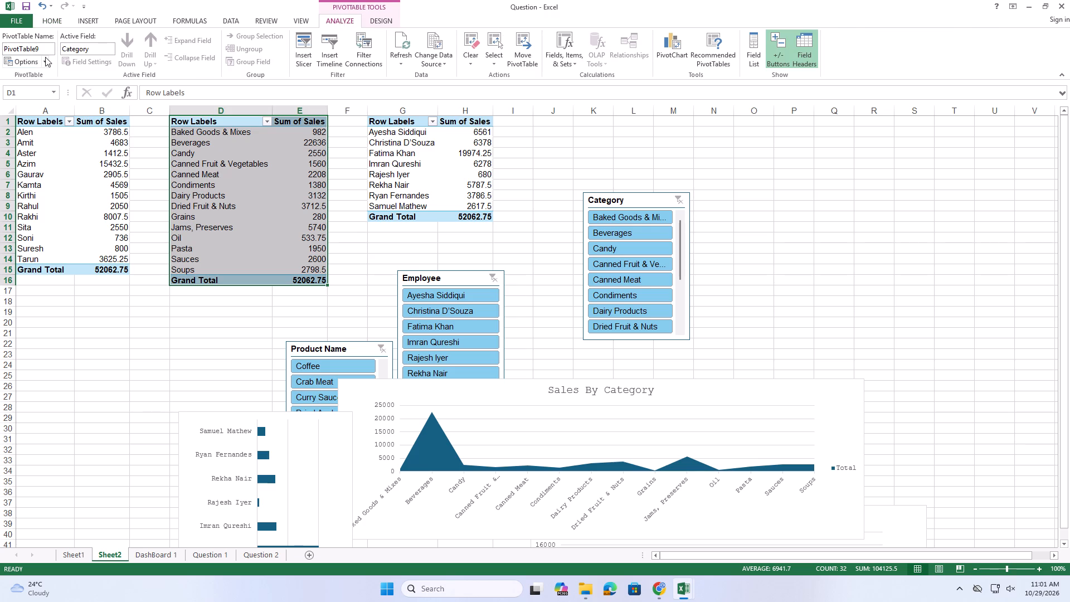
left_click(44, 49)
type("Catego")
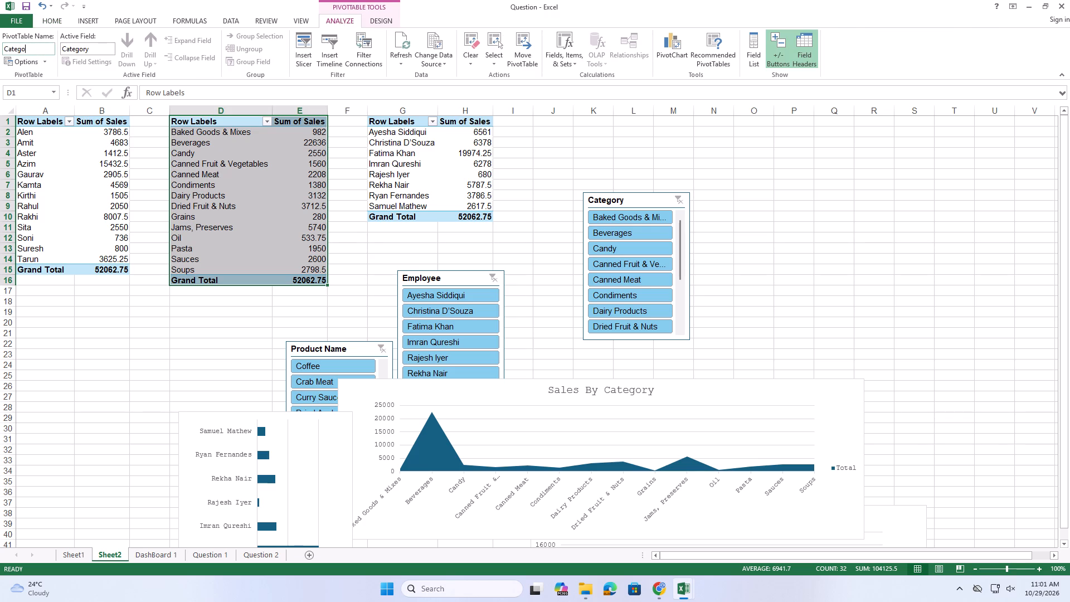
type("ry")
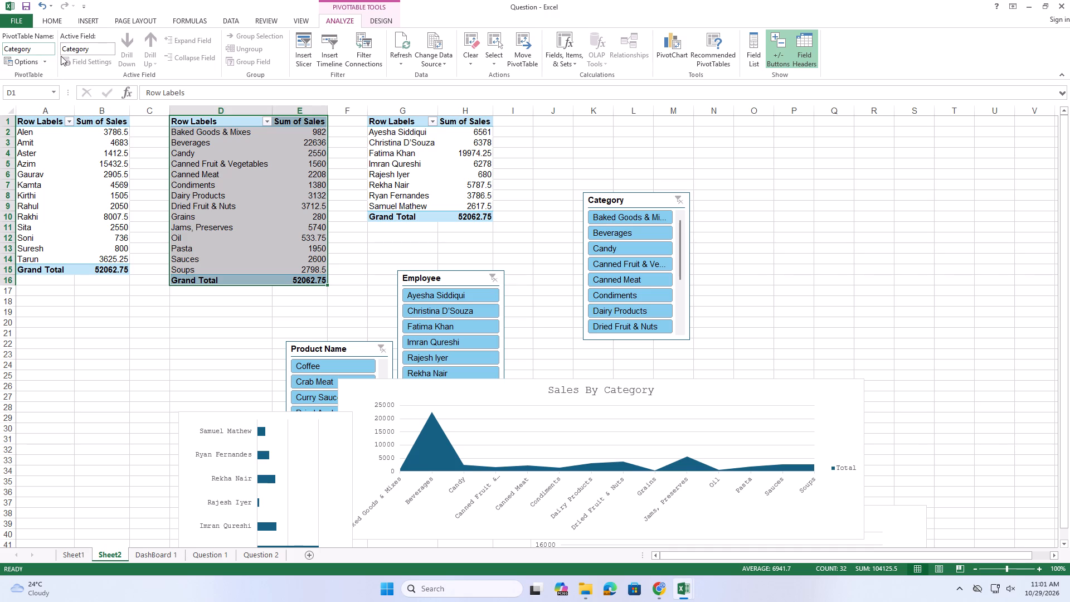
left_click(56, 60)
key("Return")
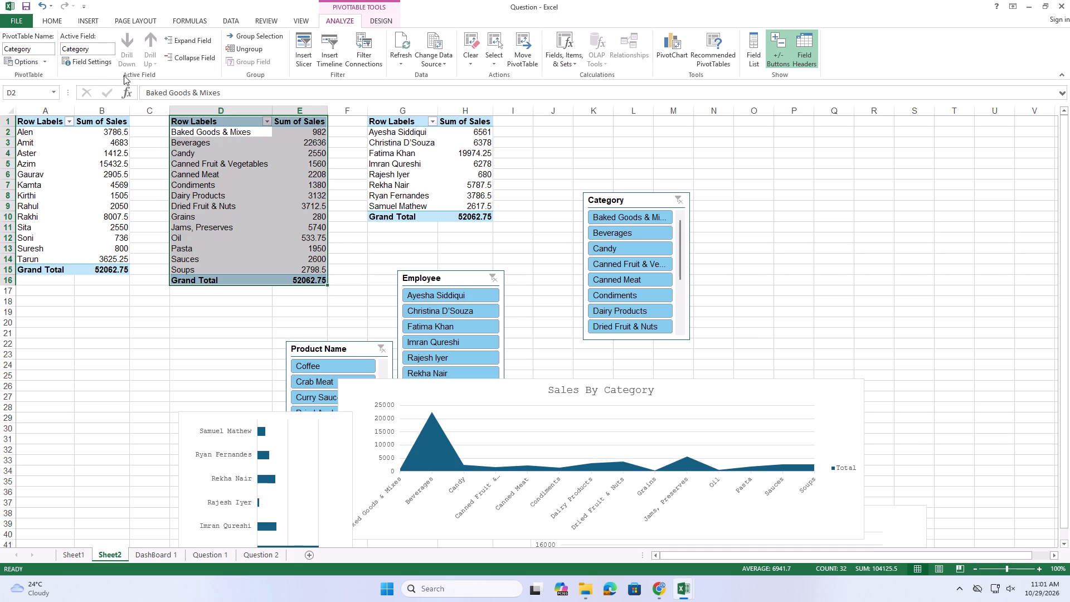
On Sheet2, rename the PivotTable of sales by employee in columns G:H as Employee.
left_click(444, 128)
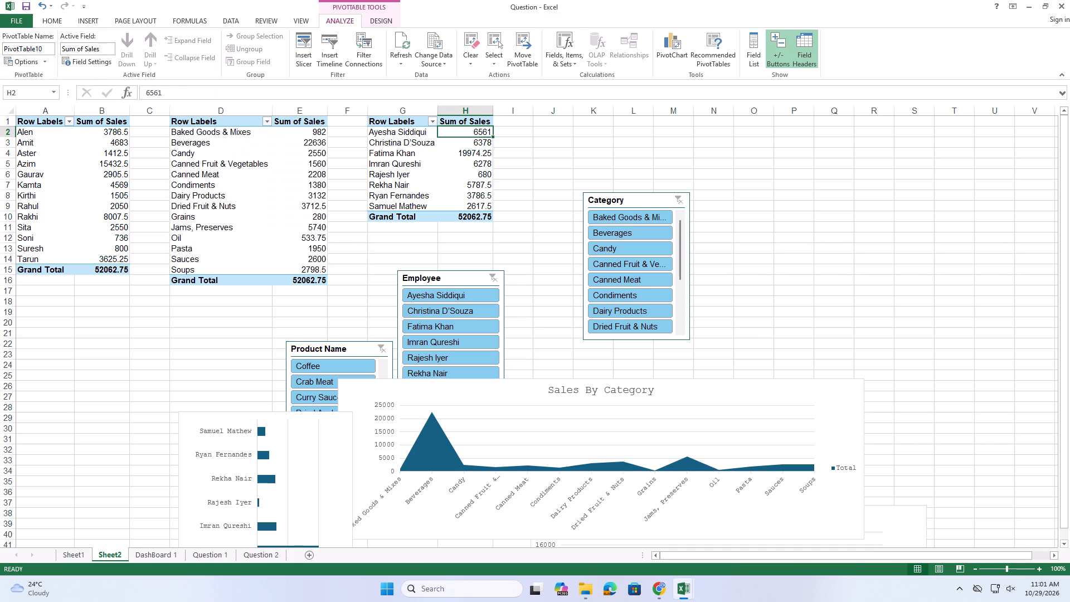
left_click_drag(399, 123, 479, 219)
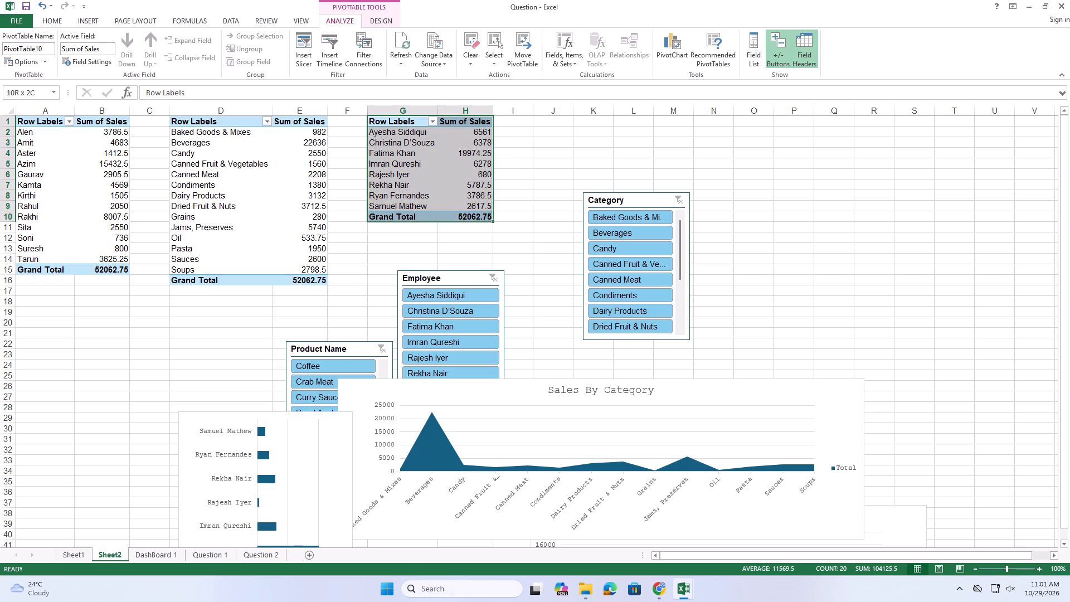
left_click_drag(479, 219, 479, 219)
left_click(49, 50)
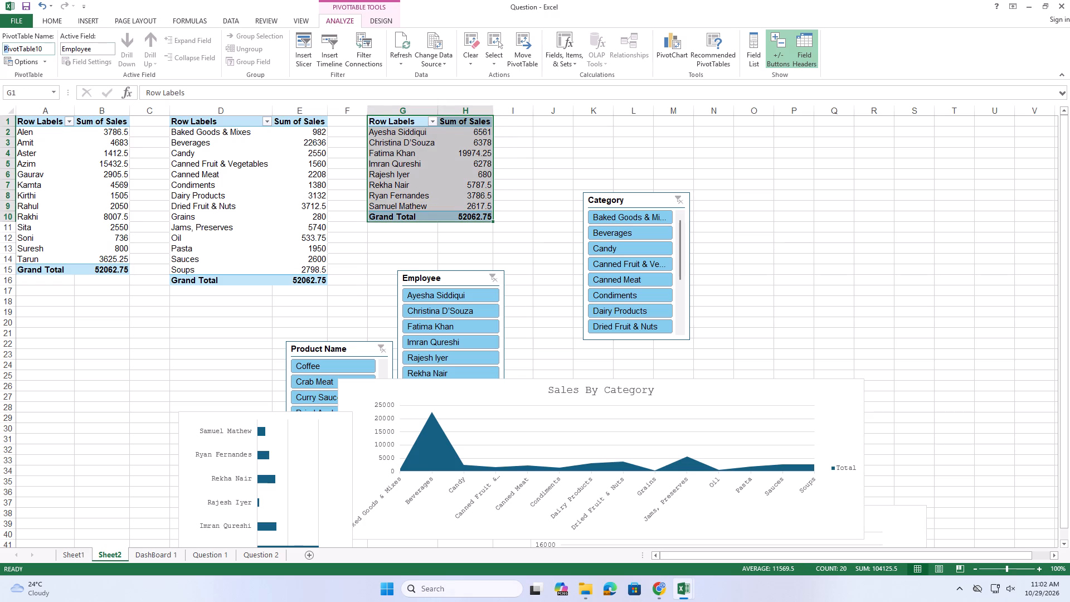
key("BackSpace")
type("Em")
key("p")
type("loyee")
key("Return")
left_click(57, 59)
left_click(485, 177)
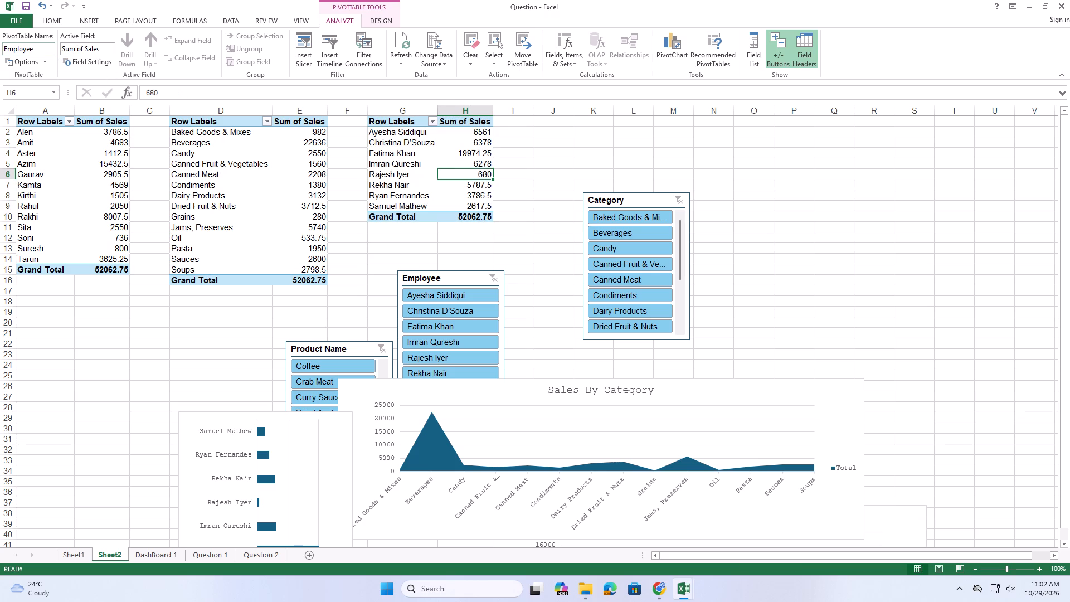
left_click(536, 170)
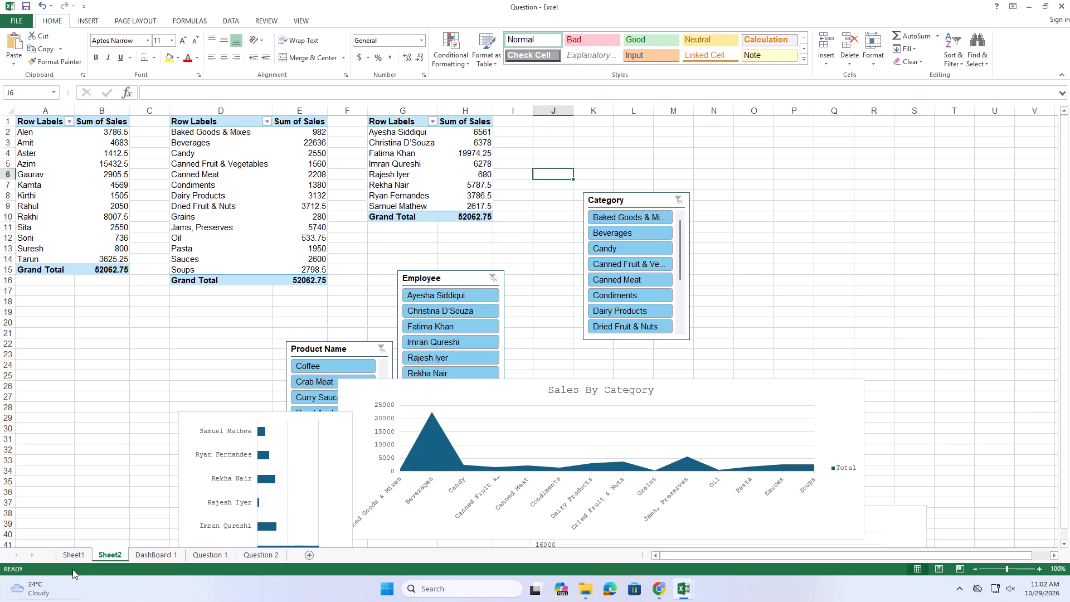
Return to the DashBoard 1 sheet to view the dashboard.
left_click(149, 551)
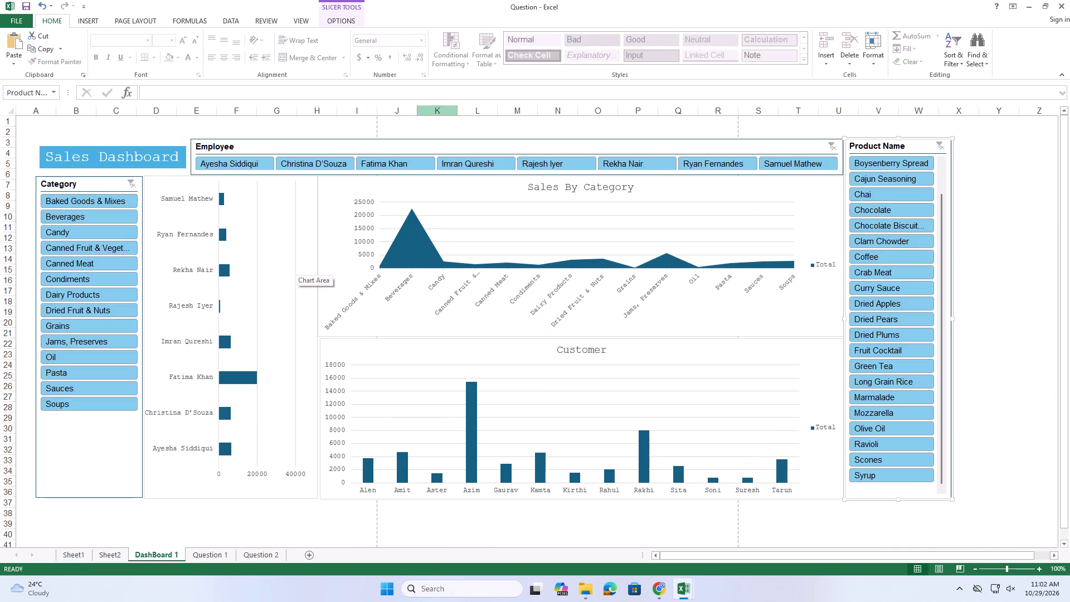
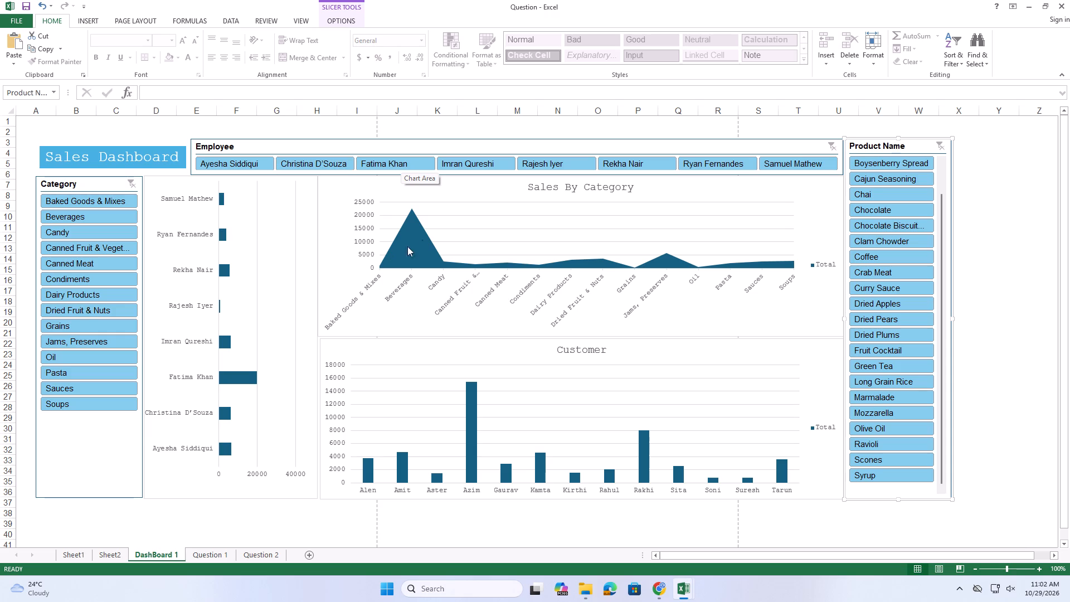
Check which PivotTable reports the Employee slicer is connected to, leaving its connections as they are.
left_click(455, 142)
left_click(402, 134)
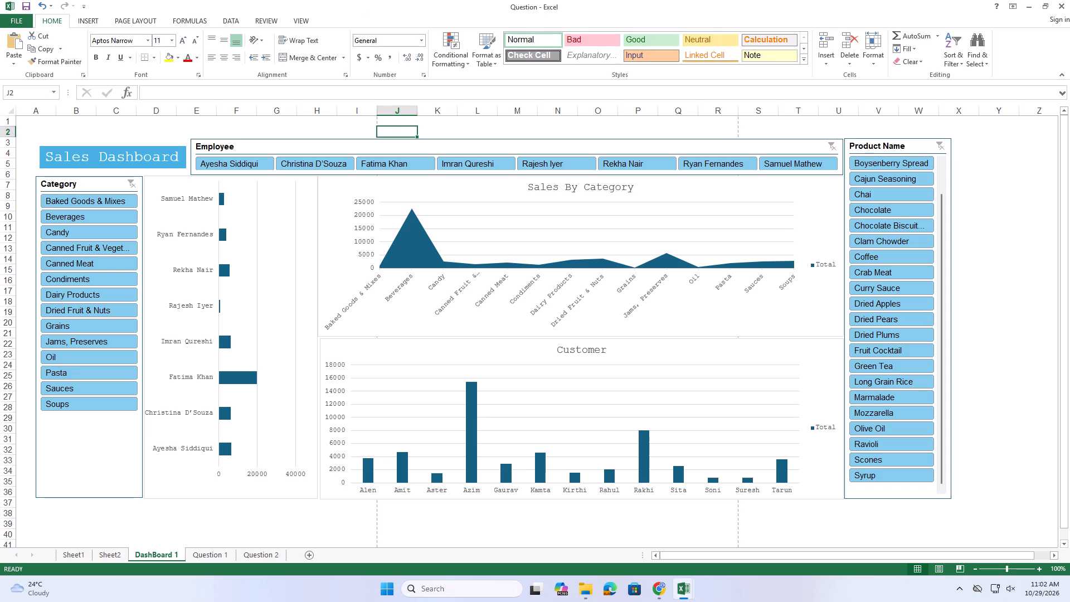
left_click(163, 135)
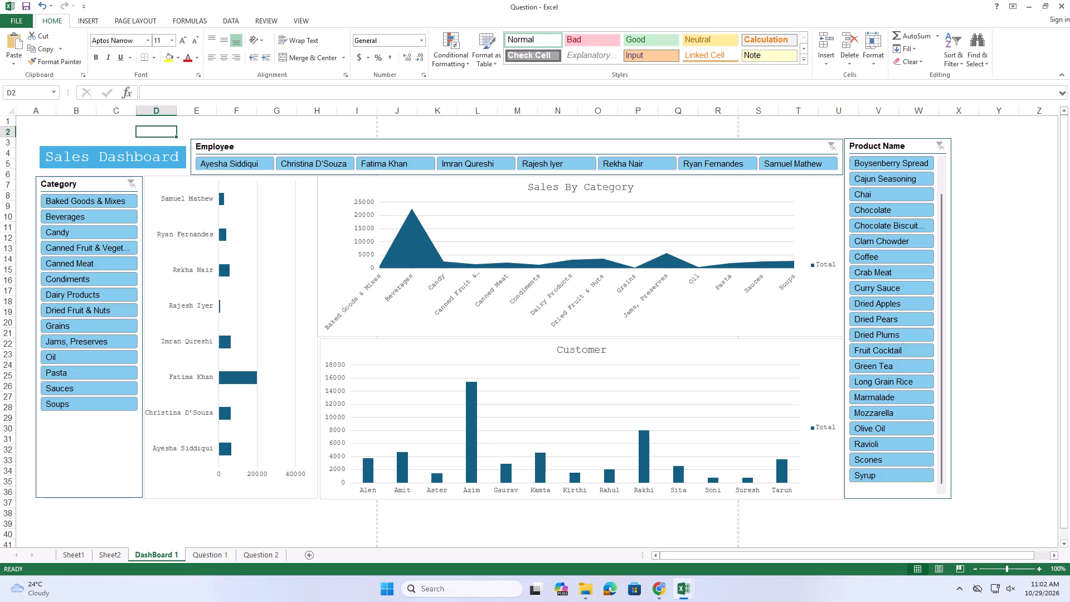
right_click(236, 149)
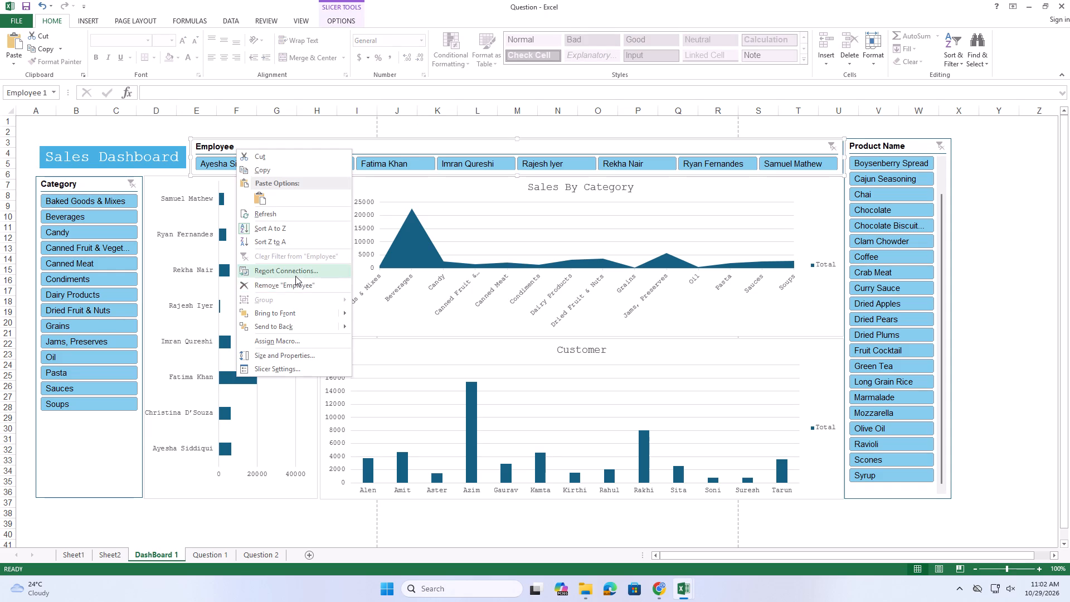
left_click(296, 275)
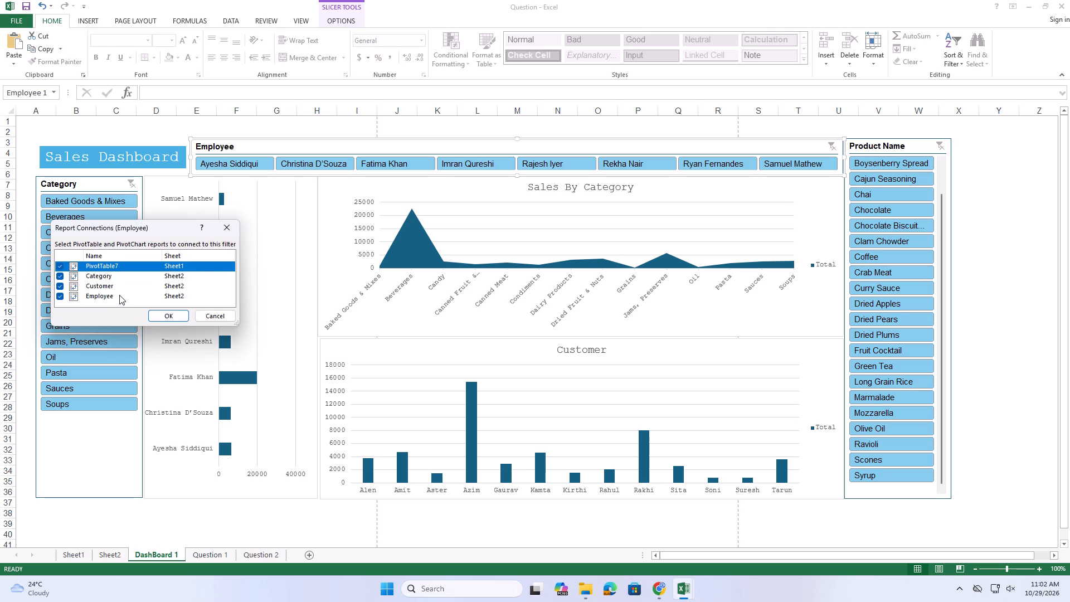
left_click(204, 310)
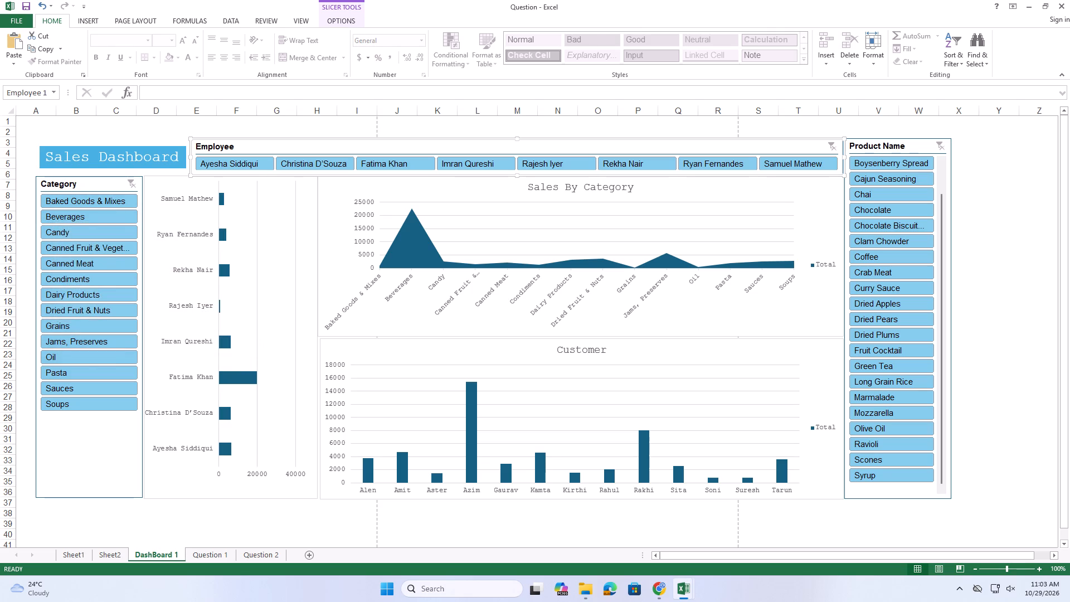
left_click(163, 135)
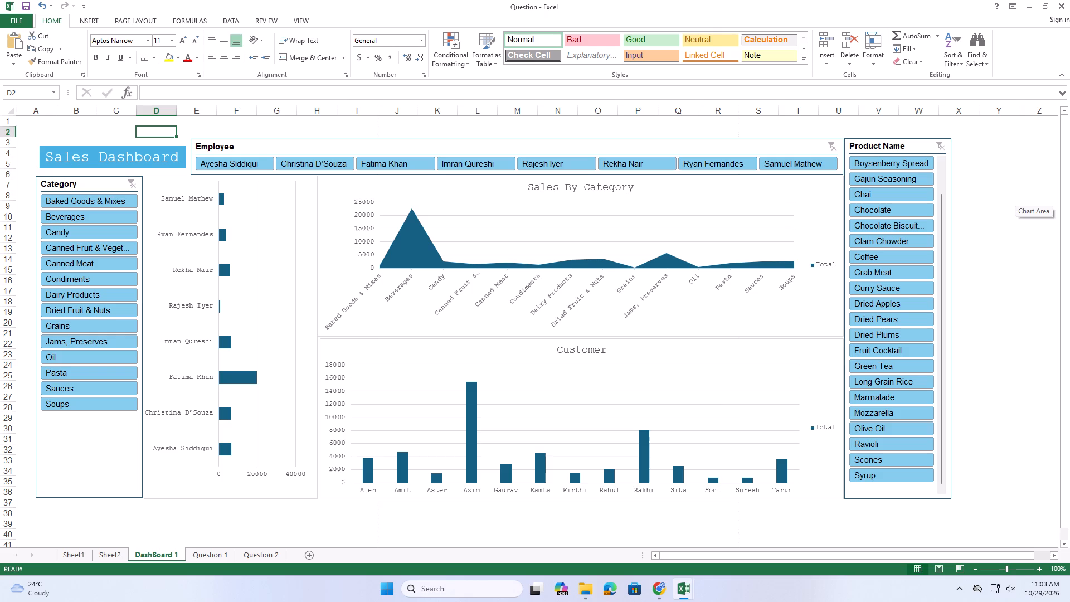
Inspect the Customer PivotChart's data source and its available formatting, design and analysis options.
left_click(758, 349)
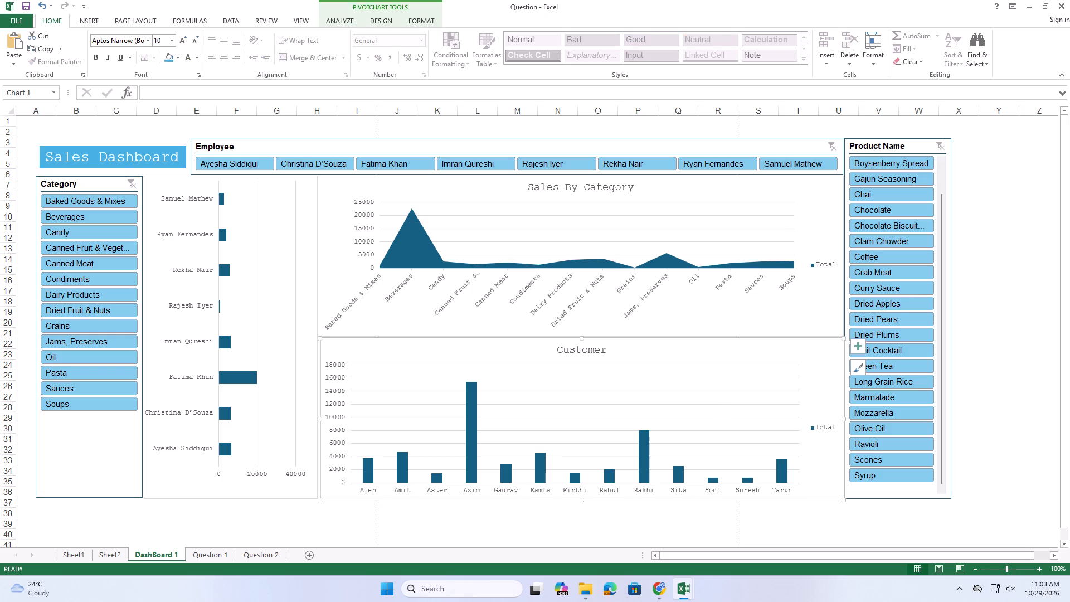
left_click(415, 20)
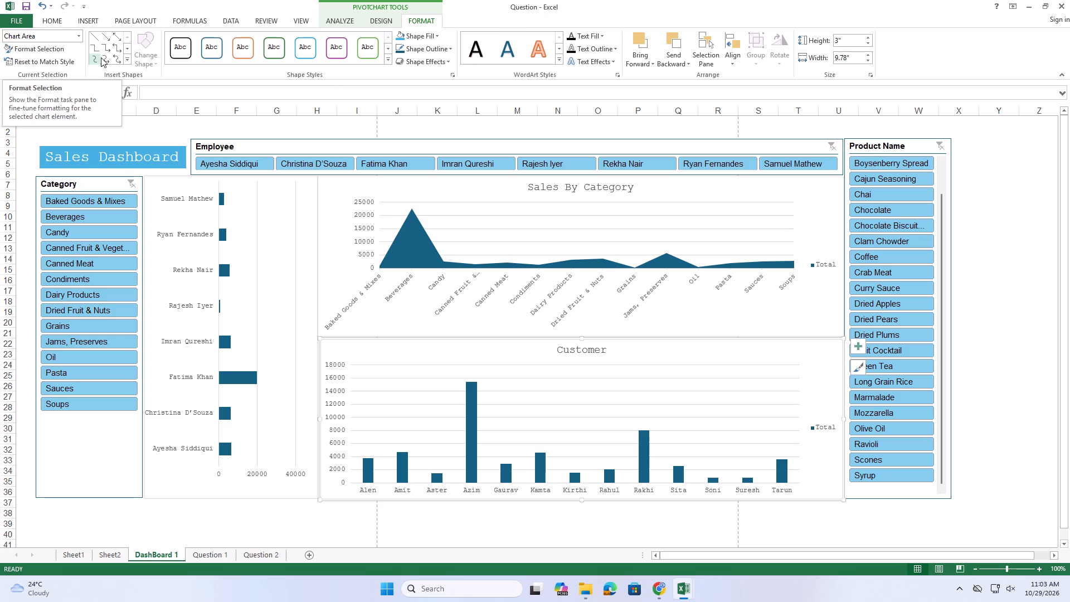
left_click(374, 17)
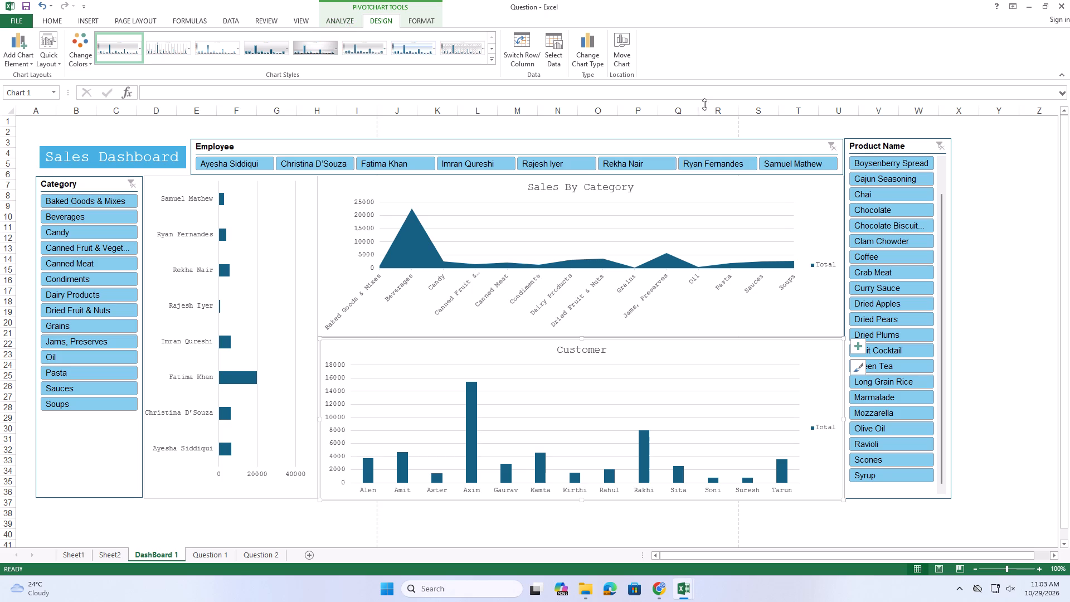
left_click(560, 62)
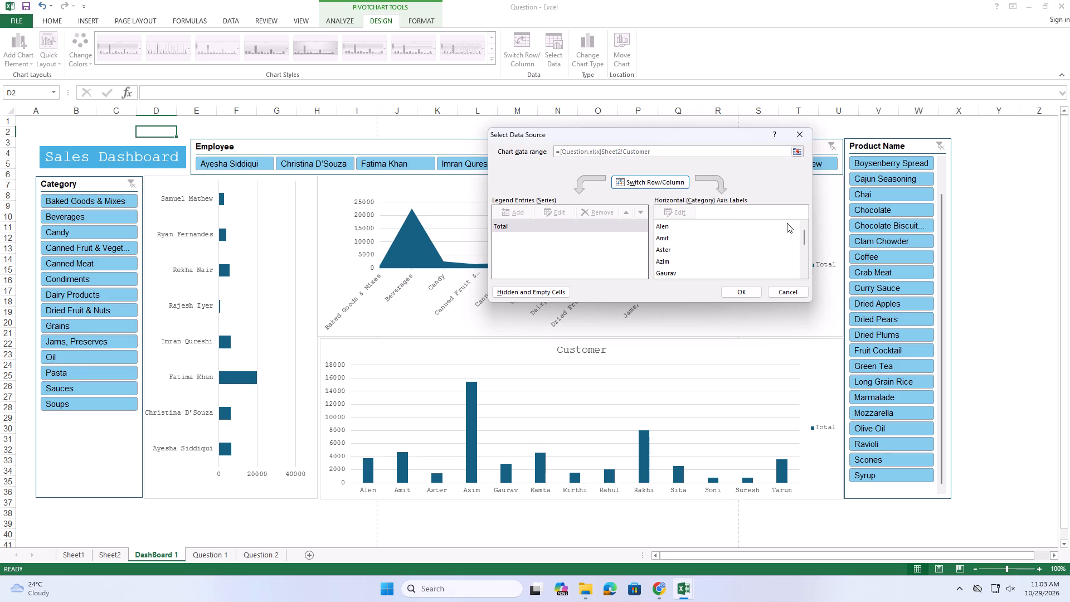
left_click(802, 288)
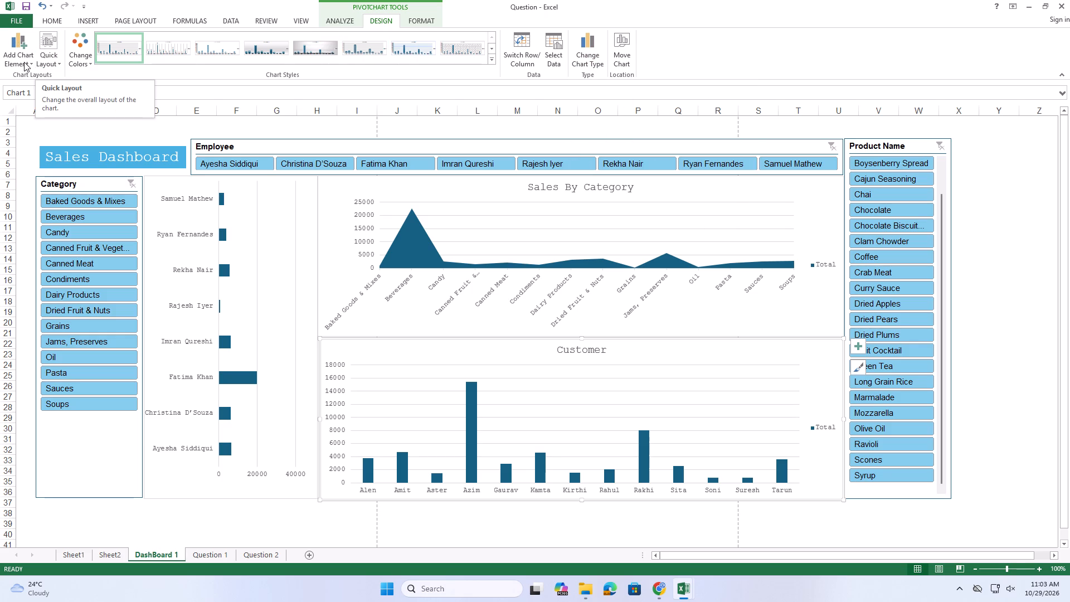
left_click(337, 19)
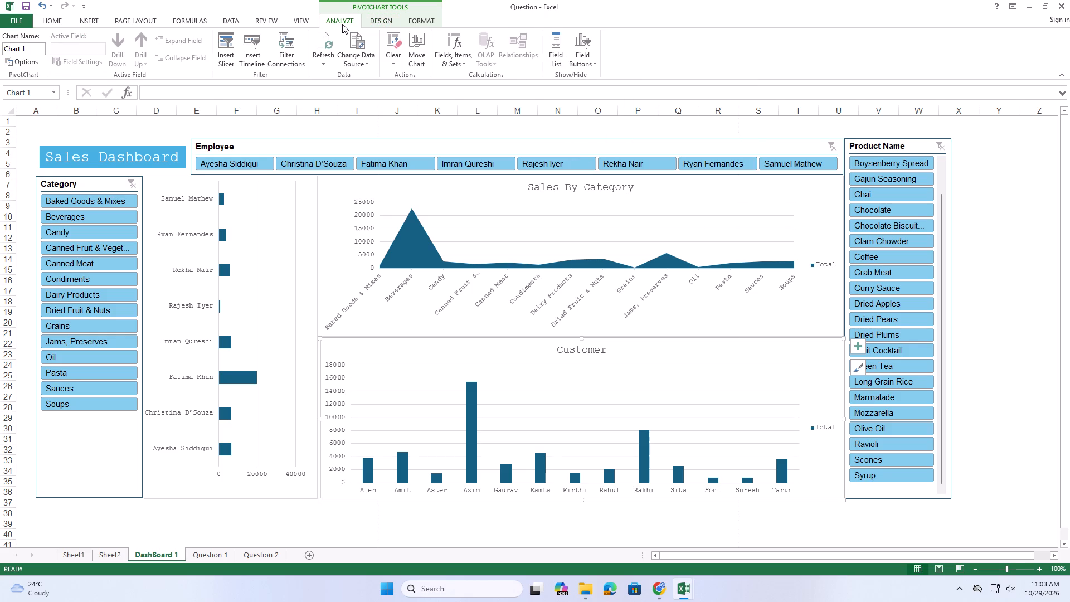
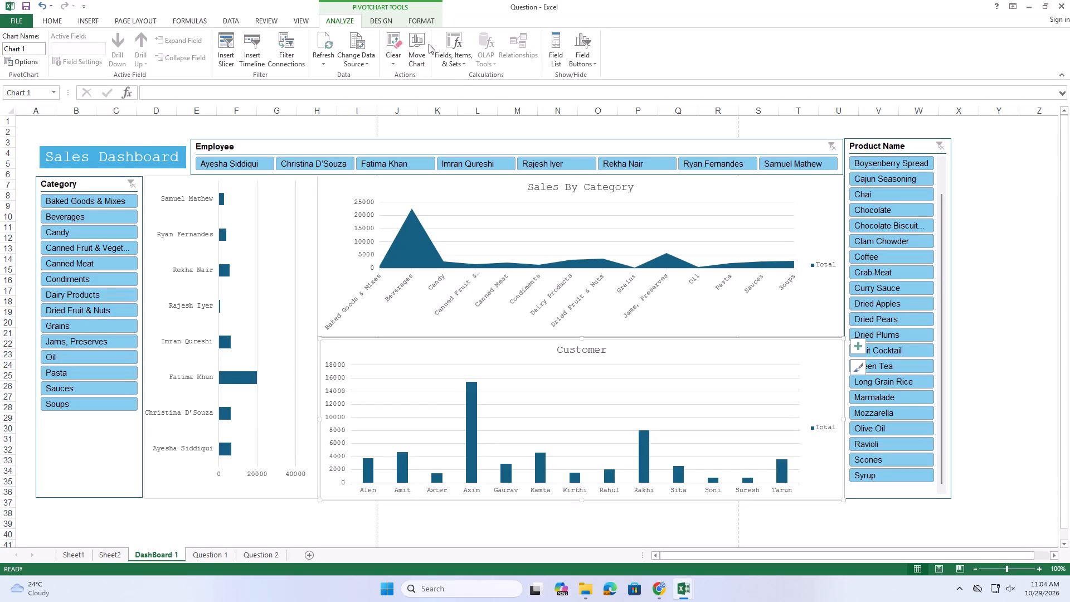
Inspect the Customer chart's Format Chart Area options, covering fill, effects, size, properties and alt text, without changing them.
right_click(448, 345)
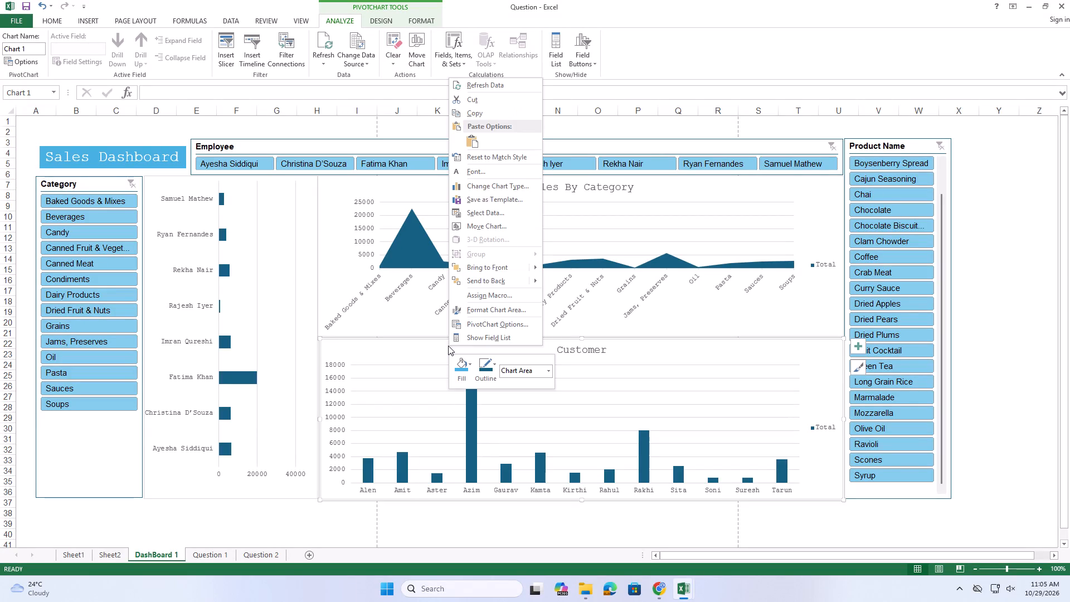
left_click(500, 314)
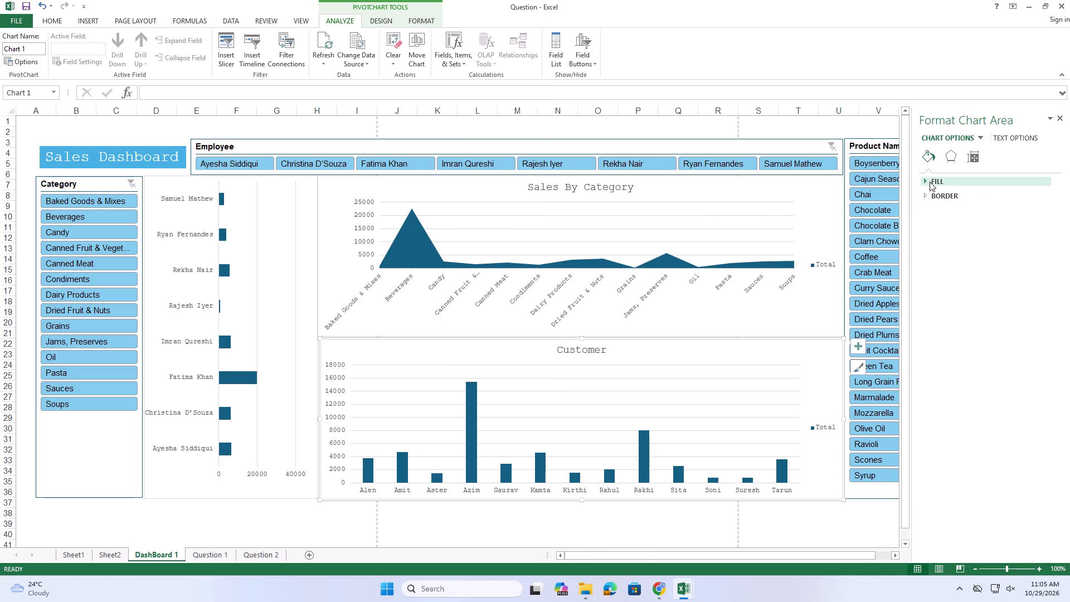
left_click(960, 160)
left_click(956, 159)
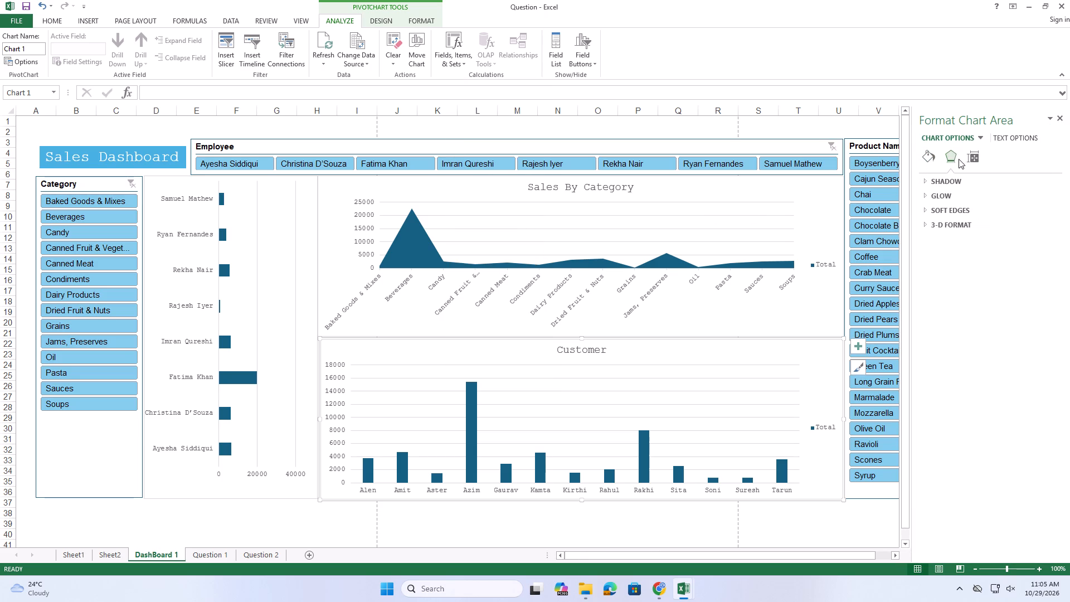
left_click(972, 158)
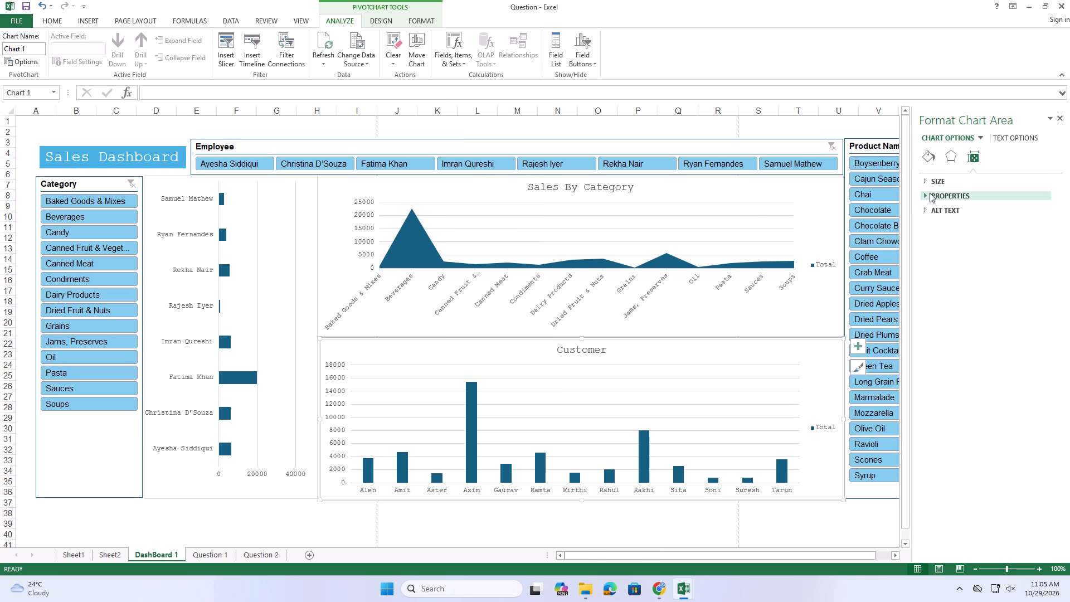
left_click(925, 195)
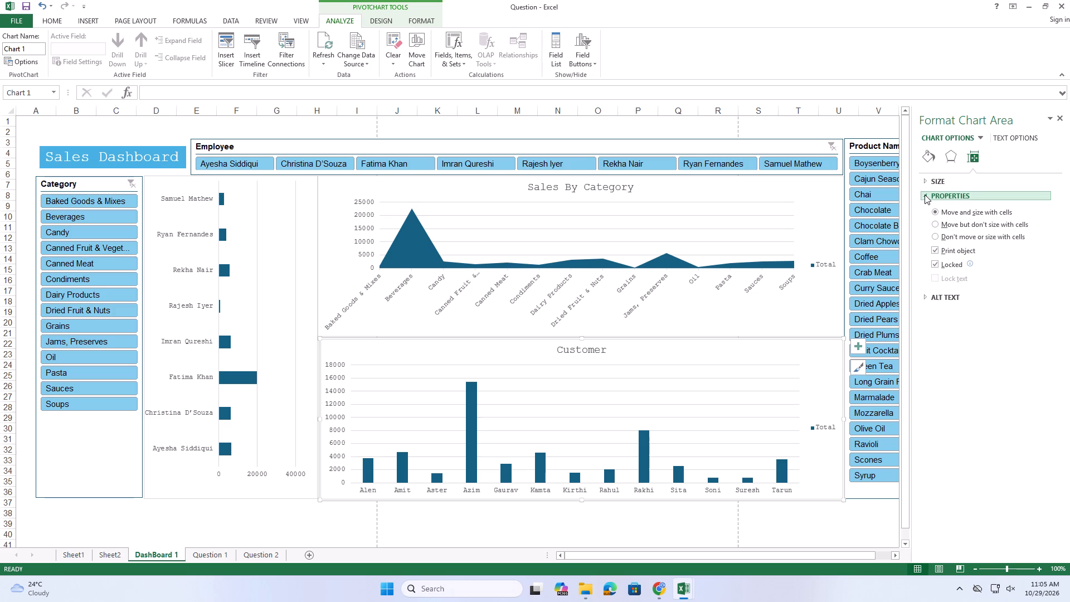
left_click(922, 181)
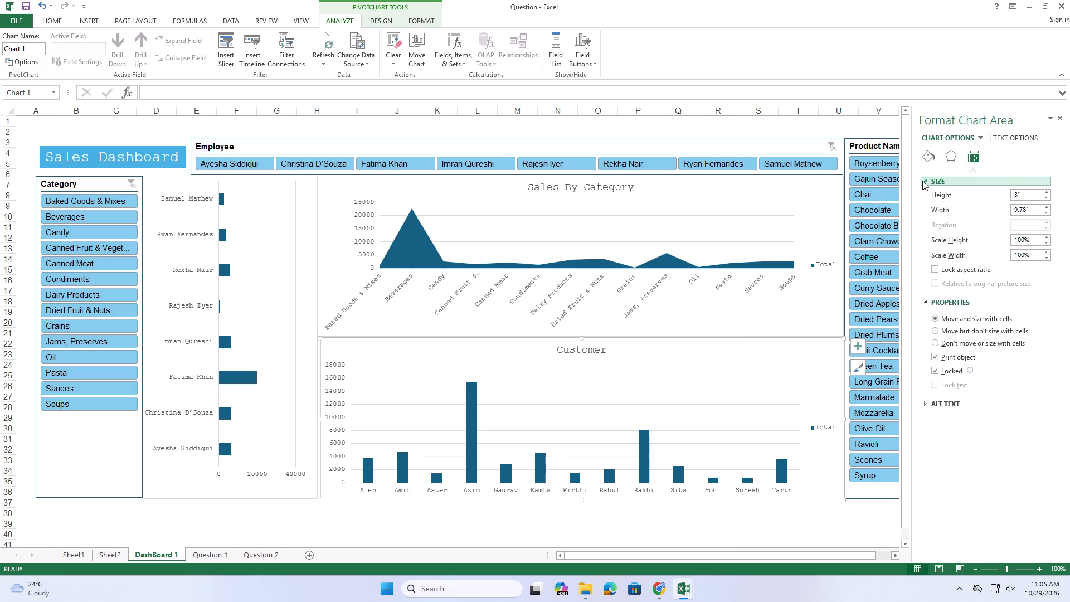
left_click(929, 404)
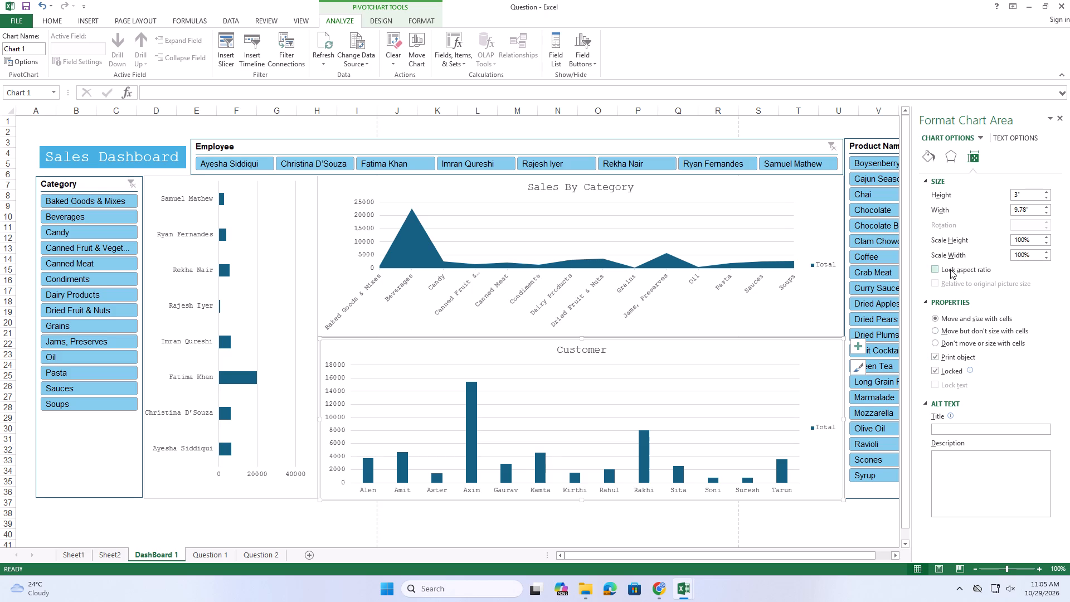
left_click(1064, 116)
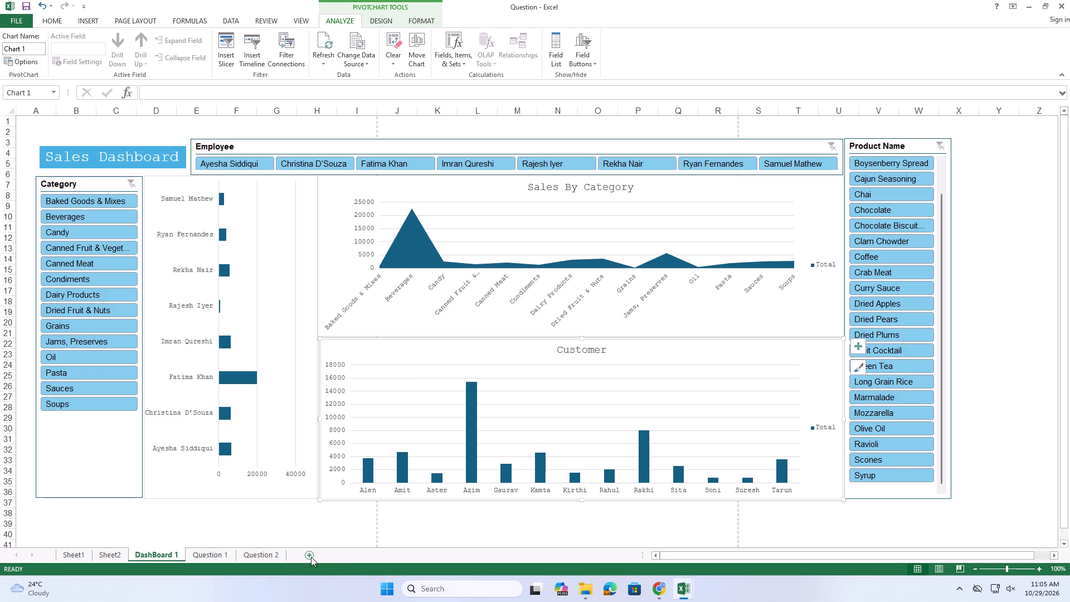
Examine the sample dashboard picture on the Question 2 sheet across its full width, including its slicers and charts.
left_click(270, 551)
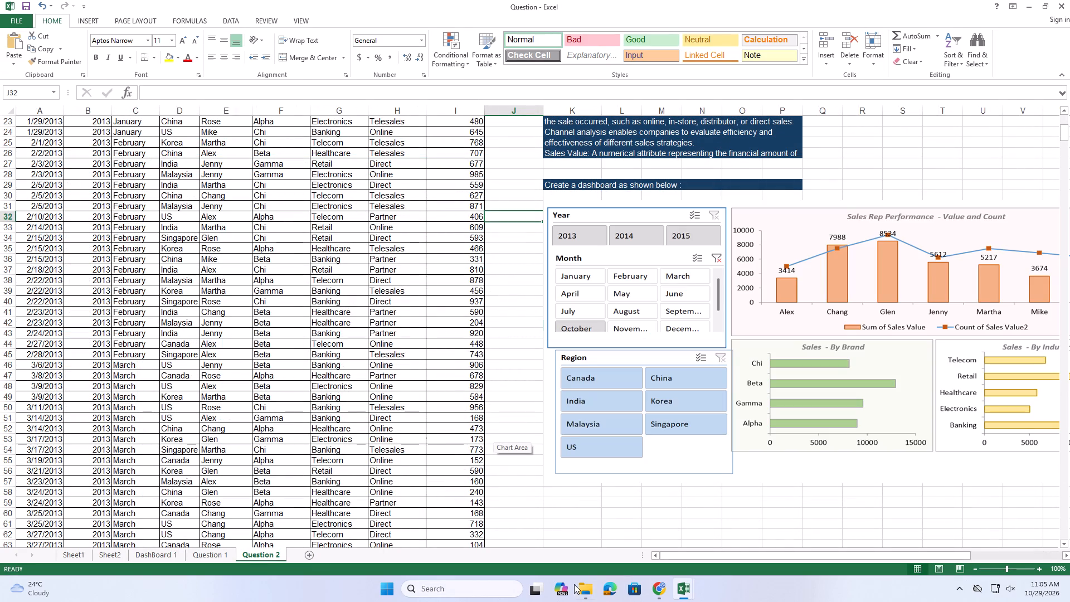
left_click_drag(711, 561, 762, 560)
left_click_drag(763, 560, 804, 559)
left_click_drag(801, 558, 818, 558)
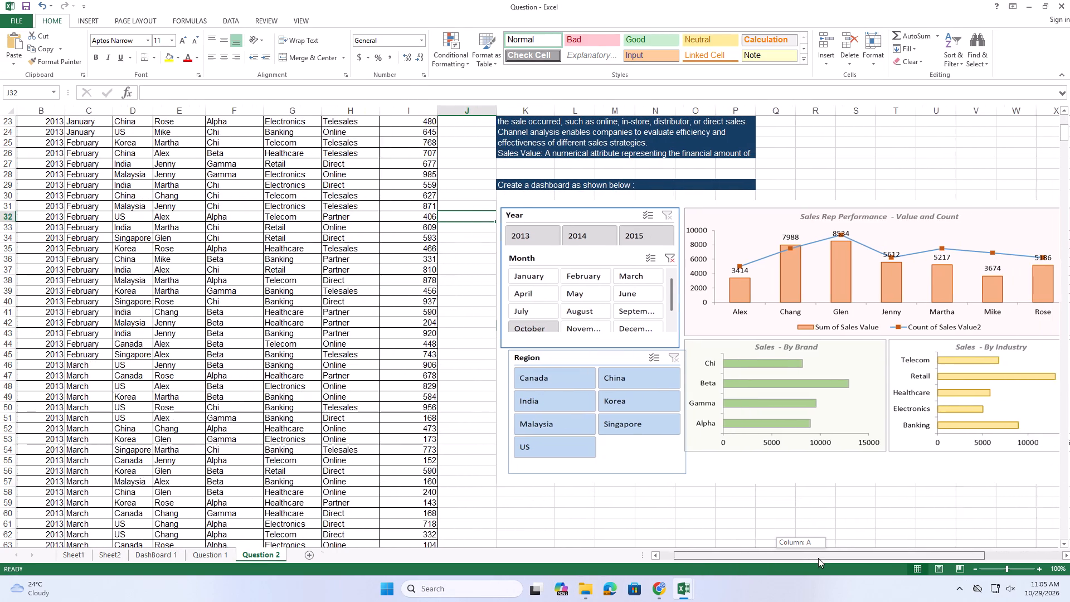
left_click_drag(818, 558, 888, 556)
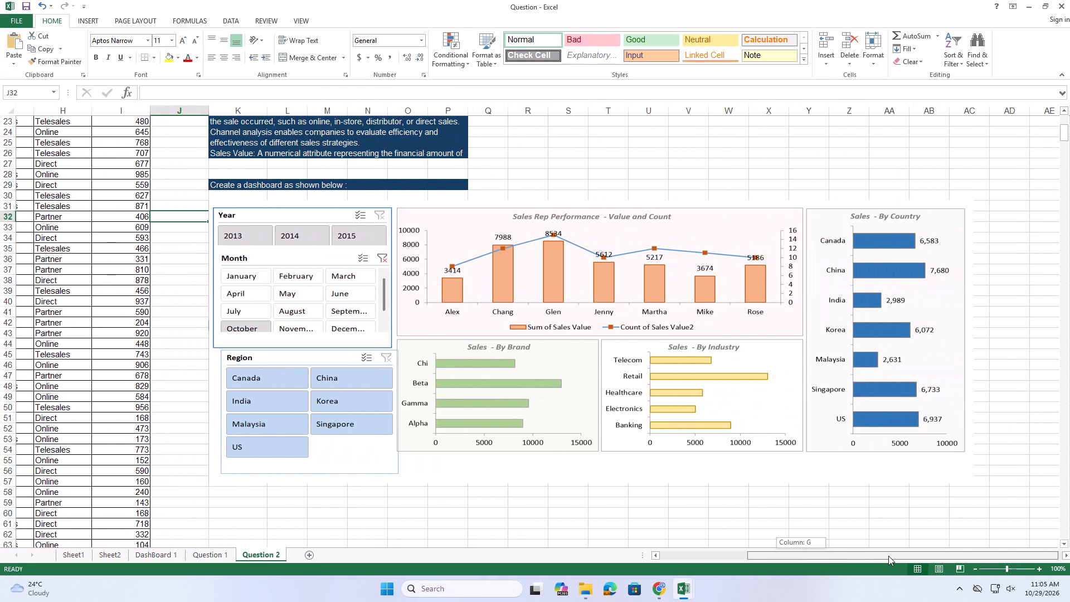
left_click_drag(888, 556, 883, 558)
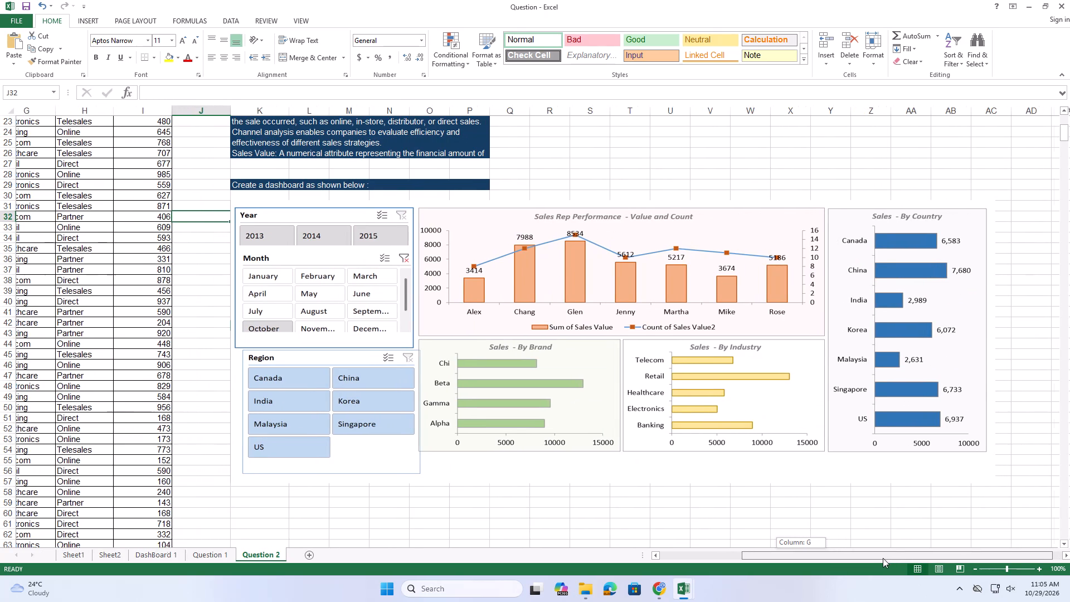
left_click_drag(883, 558, 872, 564)
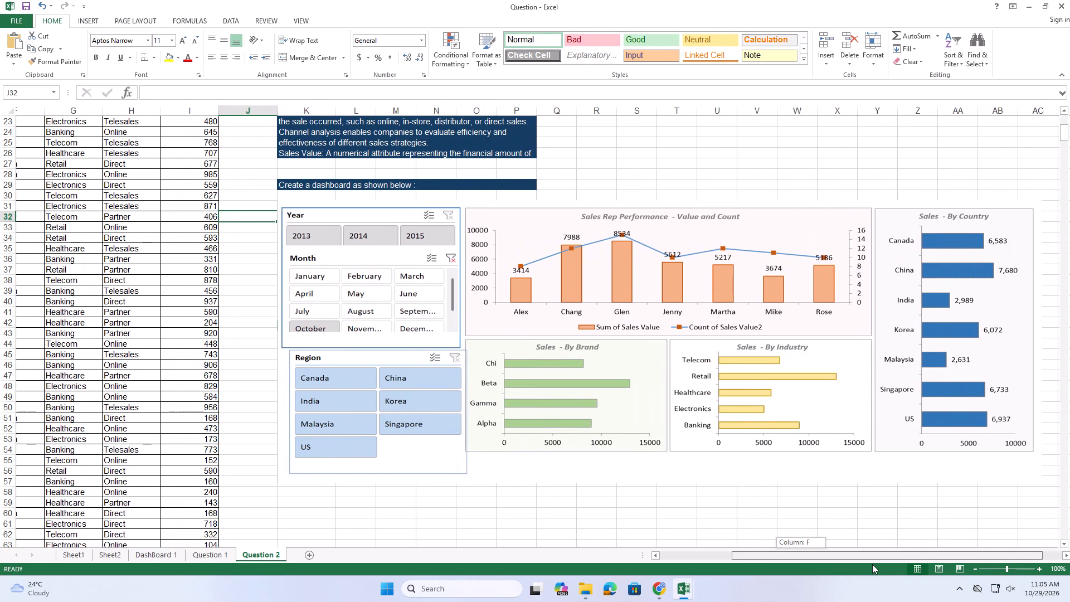
left_click_drag(872, 564, 845, 575)
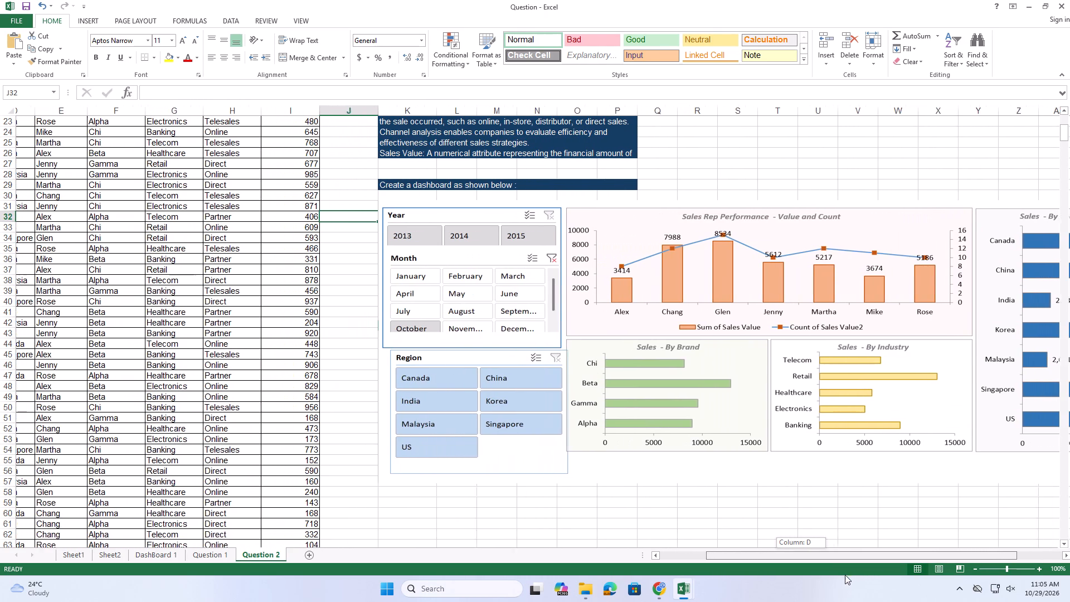
left_click_drag(845, 575, 810, 582)
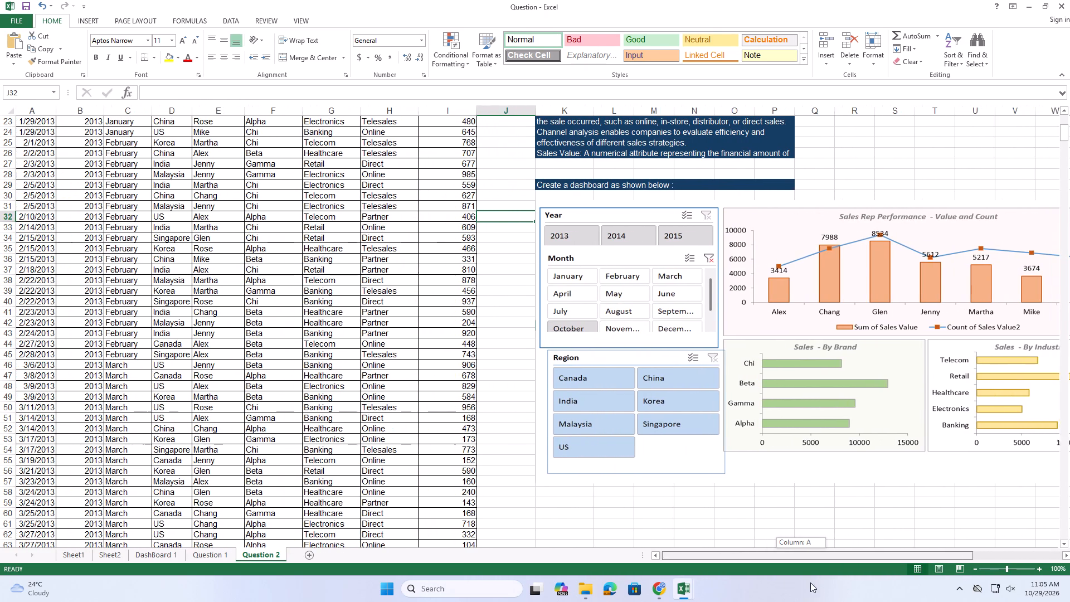
left_click_drag(810, 582, 831, 586)
left_click(708, 391)
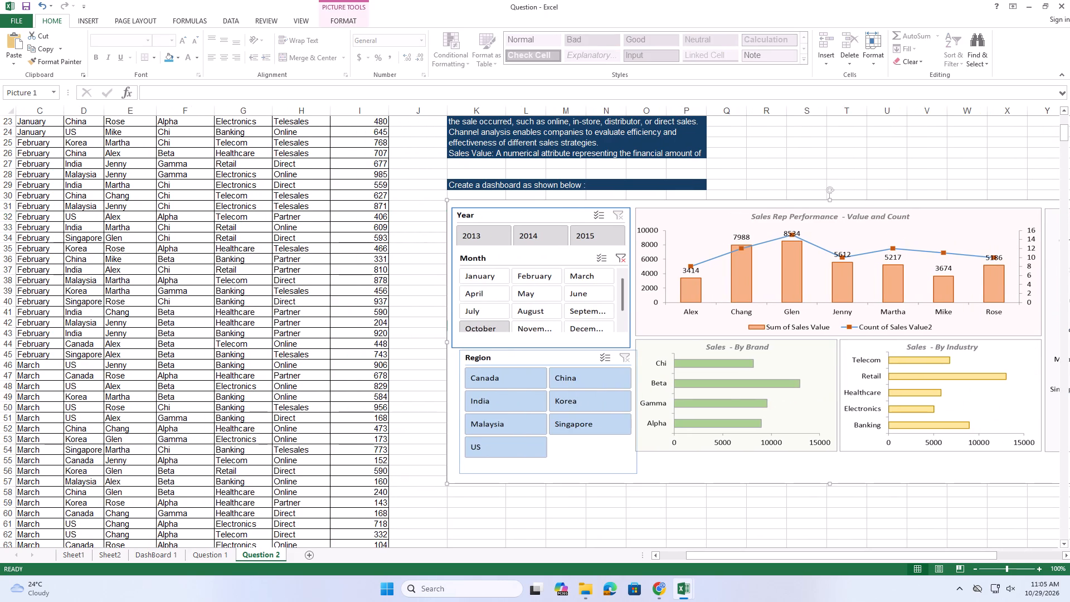
left_click_drag(759, 554, 772, 554)
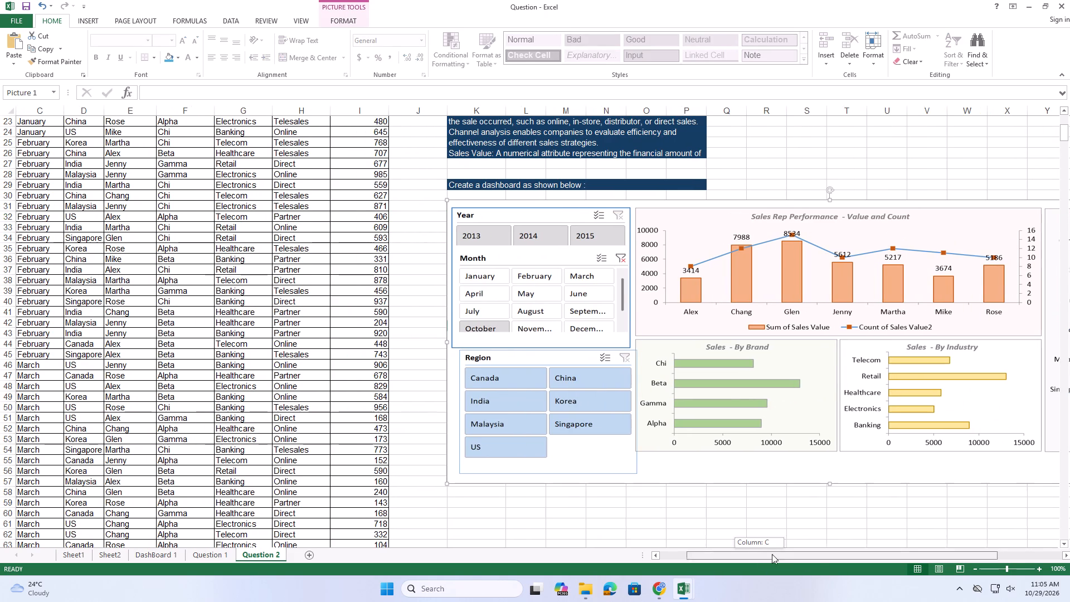
left_click_drag(772, 554, 819, 552)
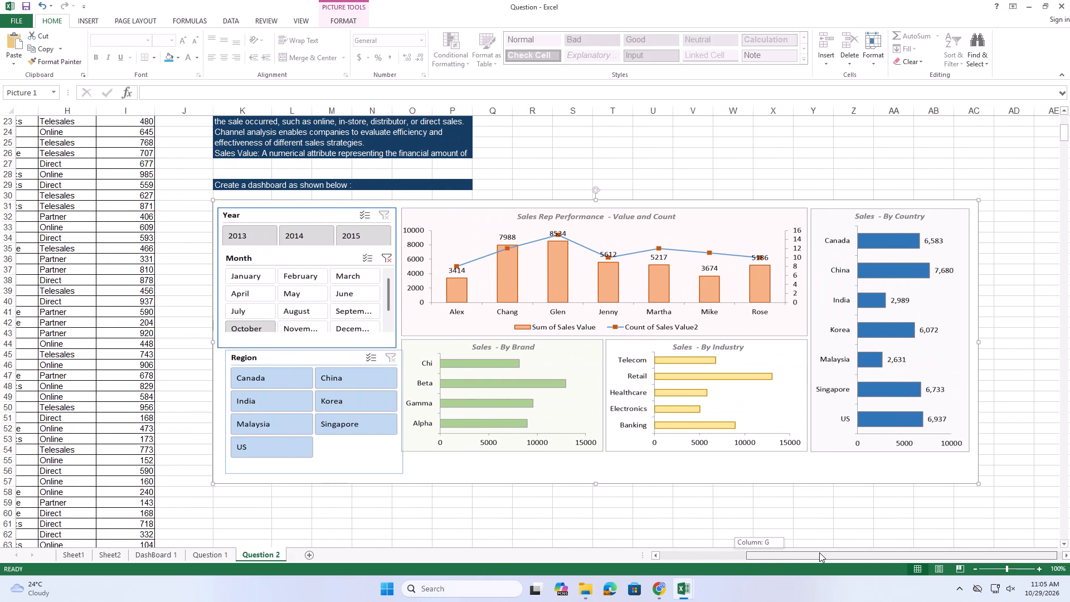
left_click_drag(819, 552, 765, 554)
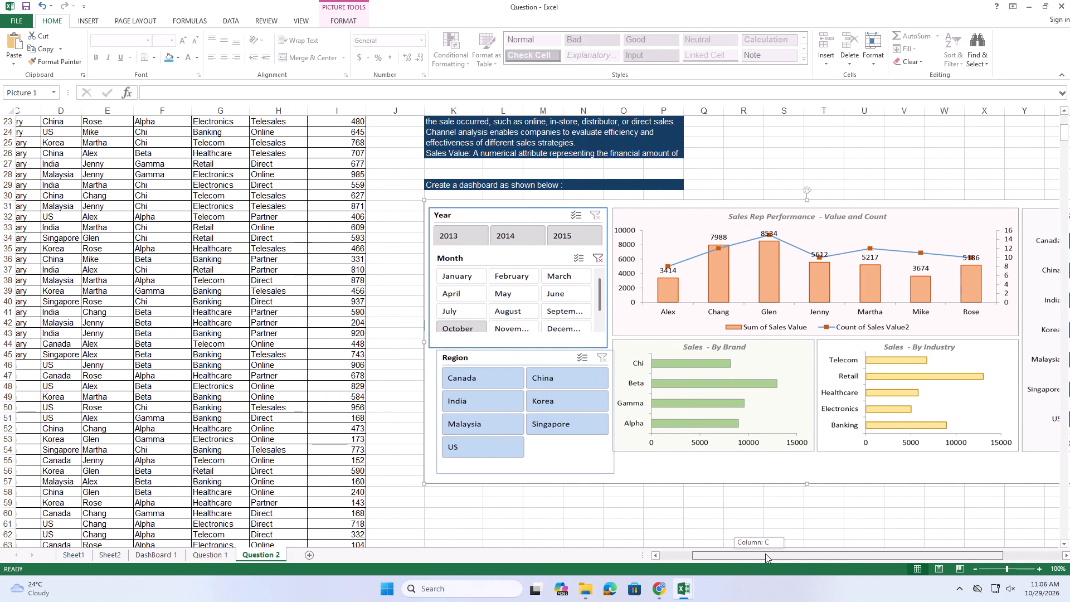
left_click_drag(765, 554, 731, 547)
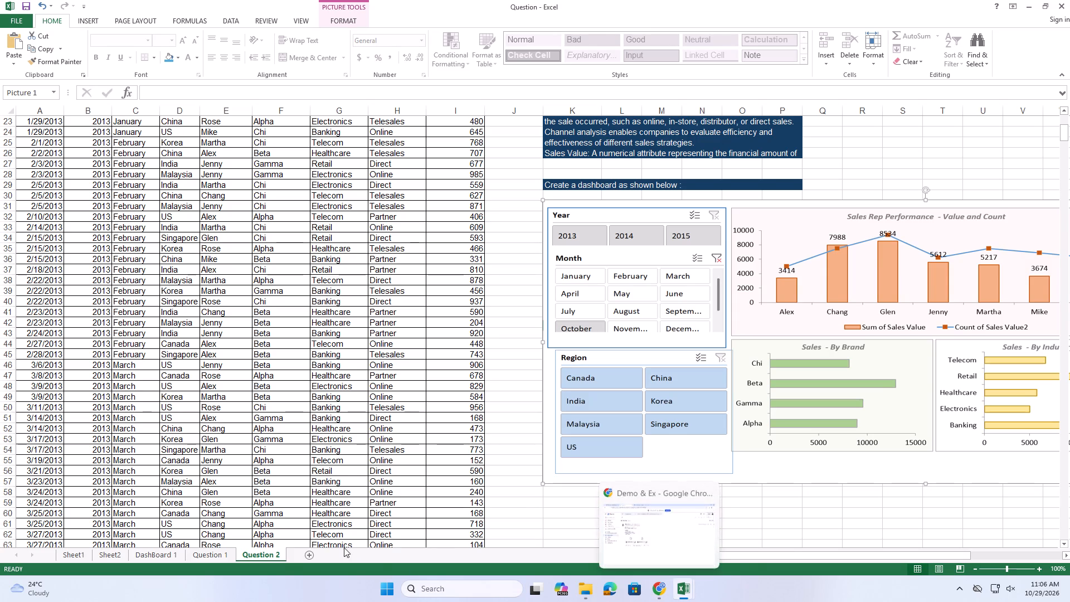
Return to DashBoard 1 and test the Category slicer by filtering on various single categories, ending on Canned Meat.
left_click(169, 558)
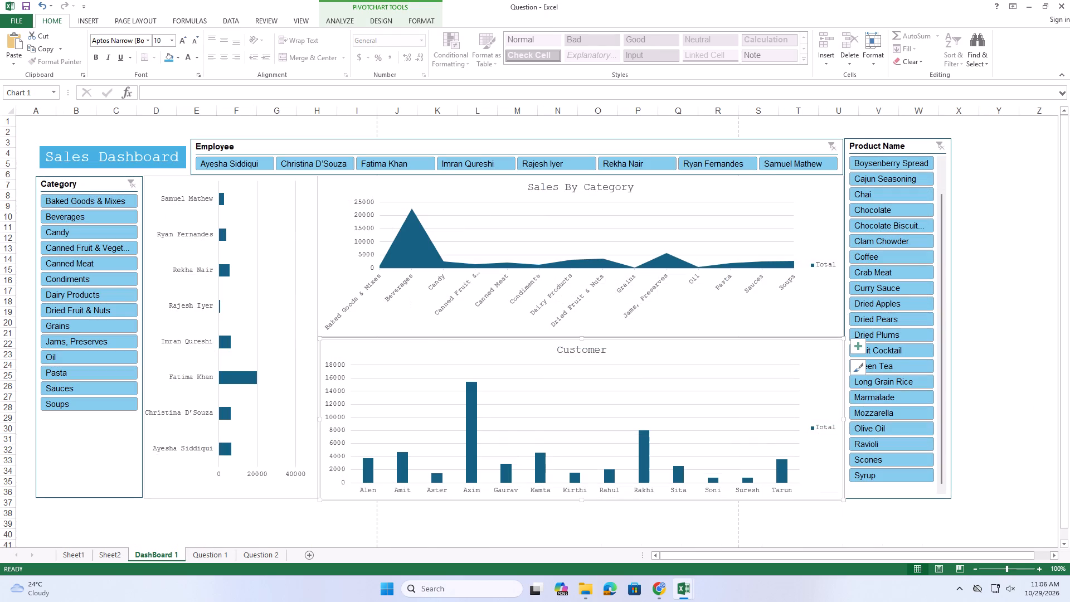
left_click(102, 234)
left_click(95, 216)
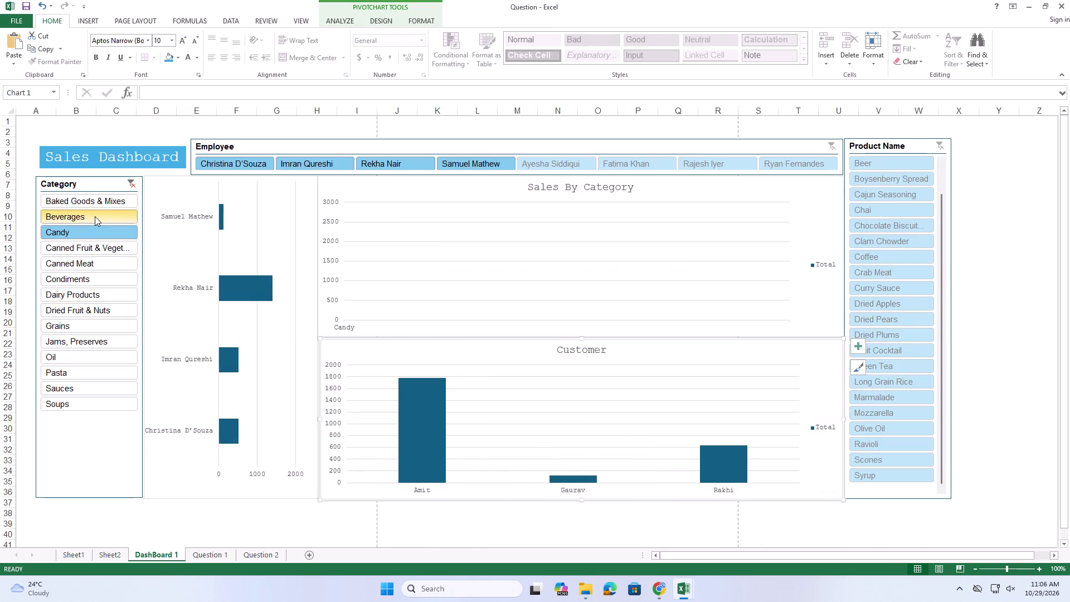
left_click(90, 266)
left_click(91, 305)
left_click_drag(82, 340, 82, 343)
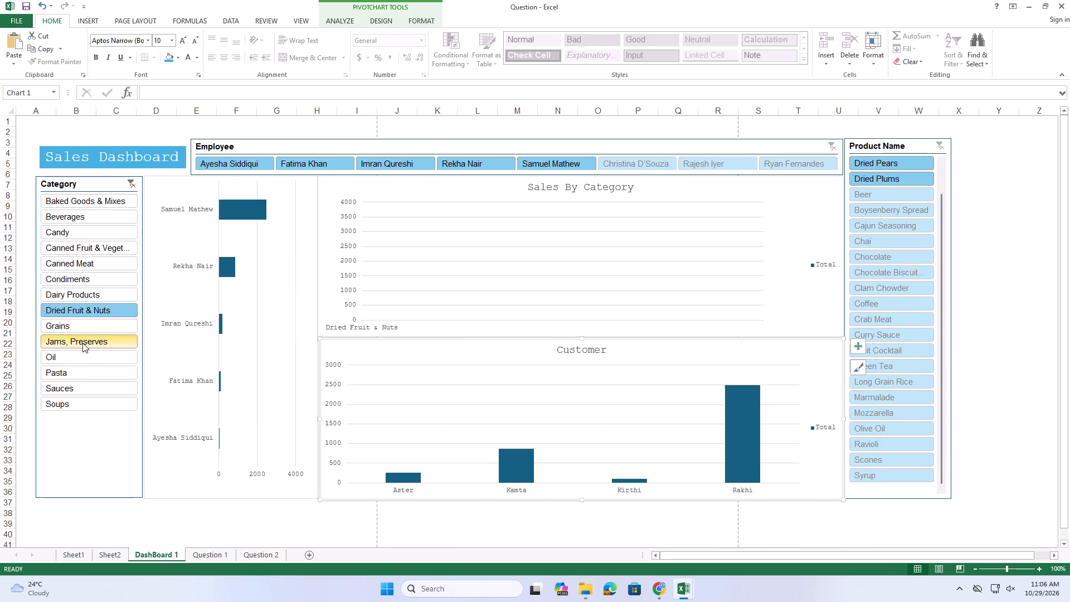
left_click_drag(82, 343, 82, 346)
left_click(80, 370)
left_click(97, 321)
left_click(86, 279)
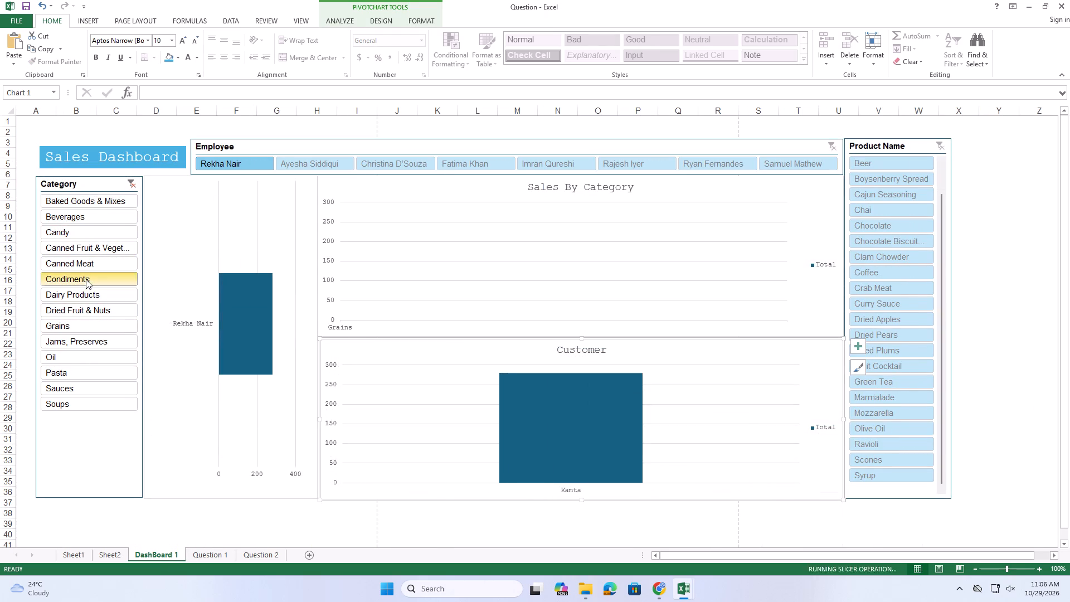
left_click(90, 238)
left_click(94, 227)
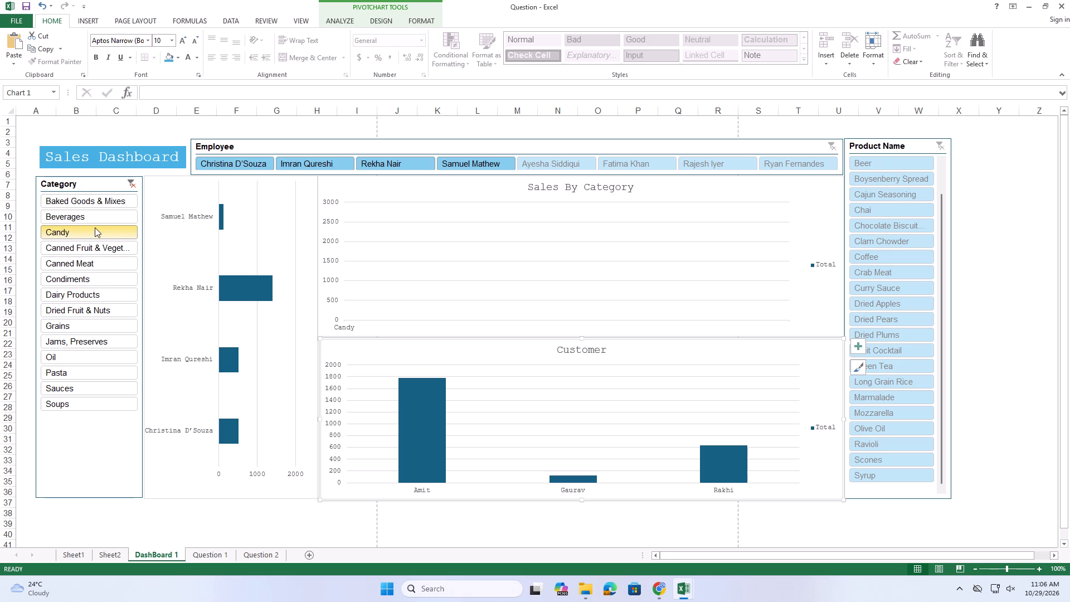
left_click(99, 209)
left_click(99, 201)
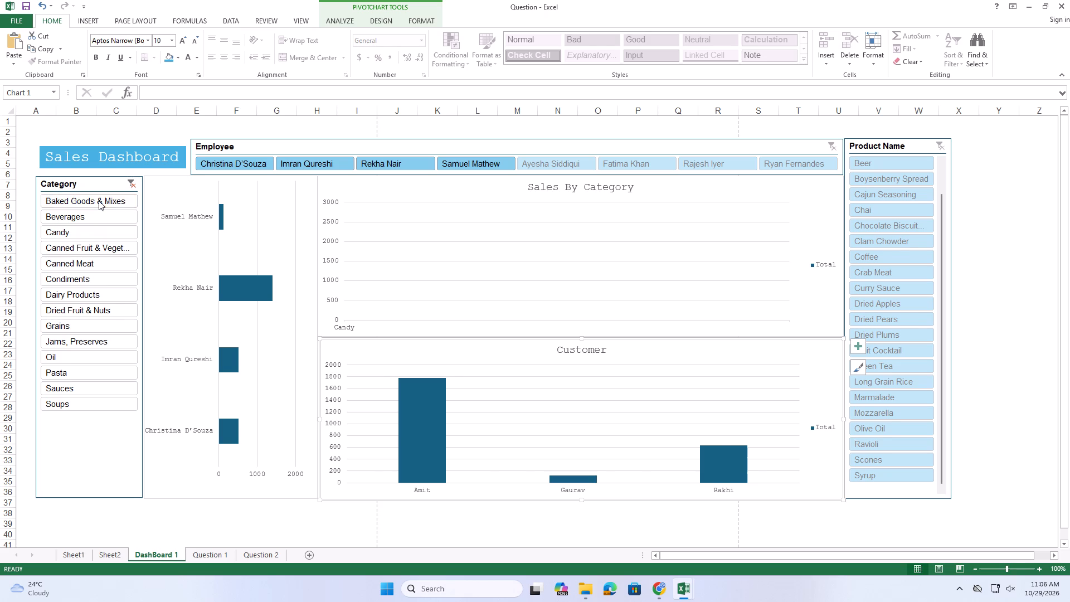
left_click(99, 234)
left_click(99, 263)
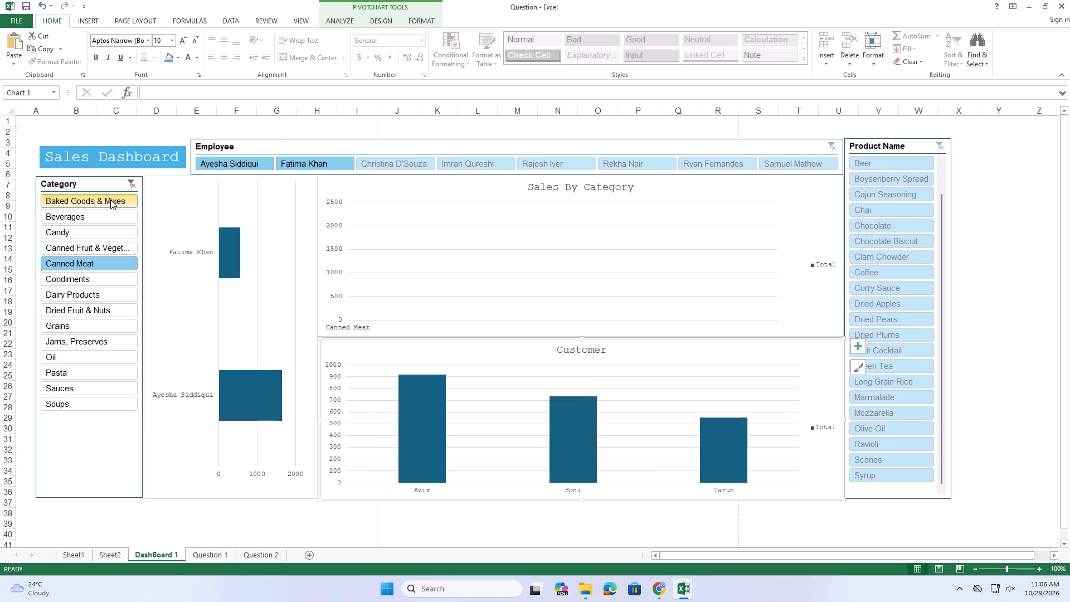
Disconnect the Category PivotTable on Sheet2 from the Category slicer in its report connections.
right_click(106, 185)
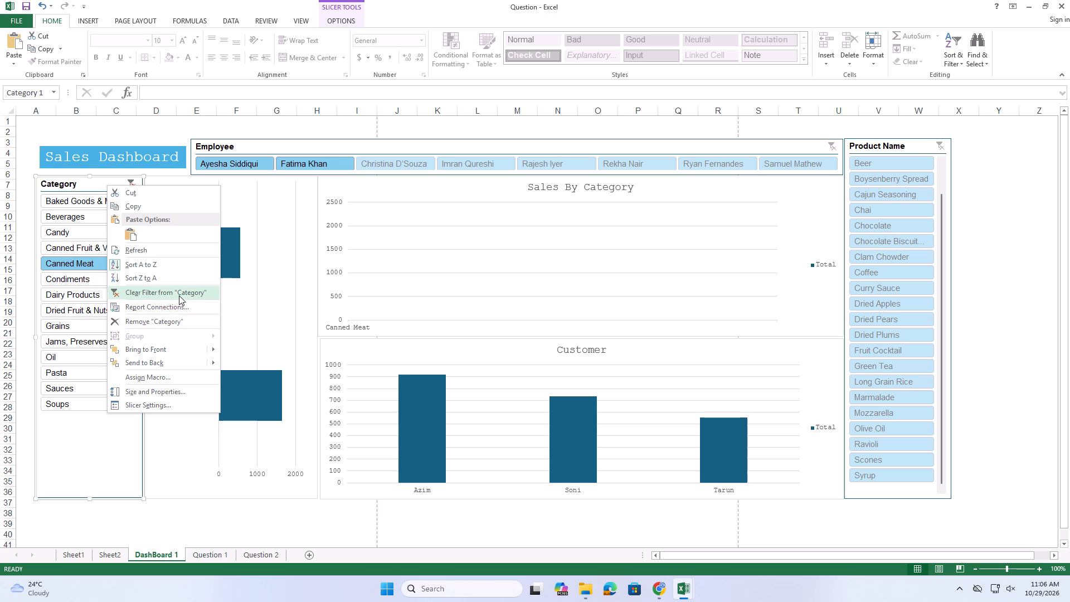
left_click(177, 304)
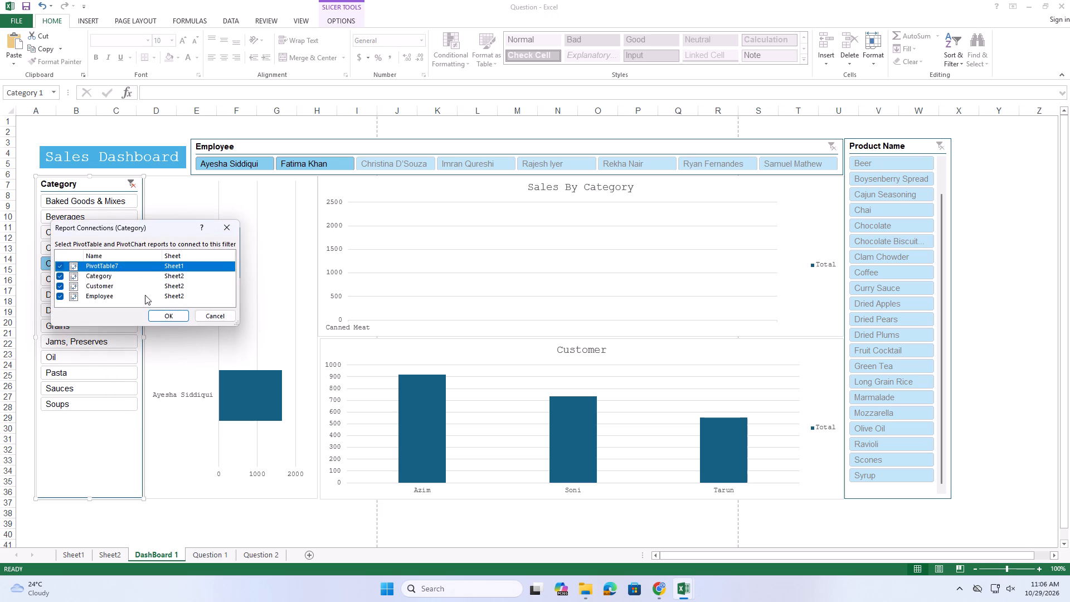
left_click(84, 275)
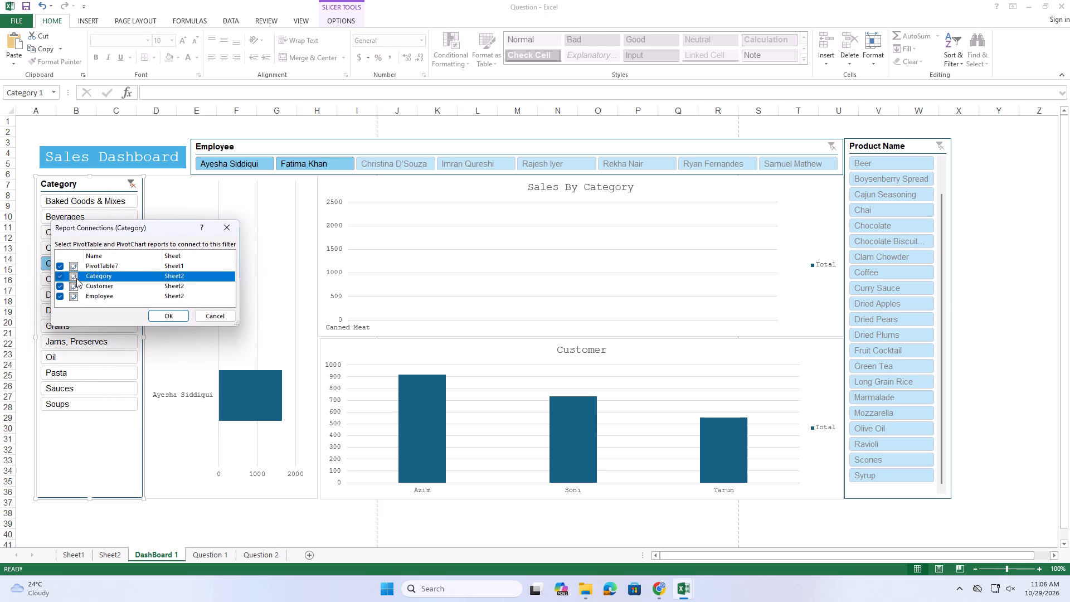
left_click(60, 275)
left_click(163, 319)
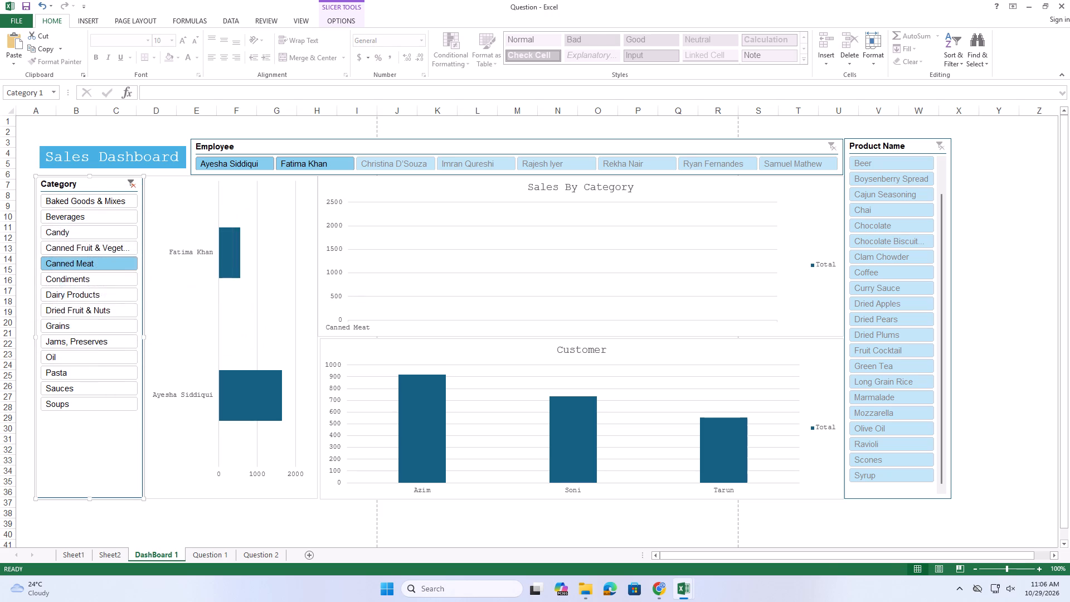
Test the Category slicer's effect on the charts by choosing Condiments and Canned Fruit & Vegetables.
left_click(83, 274)
left_click(85, 251)
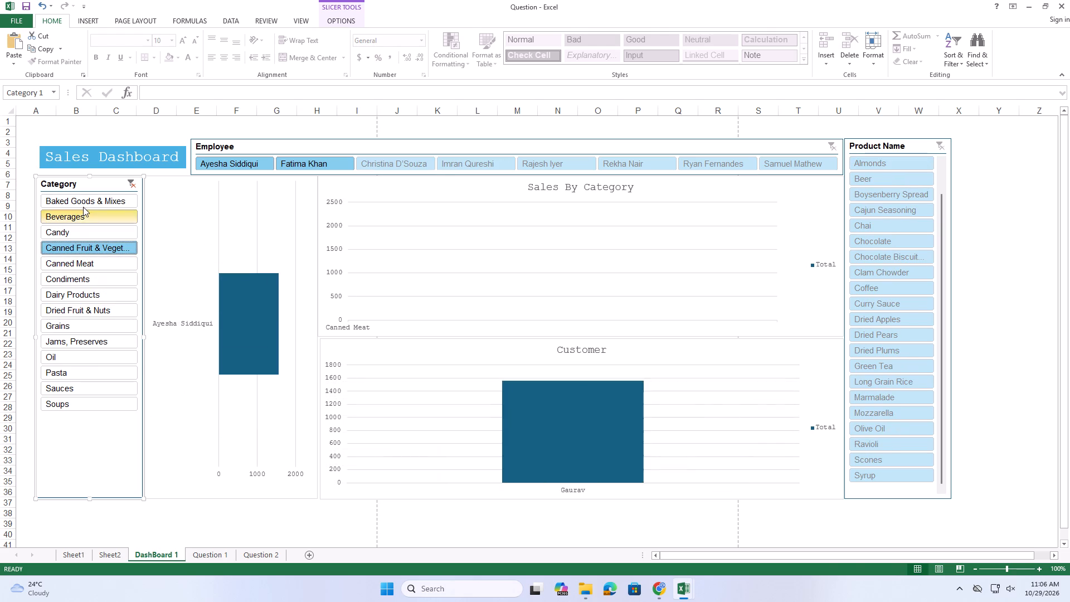
In the Category slicer's report connections, reconnect the Category PivotTable on Sheet2 and disconnect PivotTable7 on Sheet1.
right_click(90, 181)
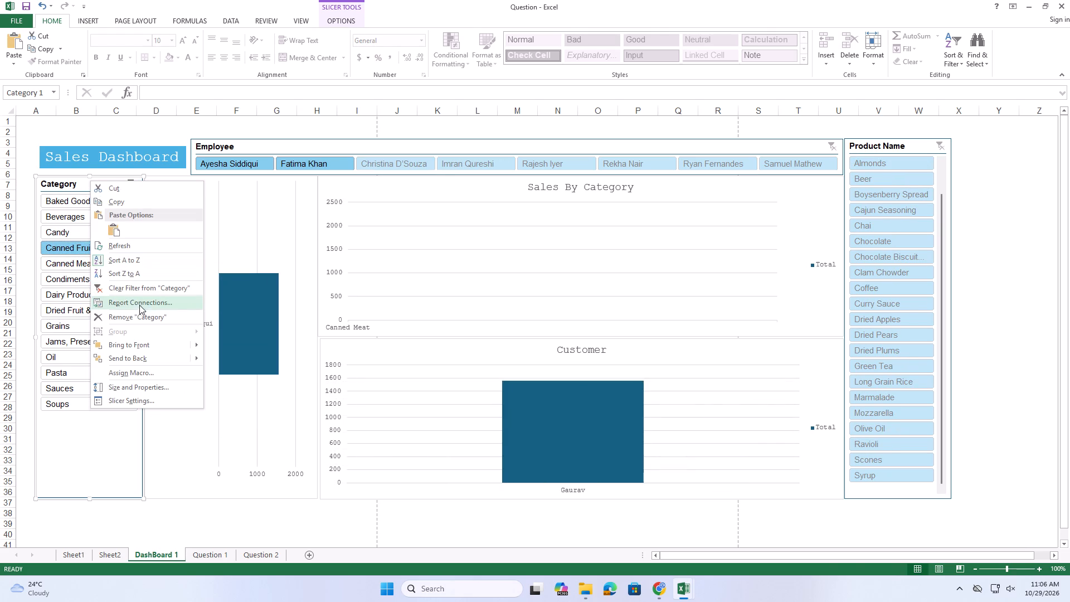
left_click(134, 303)
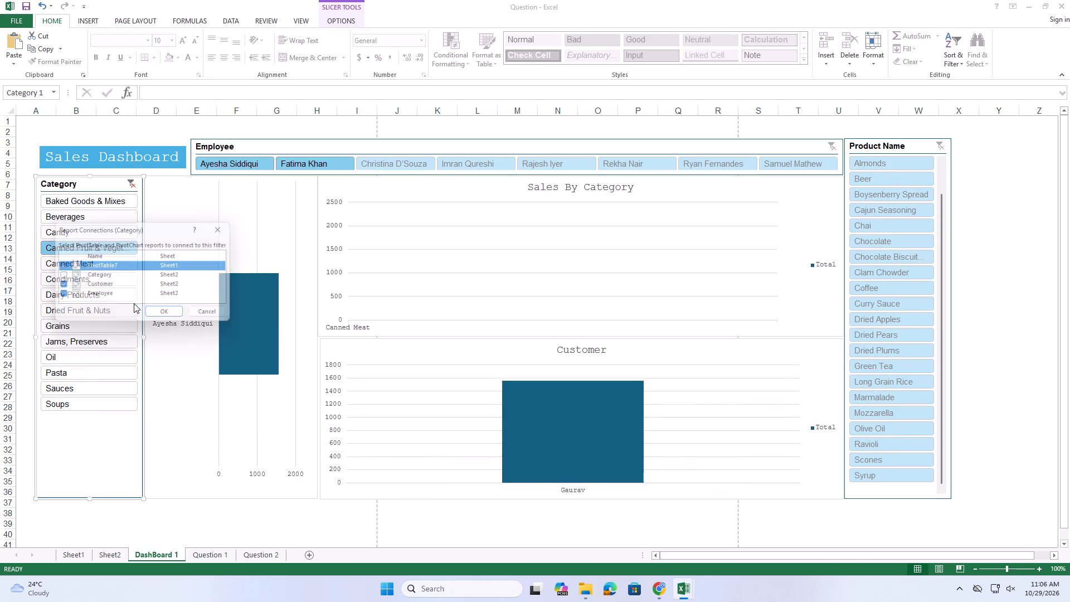
left_click(85, 275)
left_click(59, 276)
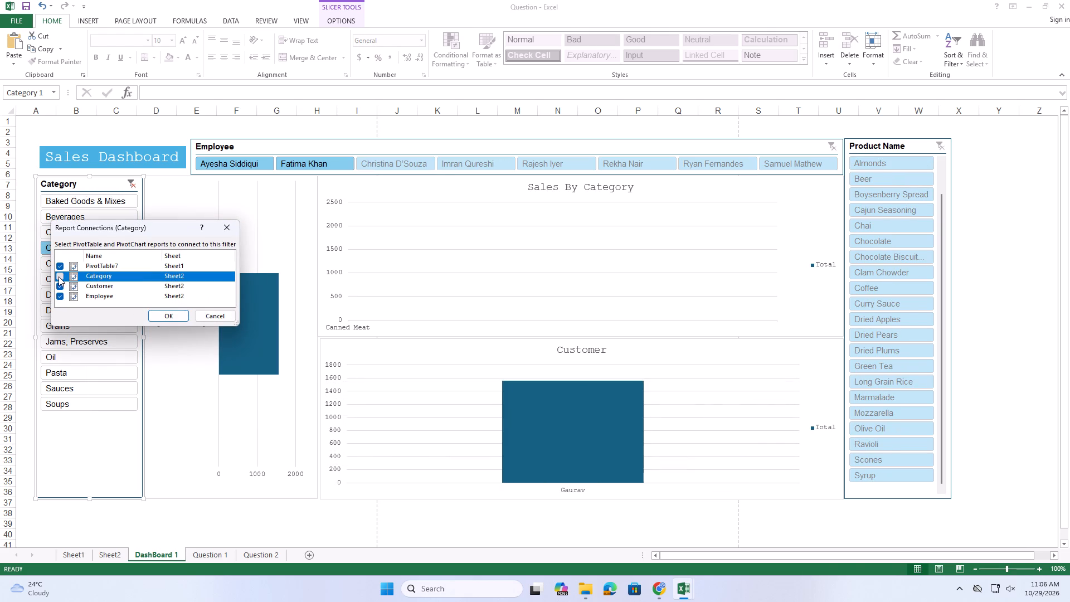
left_click(59, 268)
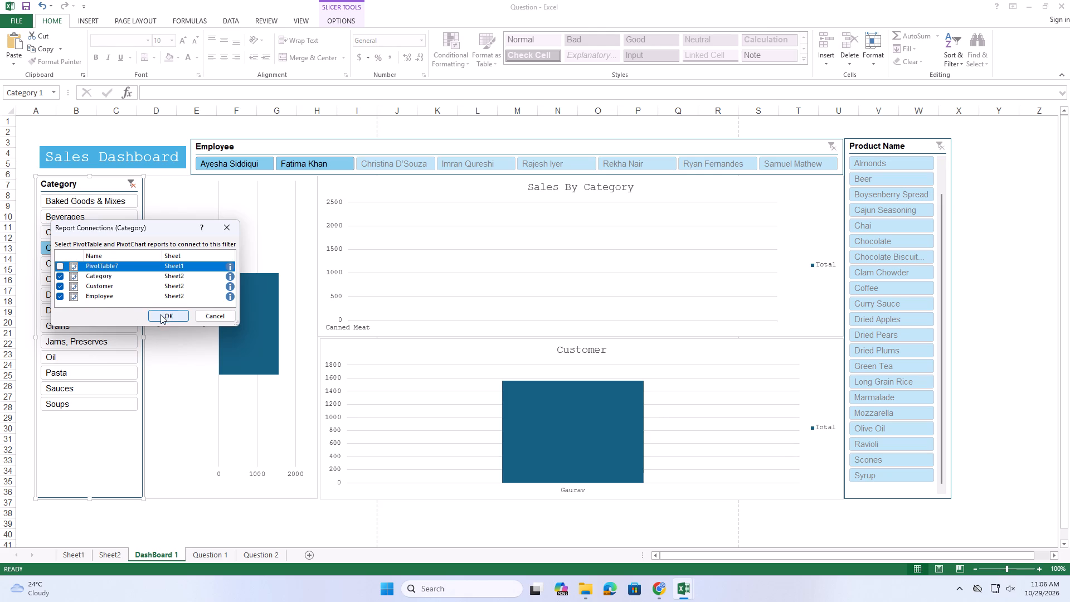
left_click(159, 313)
Test the Category slicer's effect on the charts by filtering on Dairy Products, Condiments and Candy in turn.
left_click(91, 296)
left_click(94, 276)
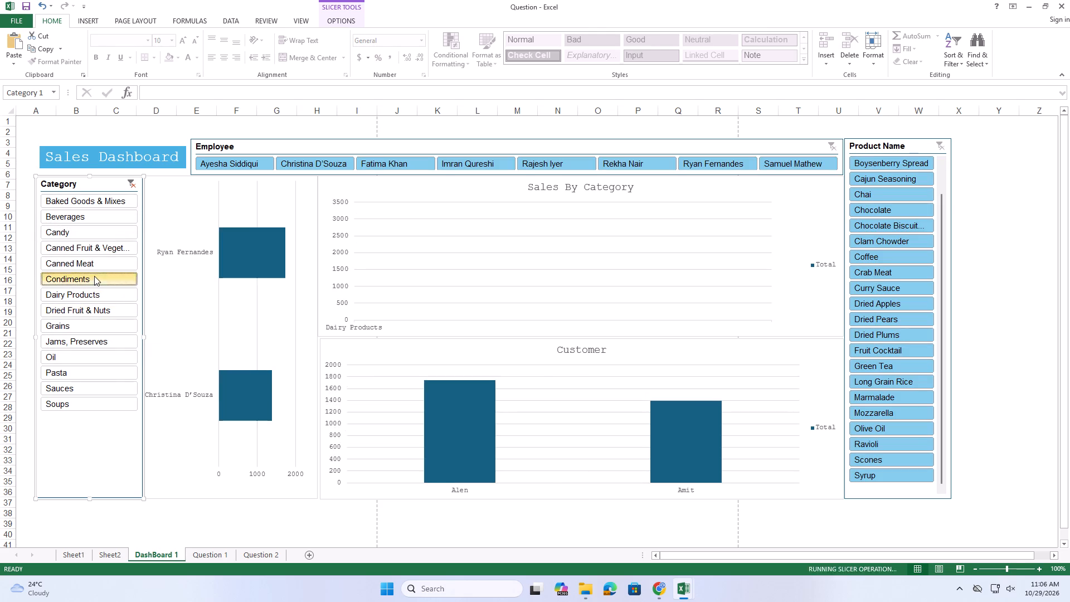
left_click(99, 234)
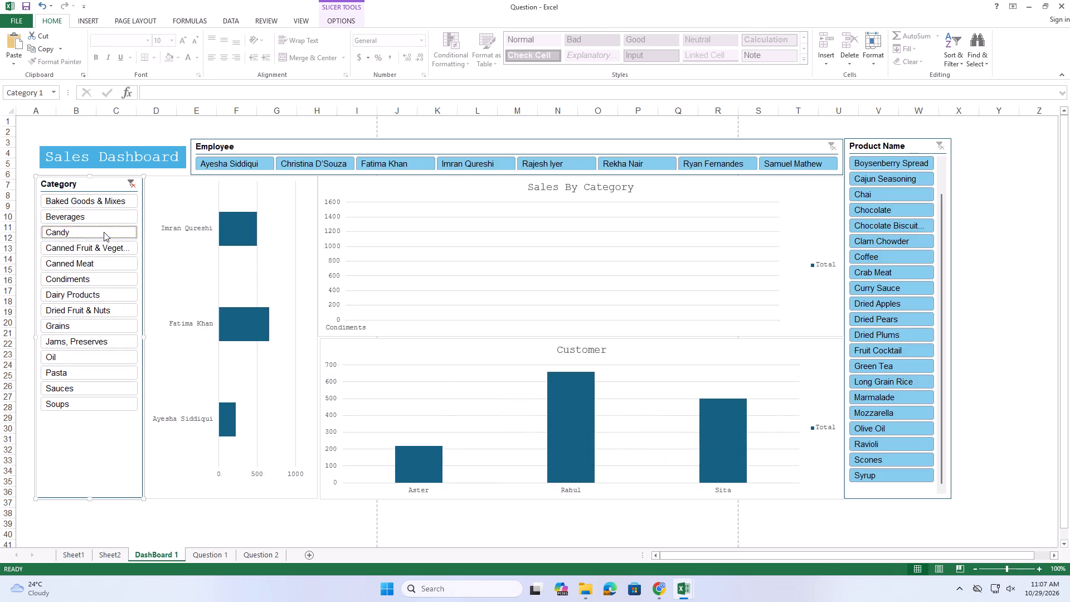
Reconnect PivotTable7 on Sheet1 to the Category slicer in its report connections.
right_click(101, 183)
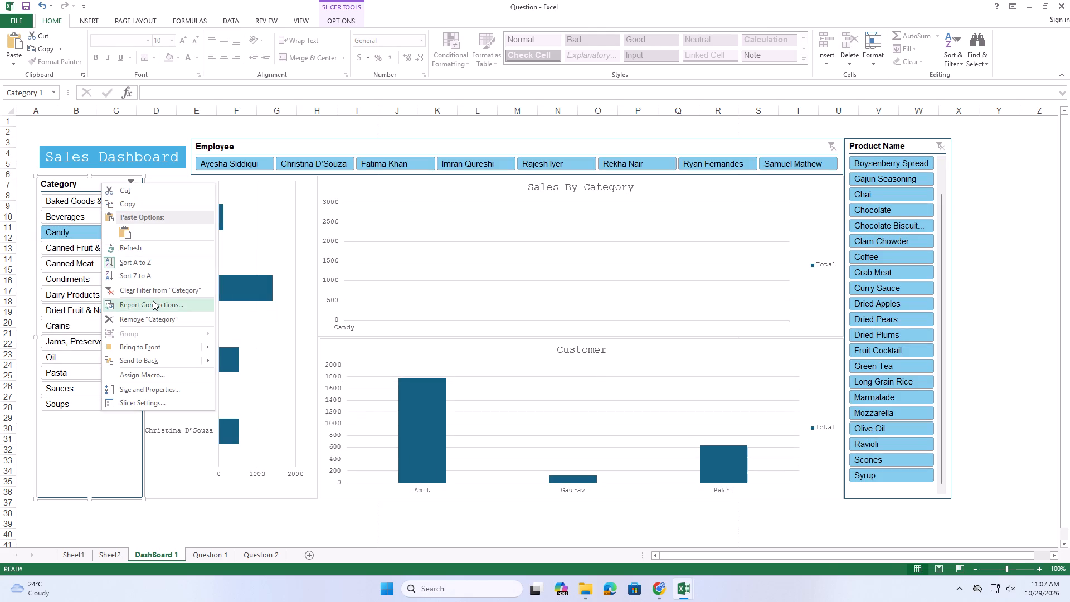
left_click(152, 303)
left_click(79, 266)
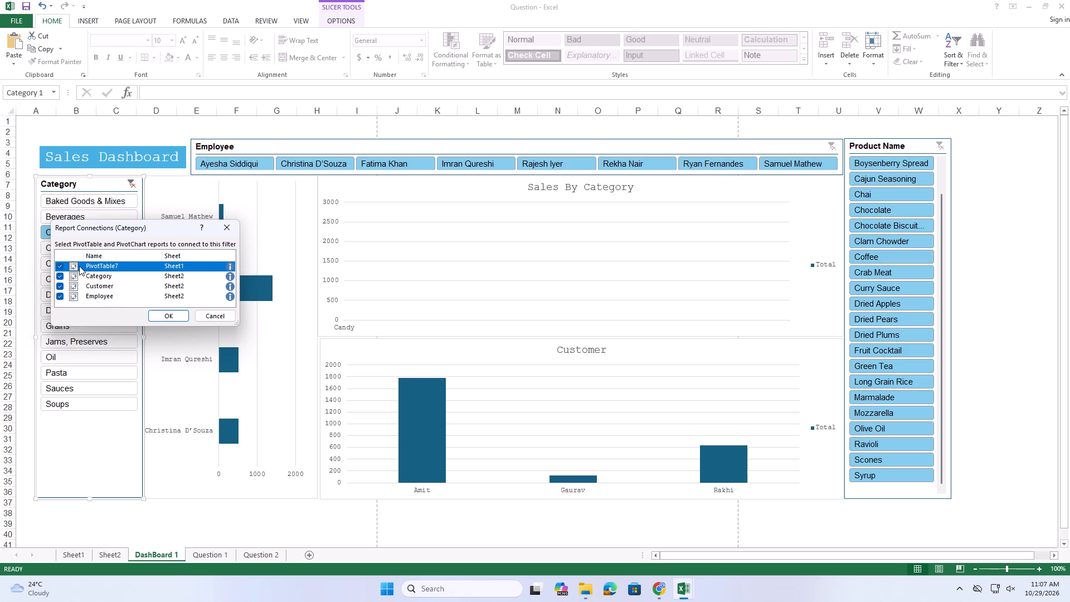
left_click(169, 314)
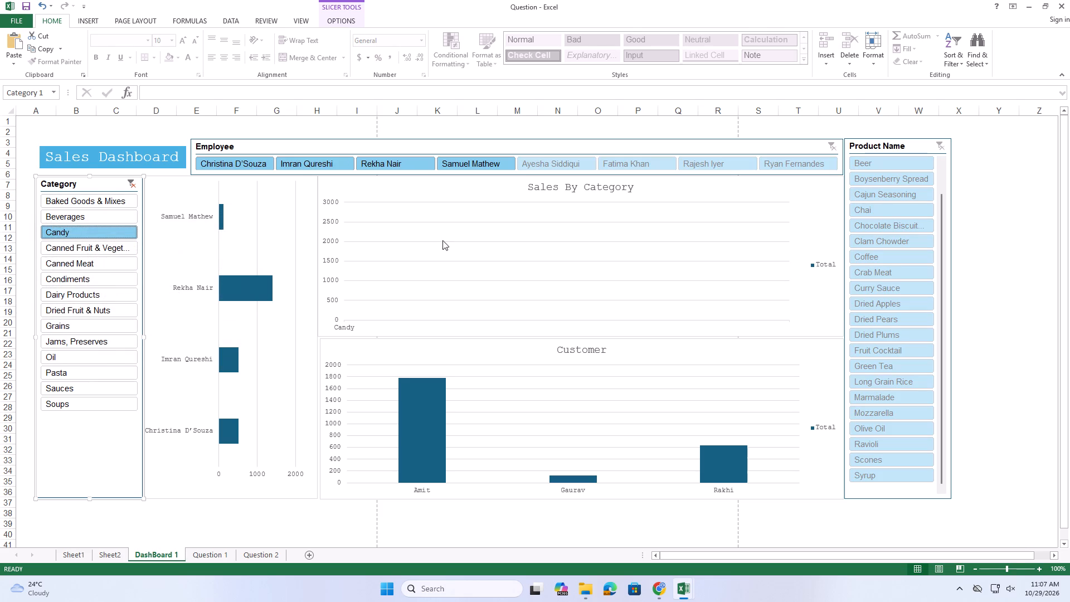
Test the Category slicer with single categories including Condiments and Baked Goods & Mixes, and clear its filter.
left_click(53, 281)
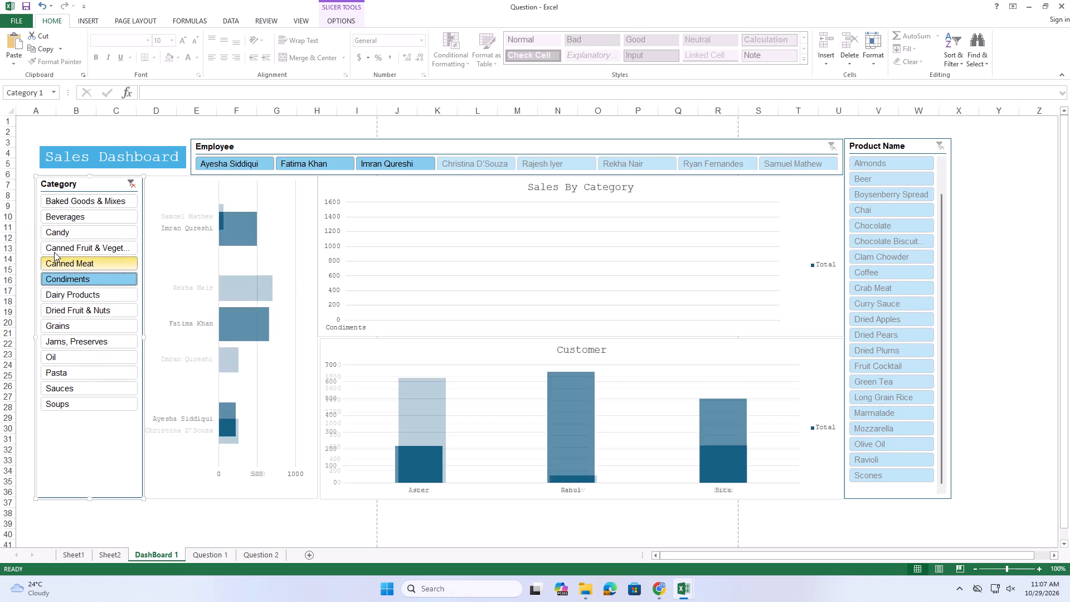
left_click(53, 209)
left_click(74, 204)
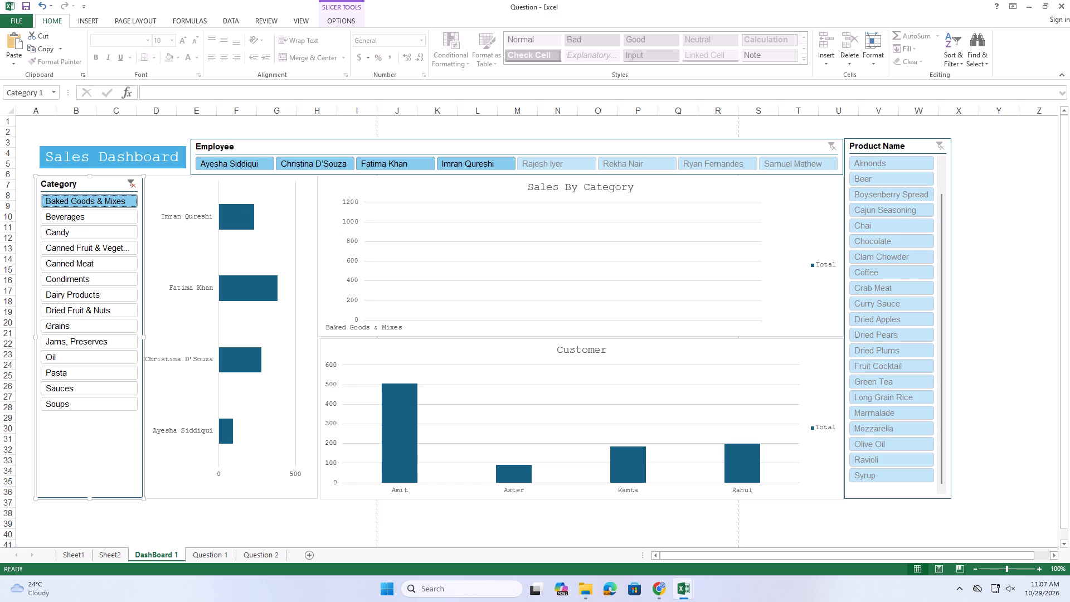
left_click(134, 186)
Test the Employee slicer by filtering on three employees one at a time, and clear its filter.
left_click(540, 163)
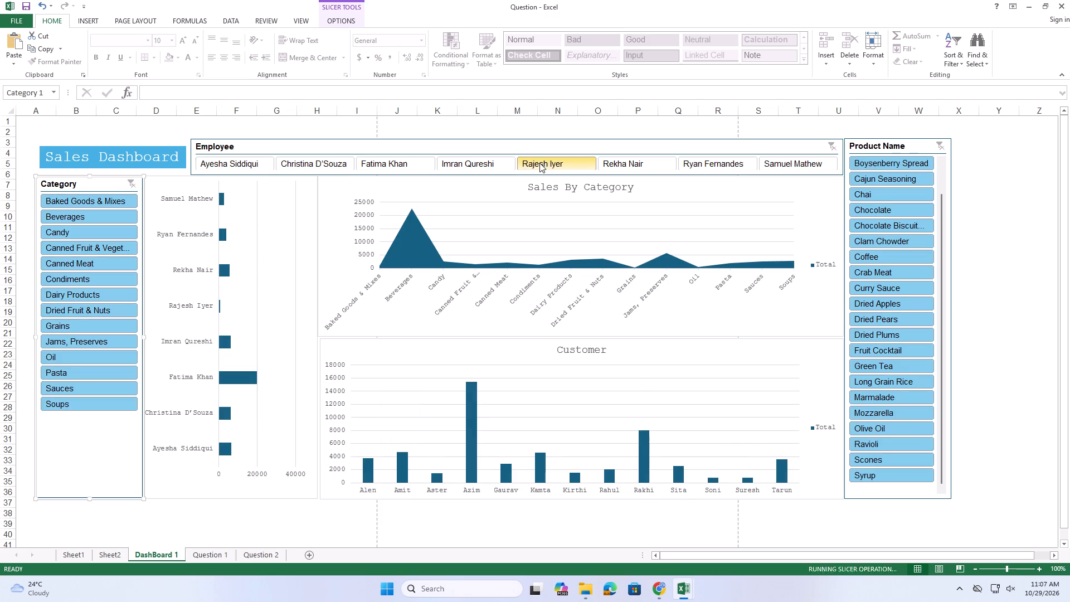
left_click(482, 167)
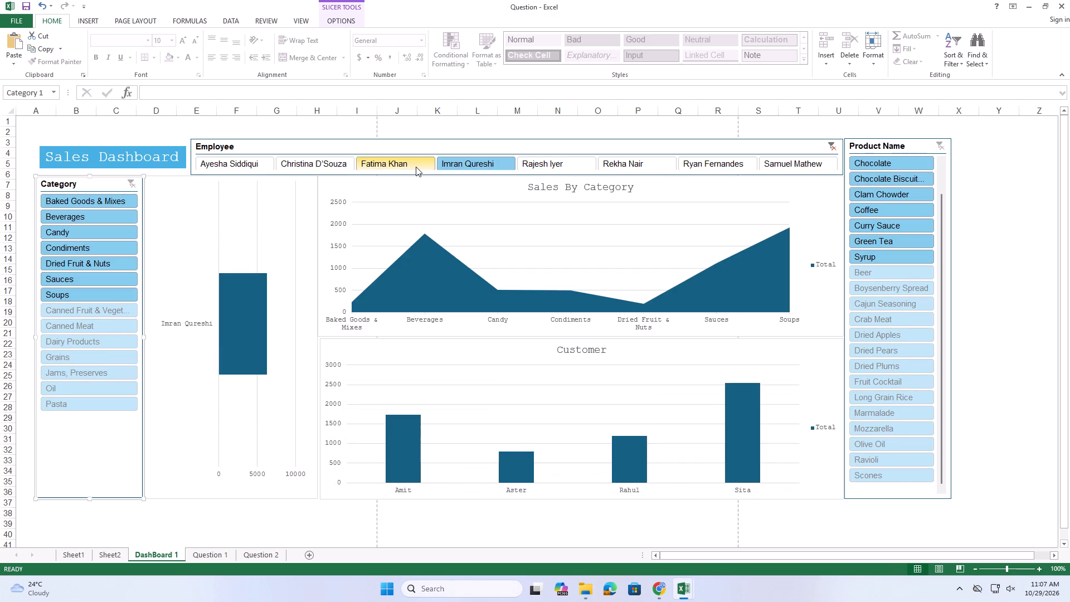
left_click(405, 164)
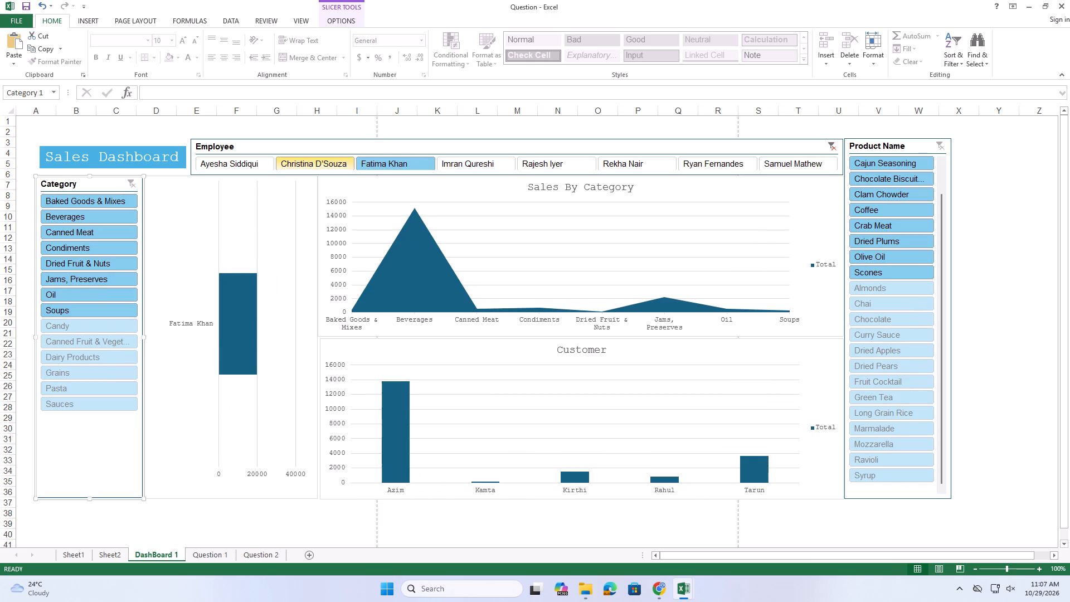
left_click(828, 147)
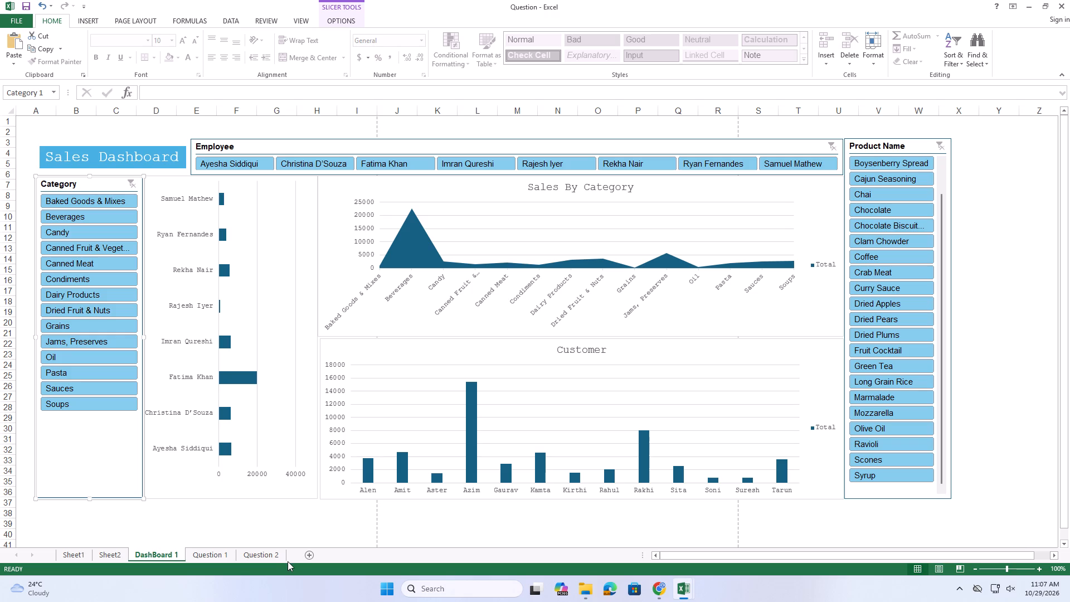
Create a PivotTable on a new worksheet from the full Question 2 data range A1:I1014.
left_click(273, 559)
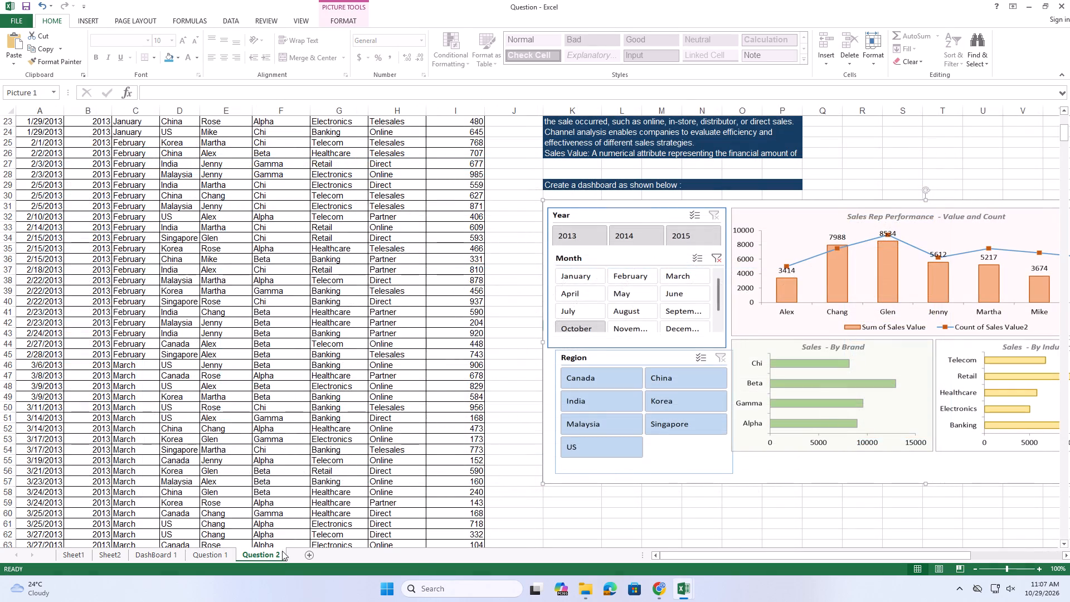
scroll(173, 322, "up", 15)
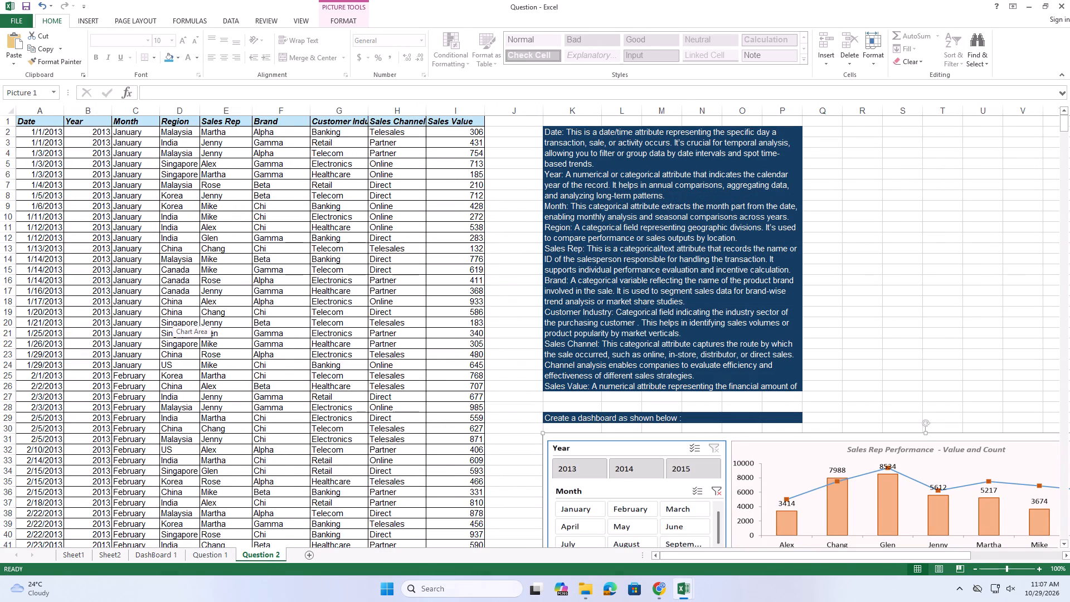
left_click_drag(29, 126, 313, 70)
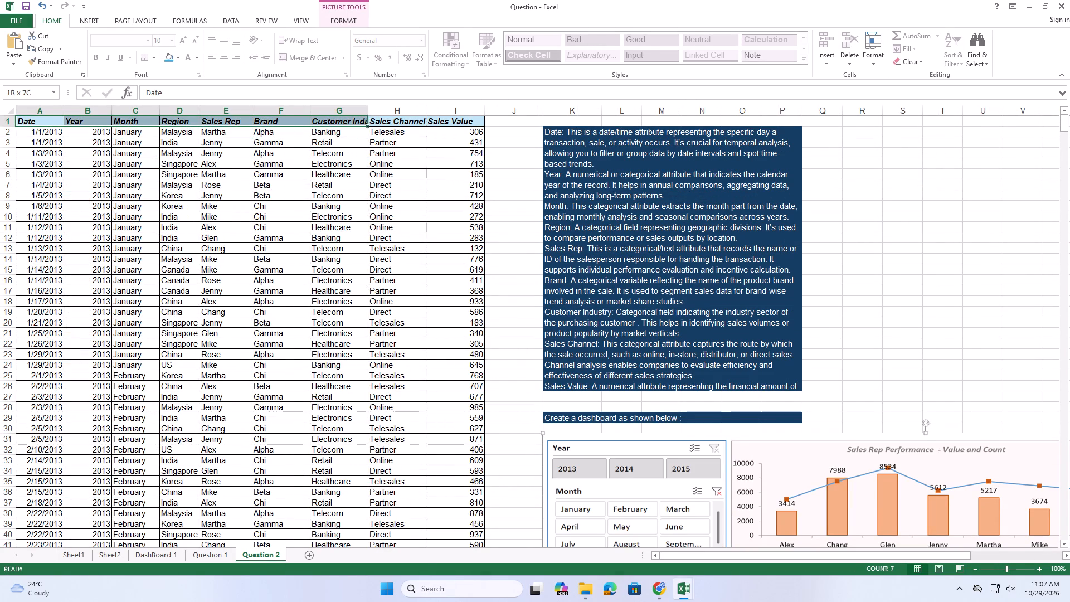
left_click_drag(313, 70, 451, 123)
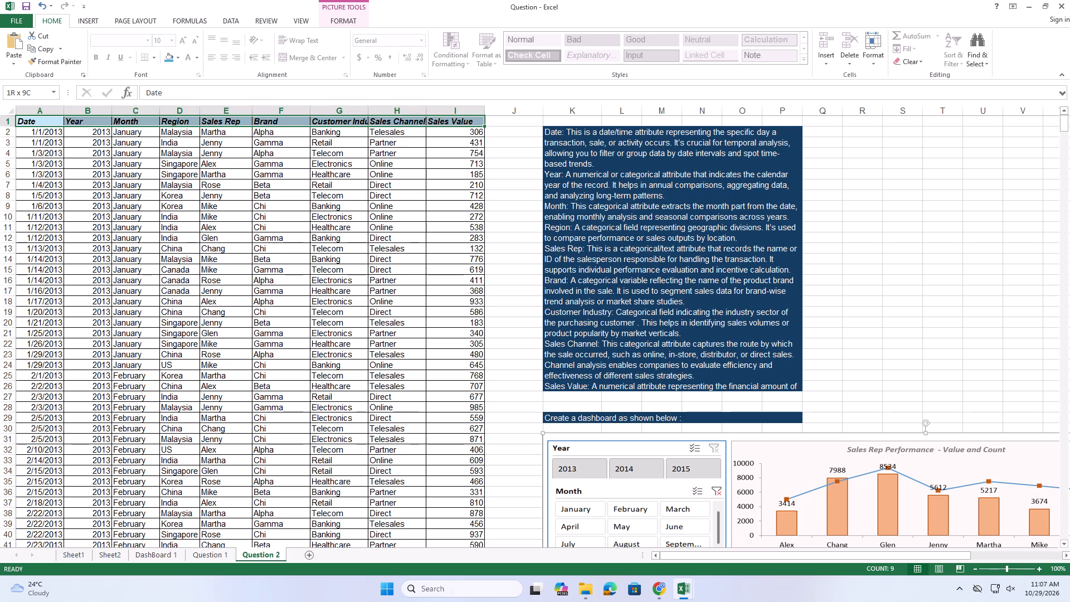
left_click_drag(451, 123, 451, 123)
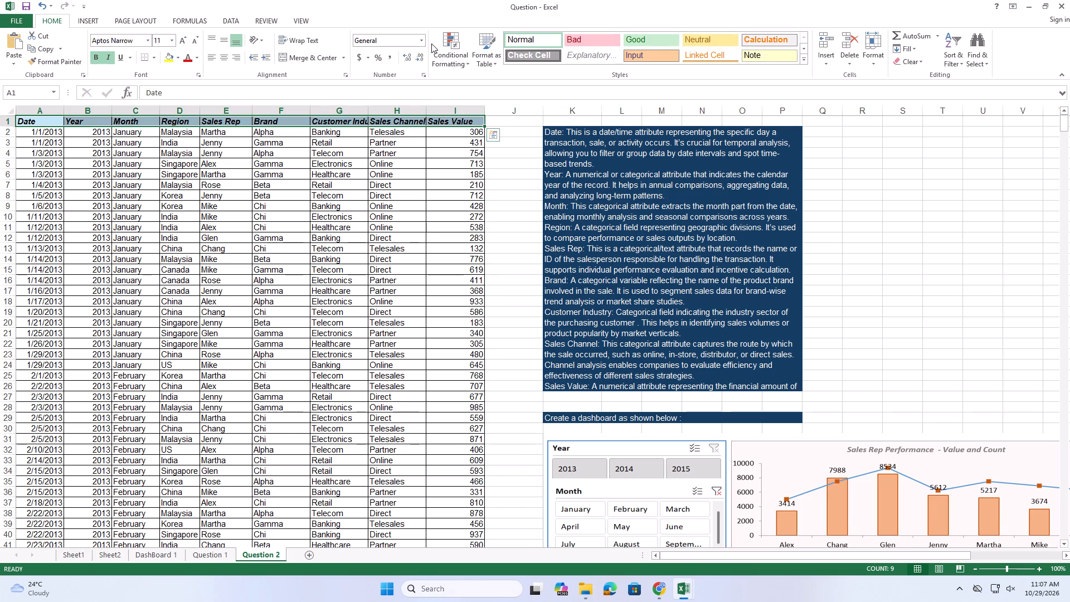
key("ctrl+shift+Down")
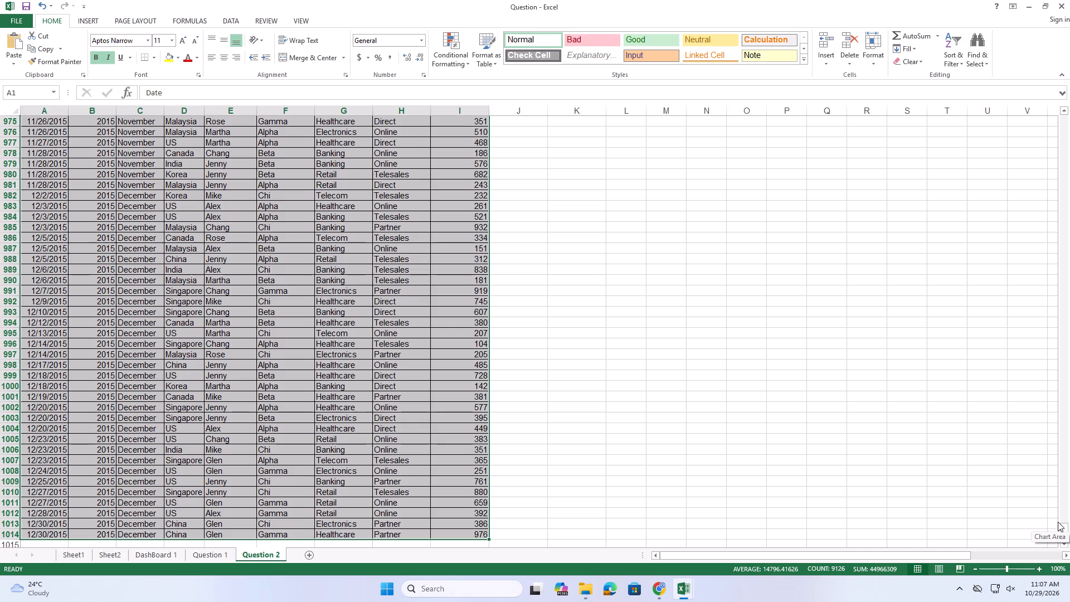
left_click_drag(1064, 525, 1069, 116)
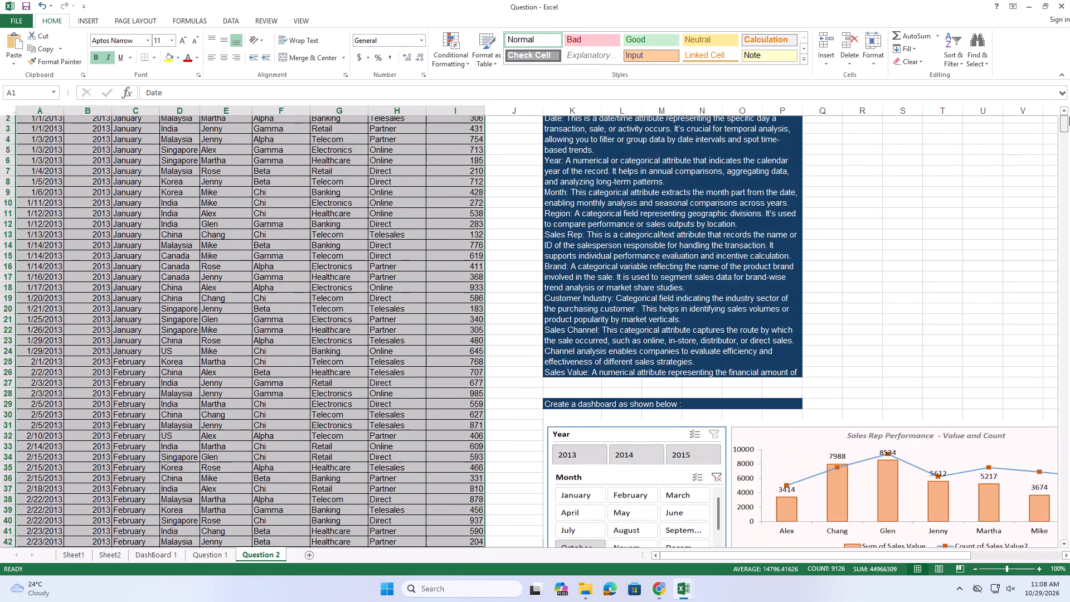
left_click_drag(1069, 116, 1069, 114)
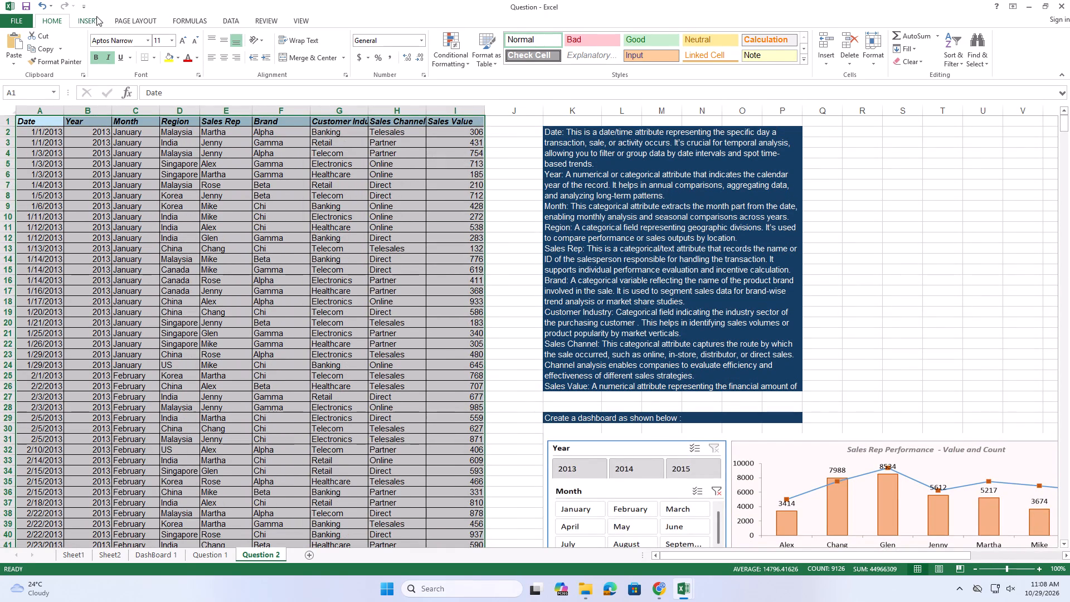
left_click(96, 16)
left_click(21, 59)
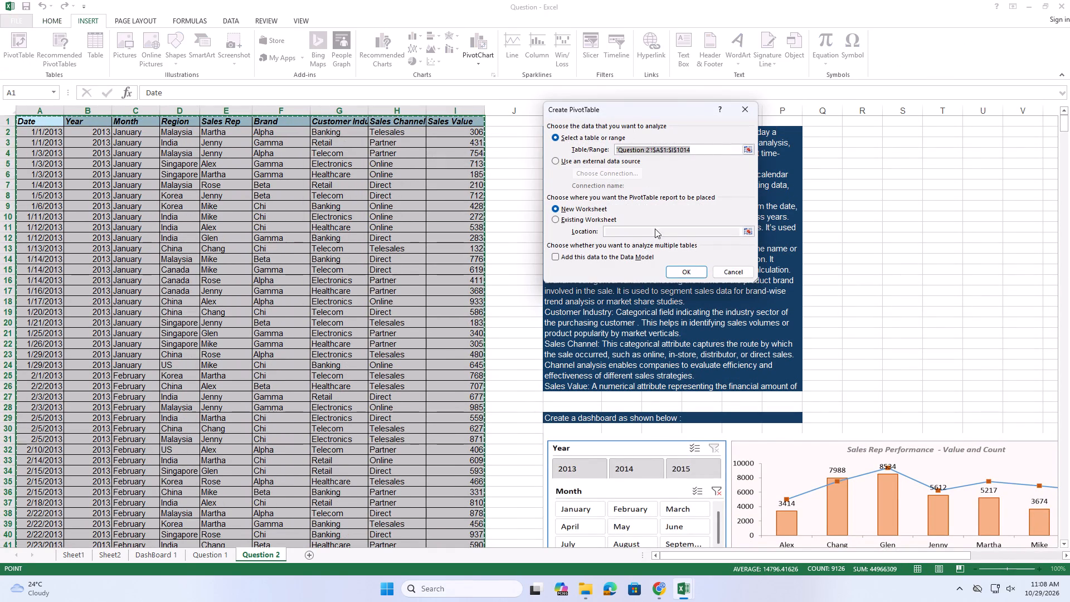
left_click(689, 271)
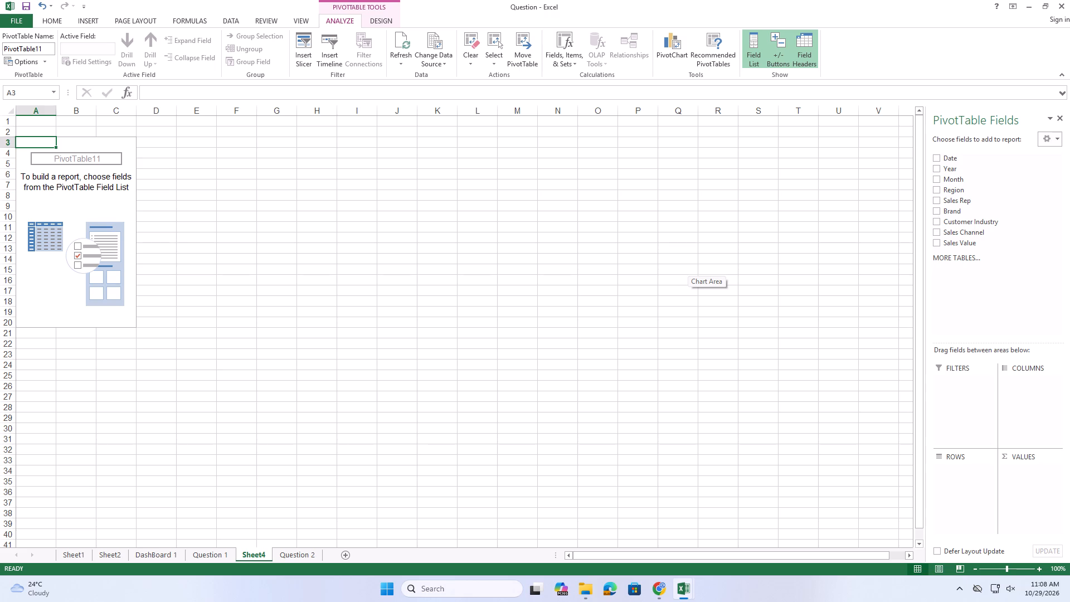
Consult the Question 2 sample dashboard and build the Sheet4 PivotTable with Brand as rows and the sum of Sales Value.
left_click(296, 556)
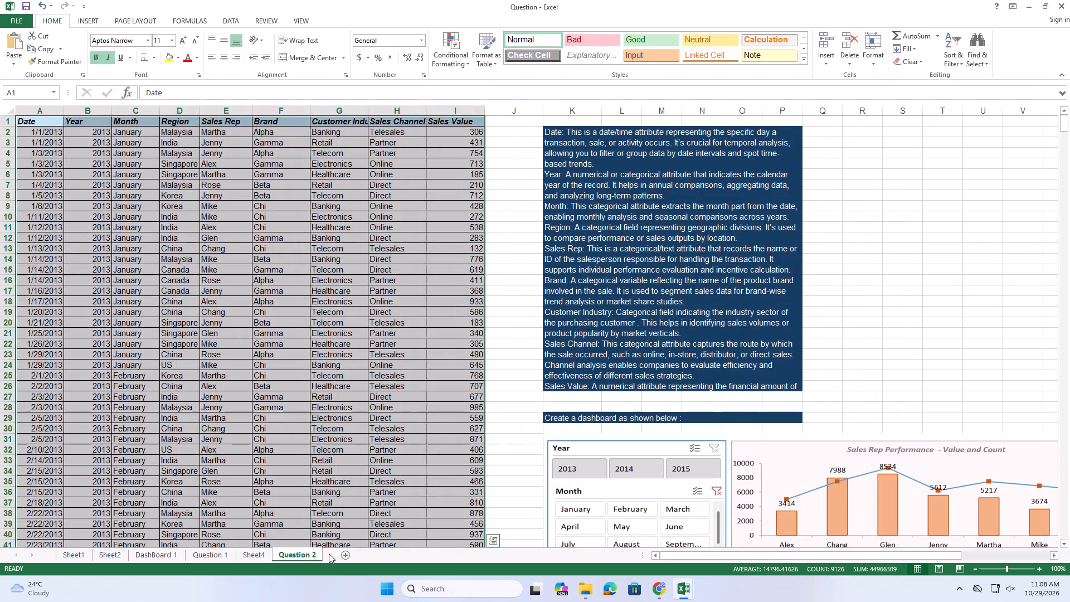
scroll(670, 449, "down", 3)
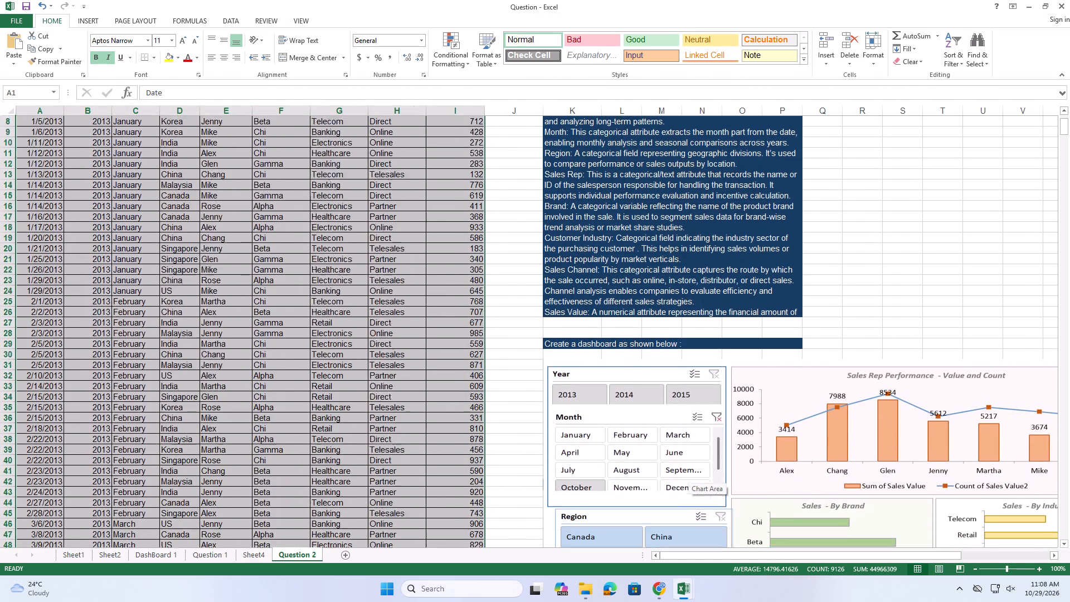
left_click_drag(697, 555, 747, 552)
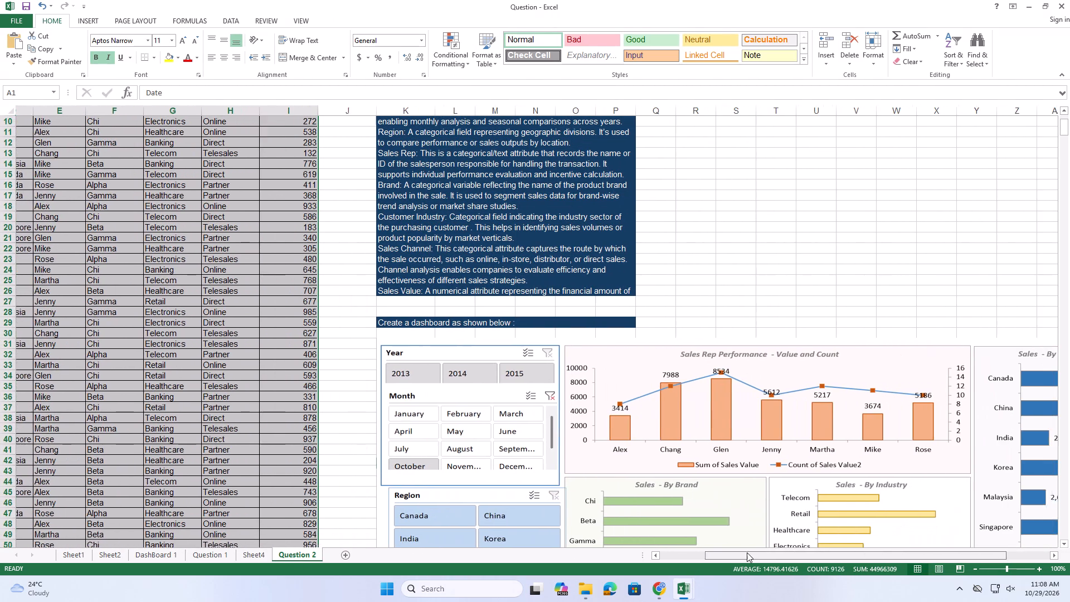
left_click_drag(747, 552, 763, 552)
scroll(735, 470, "down", 3)
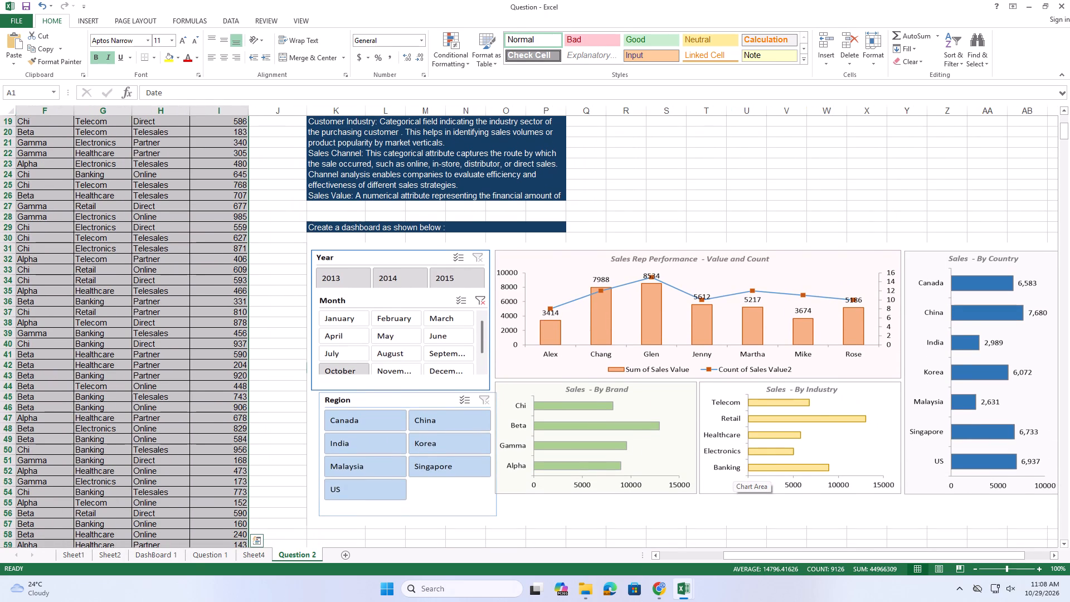
left_click(250, 559)
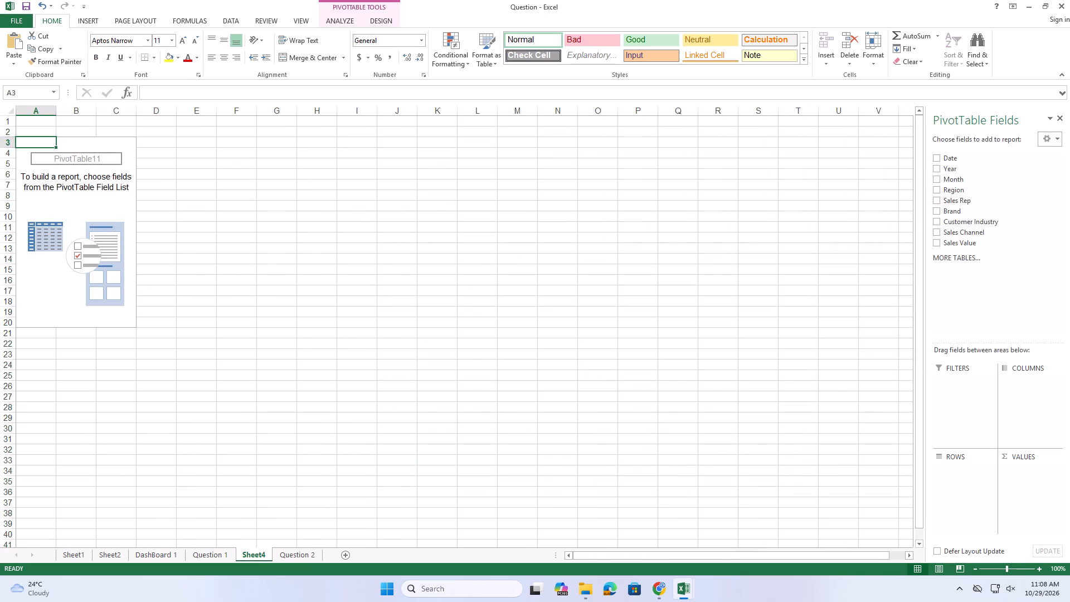
left_click(936, 209)
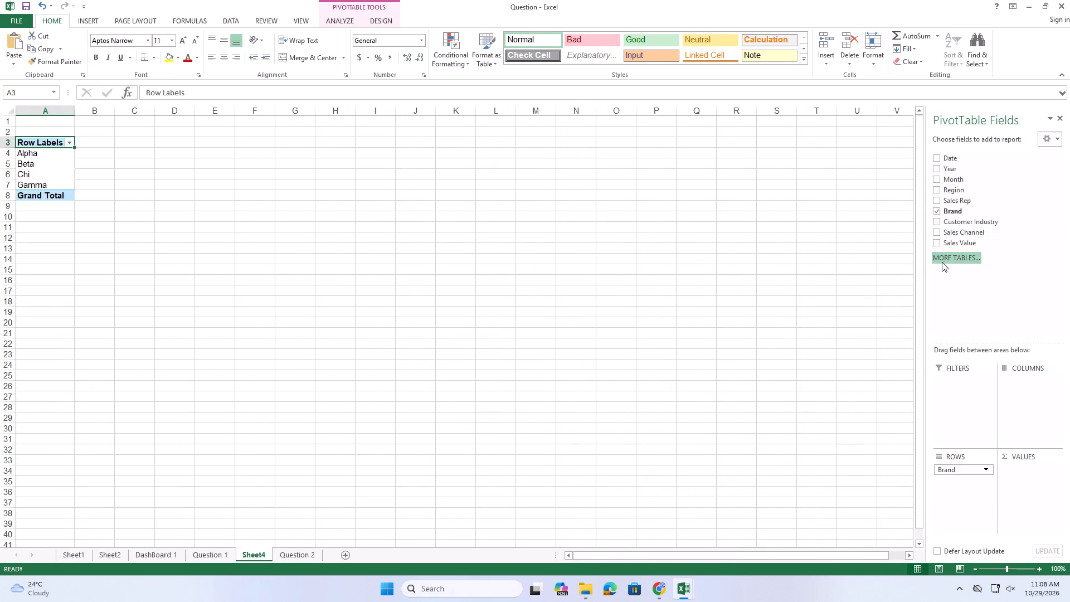
left_click(939, 242)
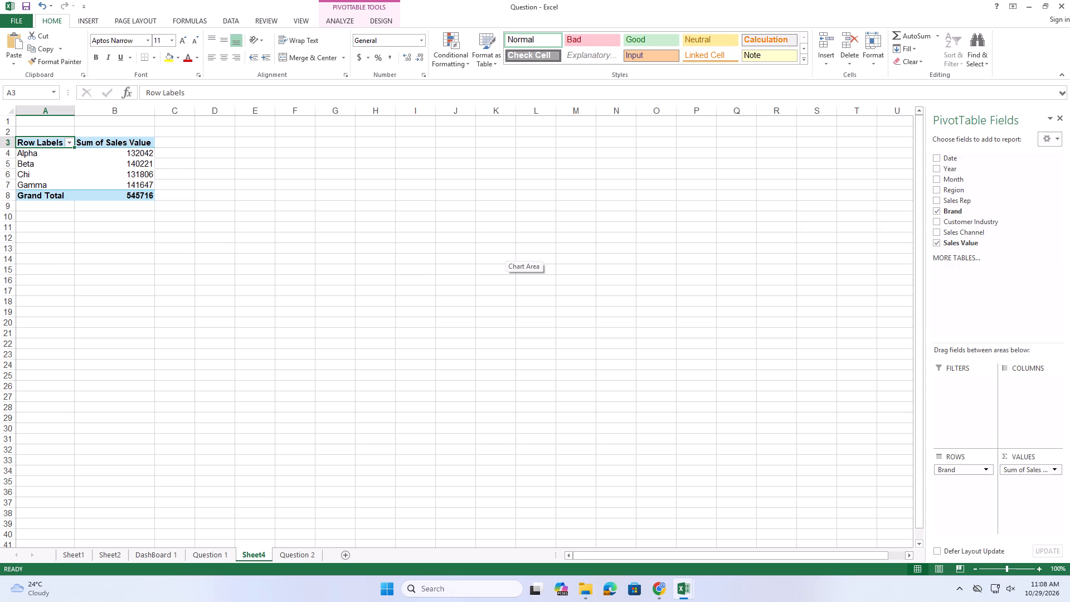
Copy the Brand PivotTable from Sheet4 to cell A1 of a new worksheet and autofit columns A and B.
left_click_drag(53, 143, 127, 197)
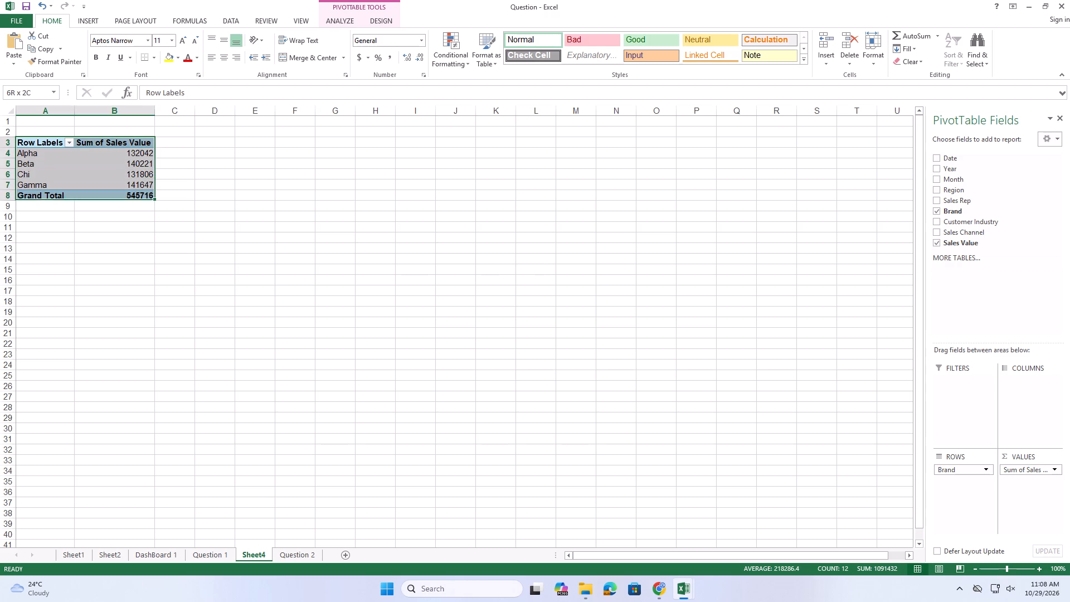
left_click_drag(127, 197, 128, 198)
key("ctrl+c")
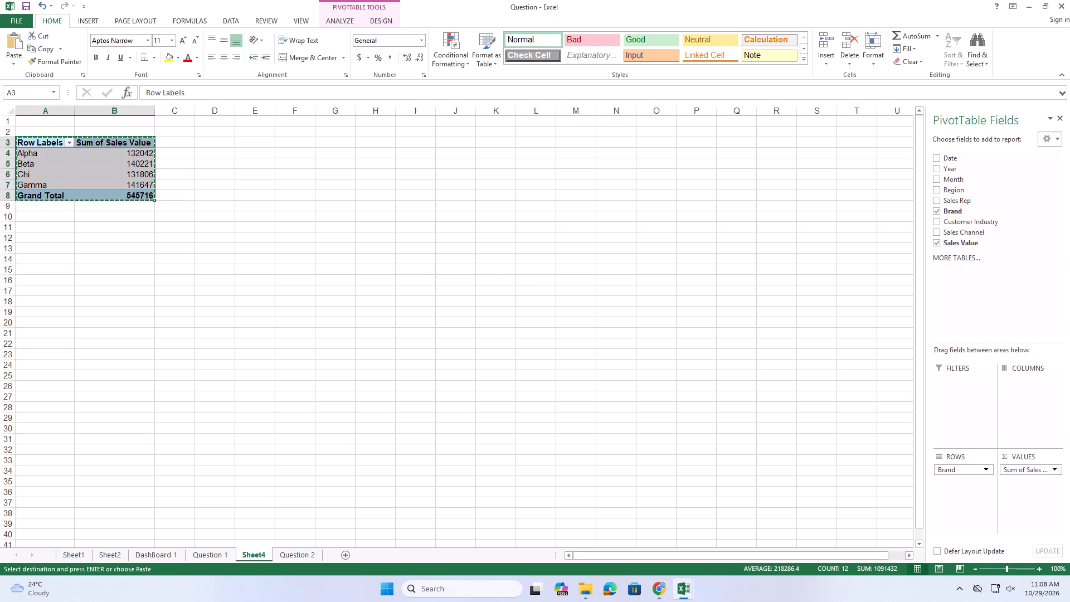
left_click(345, 556)
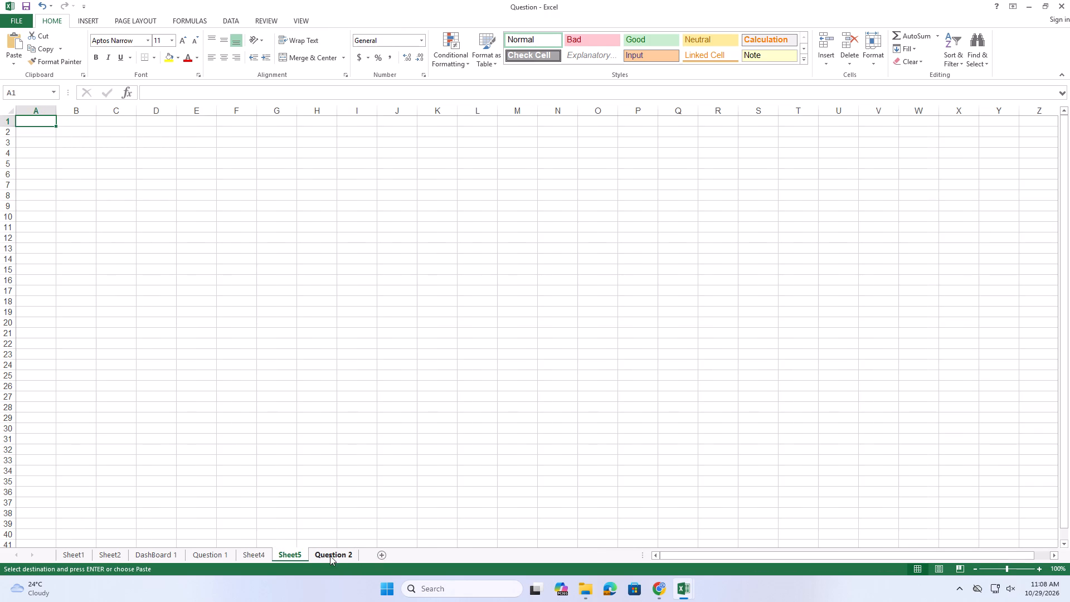
key("ctrl+v")
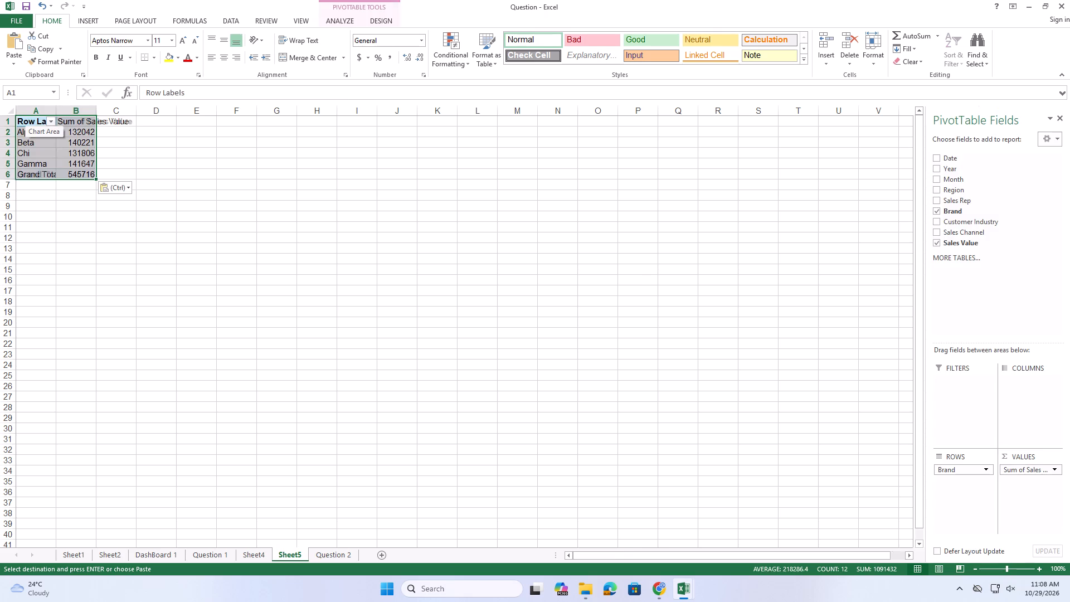
double_click(55, 115)
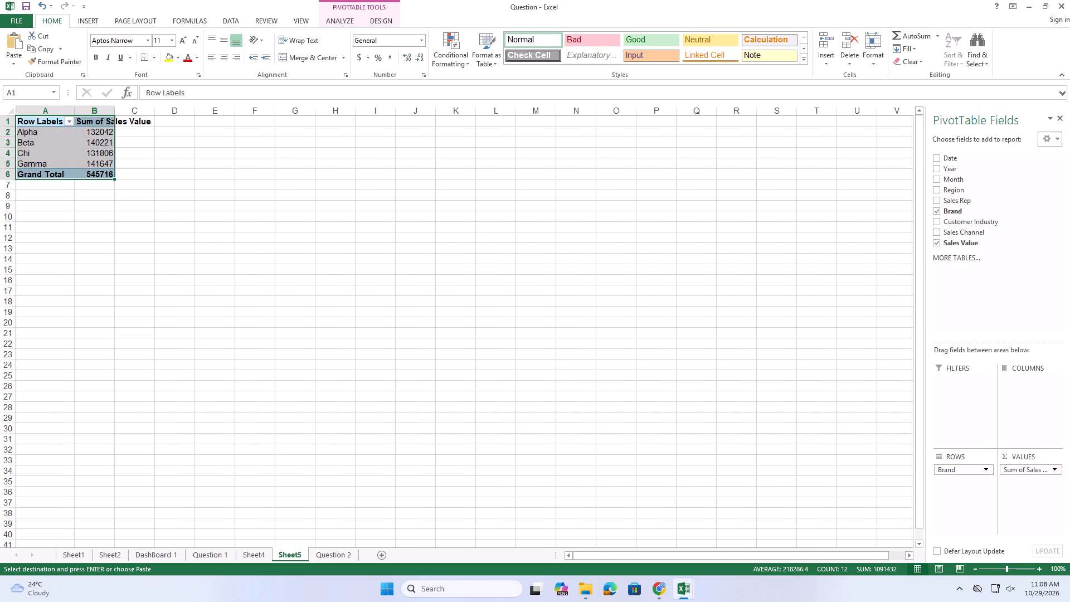
double_click(115, 112)
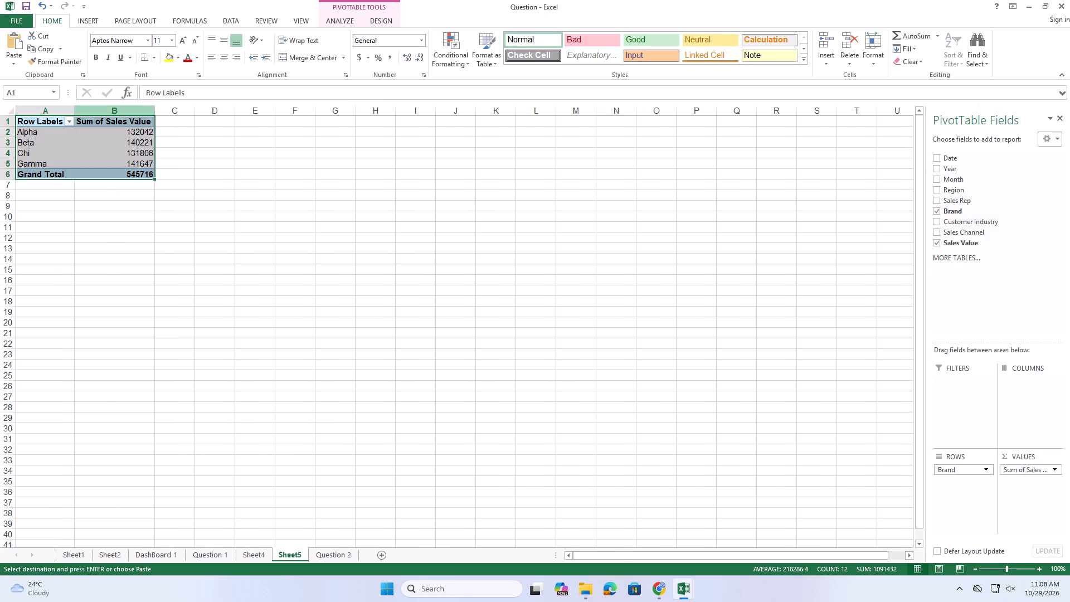
Name the copied brand PivotTable on Sheet5 "Brand".
left_click_drag(53, 120, 124, 172)
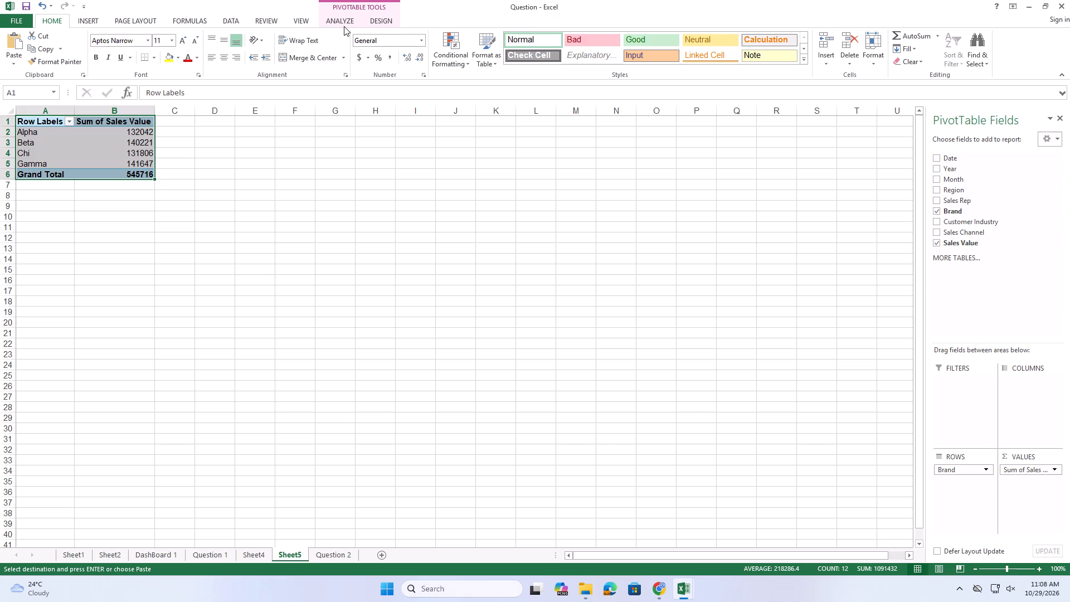
left_click(343, 20)
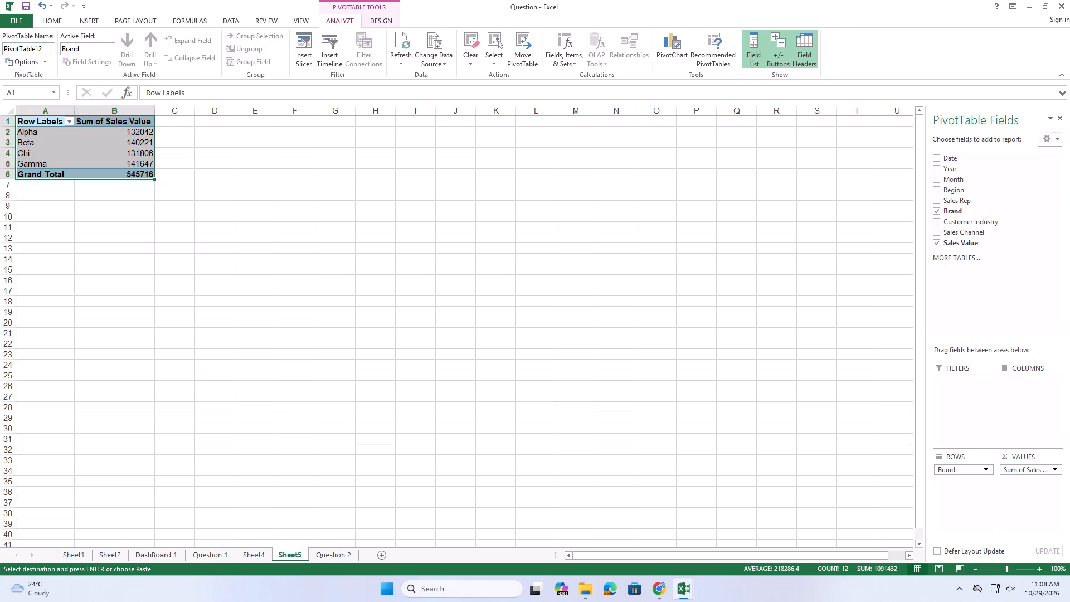
left_click(48, 47)
type("Brand")
key("Return")
left_click(250, 160)
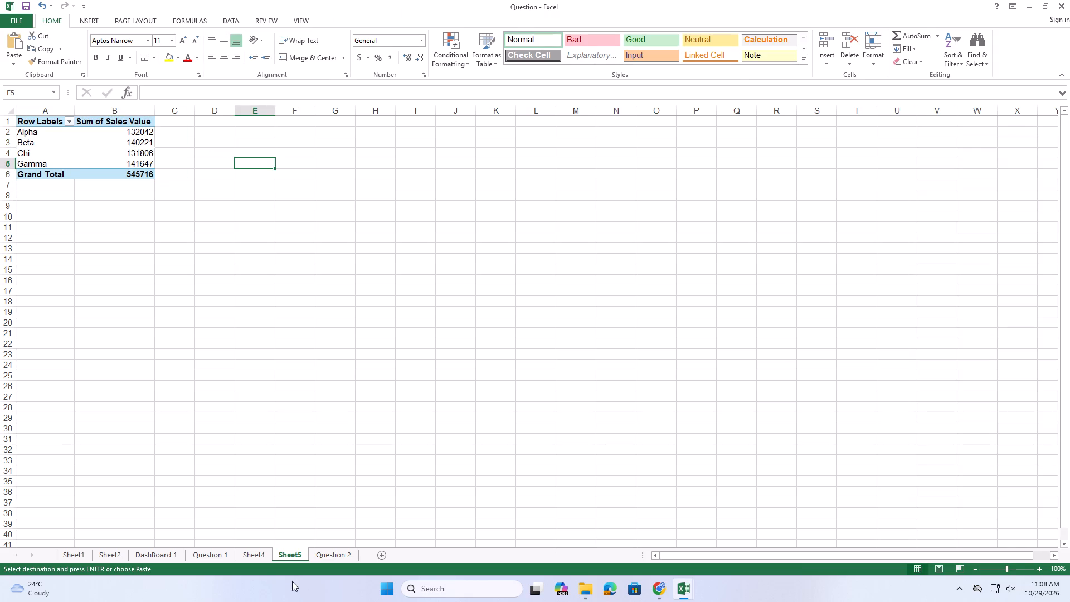
Check the Question 2 sample dashboard and replace Brand with Customer Industry as the Sheet4 PivotTable's row field.
left_click(267, 554)
left_click(332, 555)
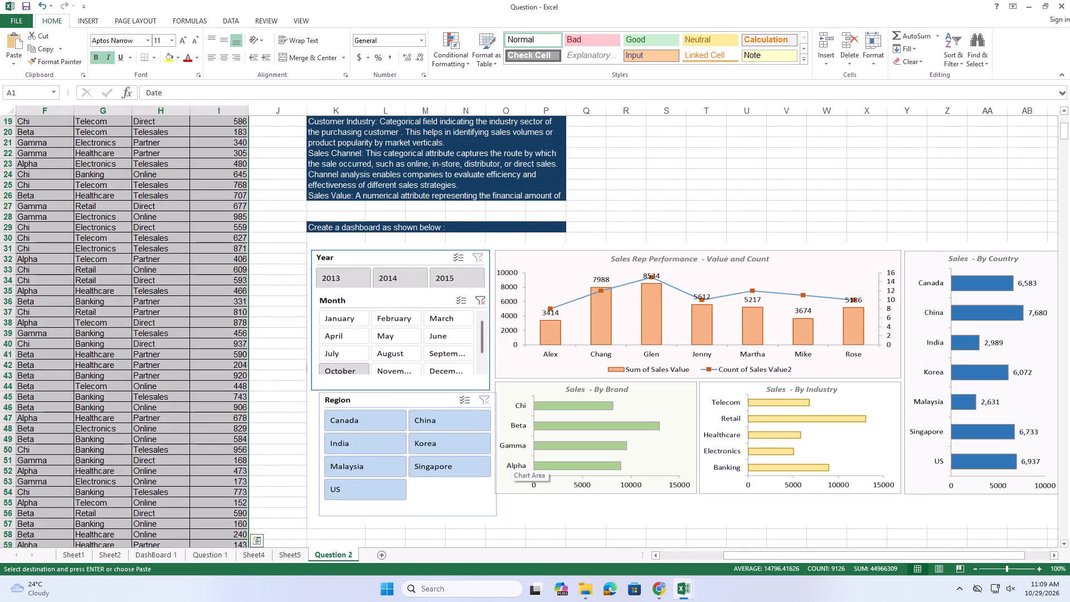
left_click(264, 555)
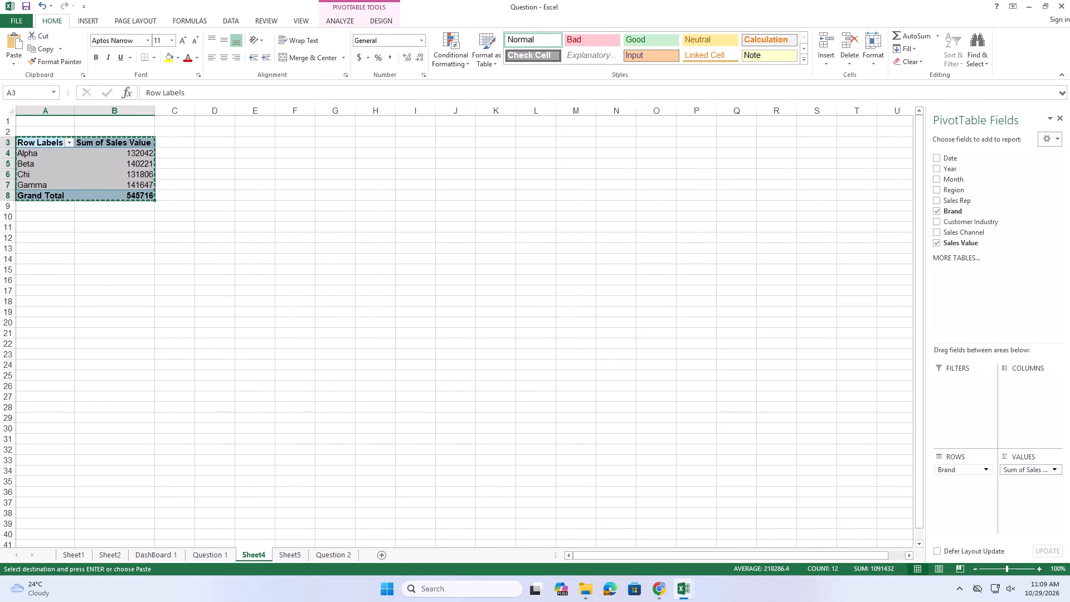
left_click(936, 210)
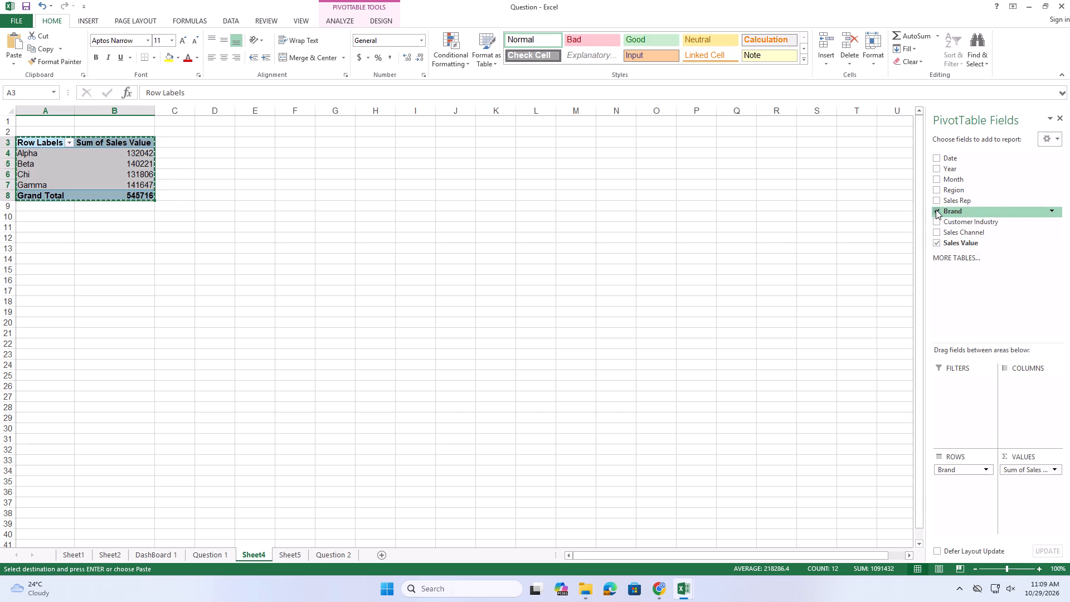
left_click(933, 222)
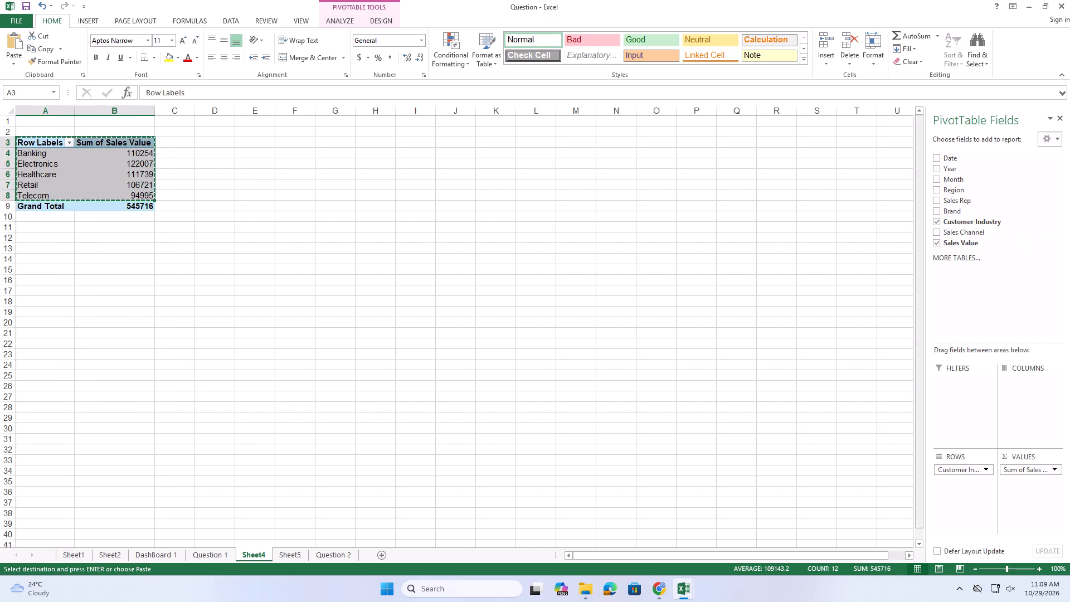
left_click(538, 329)
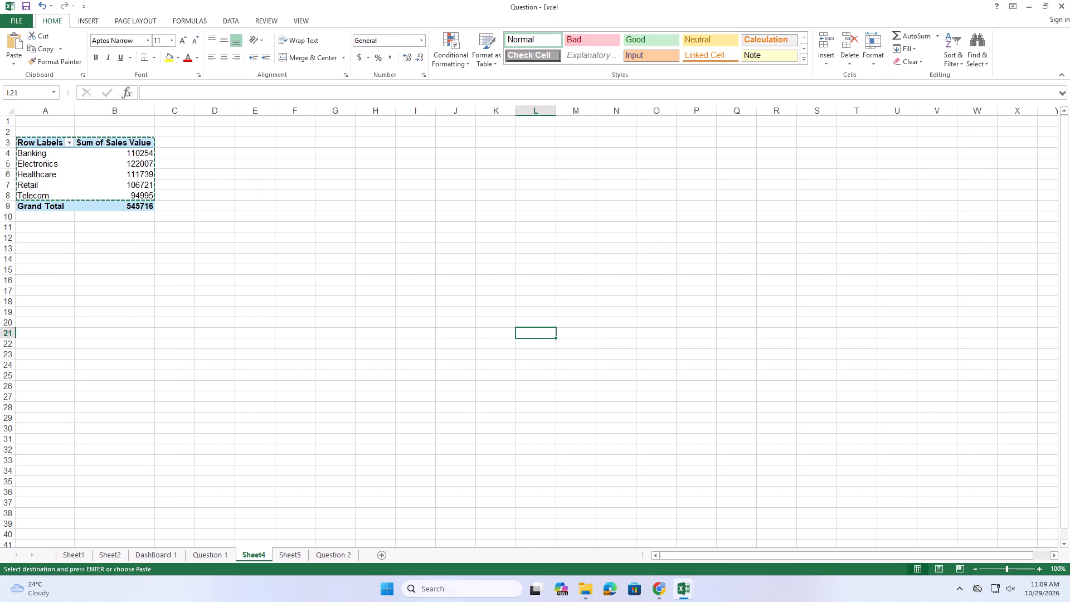
Copy the whole Customer Industry PivotTable from Sheet4 to cell D1 of Sheet5 and autofit columns D and E.
left_click_drag(43, 145, 122, 207)
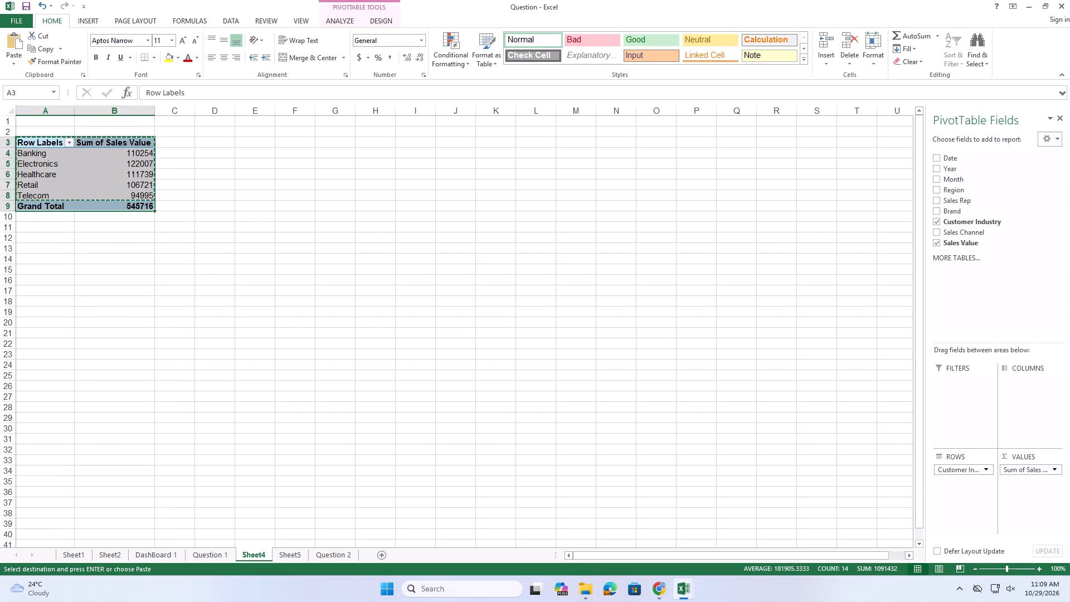
key("ctrl+c")
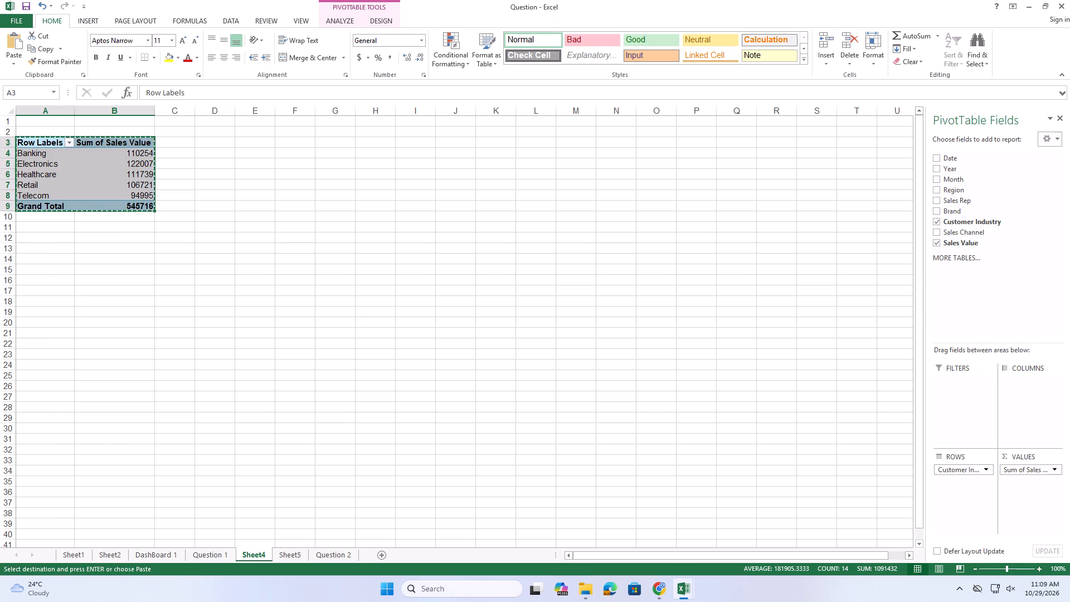
left_click(336, 555)
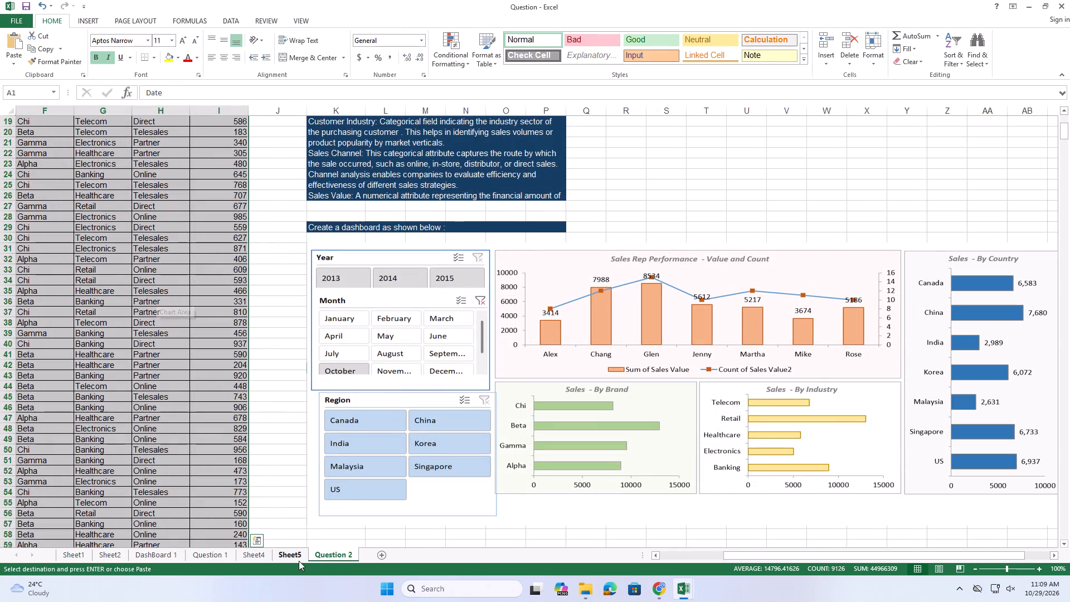
left_click(299, 561)
left_click(216, 119)
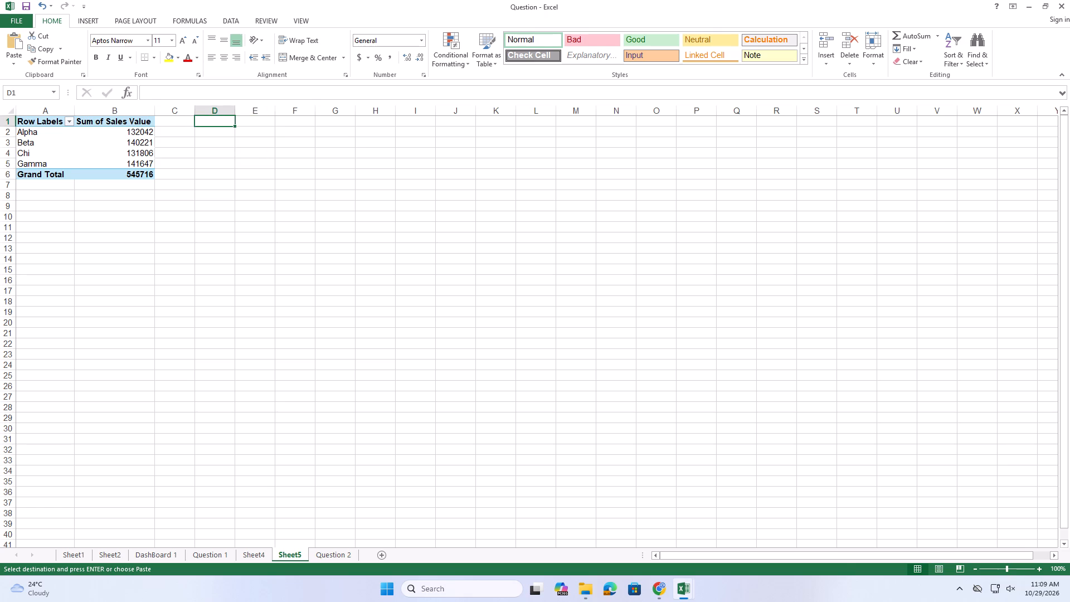
key("ctrl+v")
double_click(236, 110)
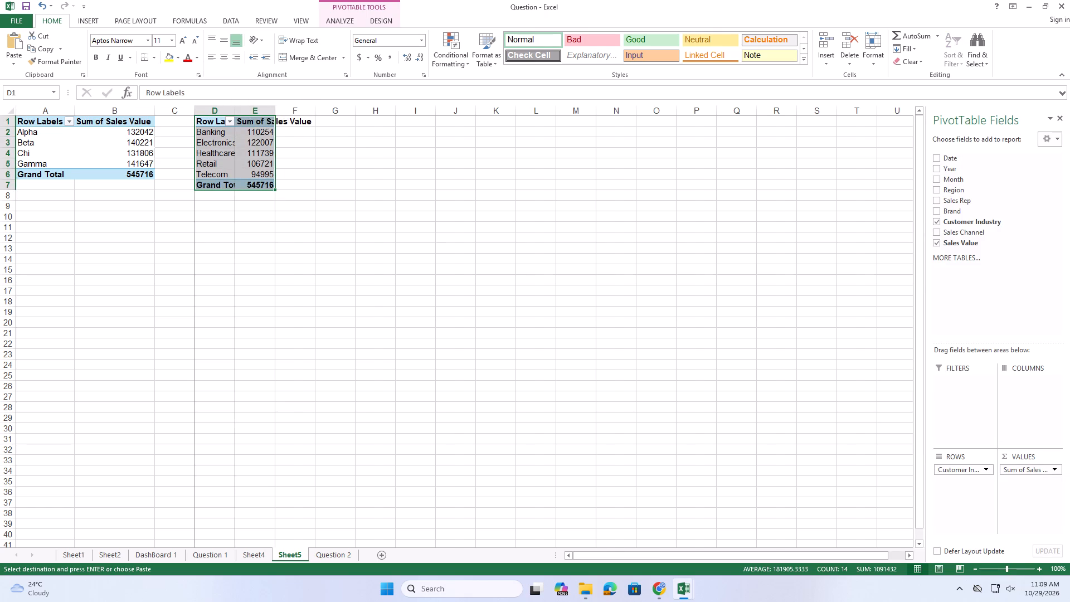
double_click(293, 111)
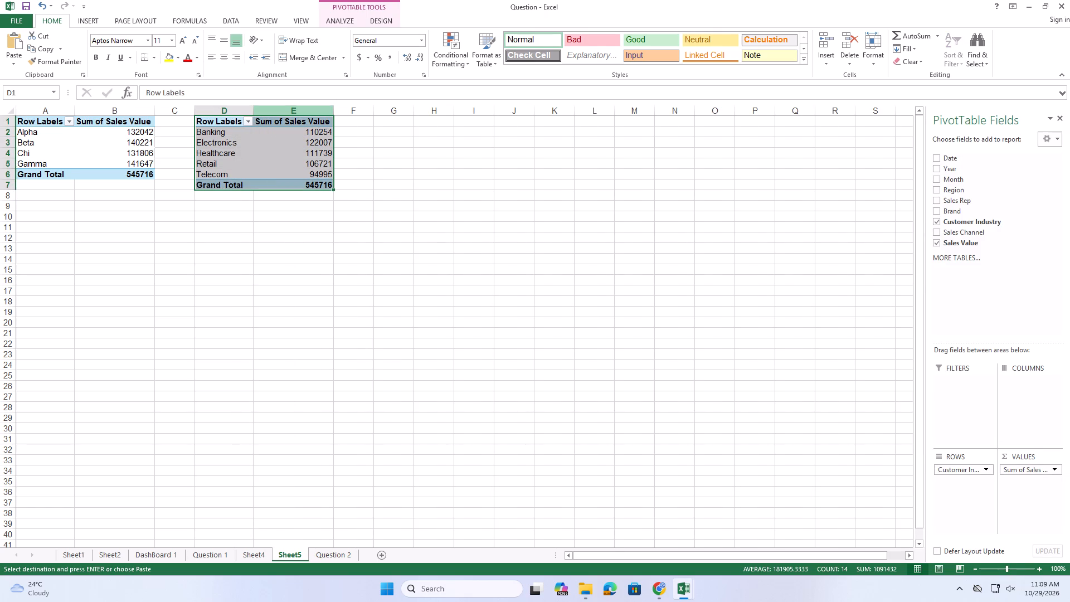
left_click(312, 229)
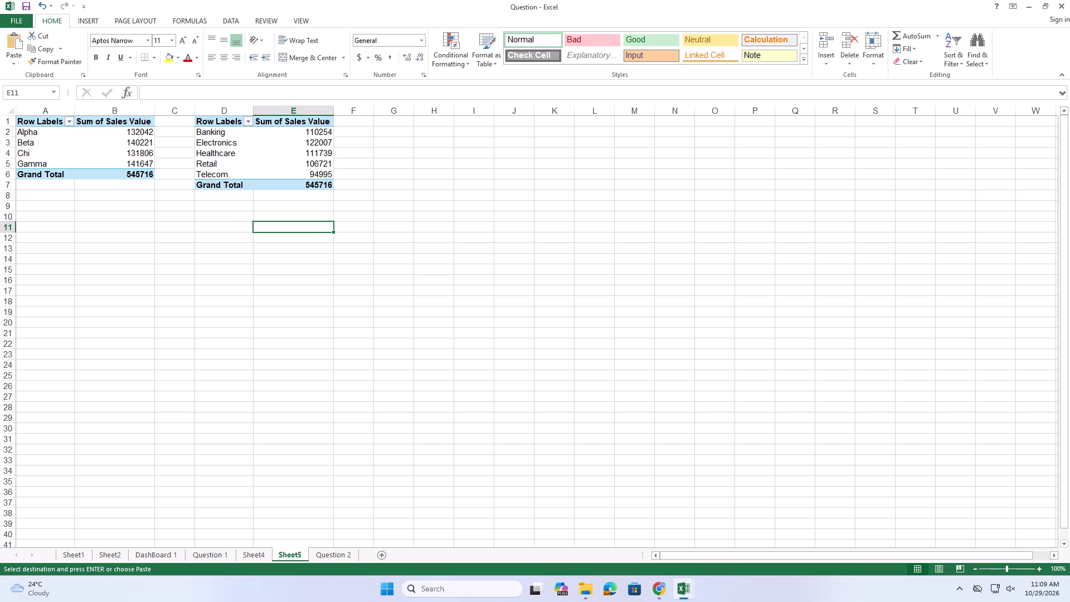
left_click(392, 219)
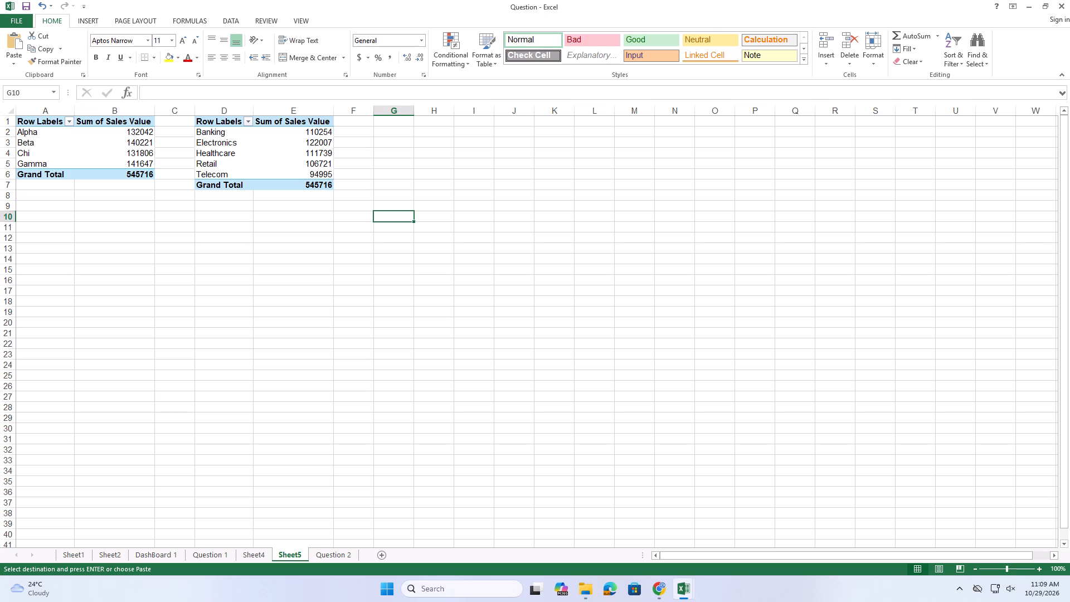
Name the customer industry PivotTable on Sheet5 "Industry".
left_click_drag(210, 120, 329, 188)
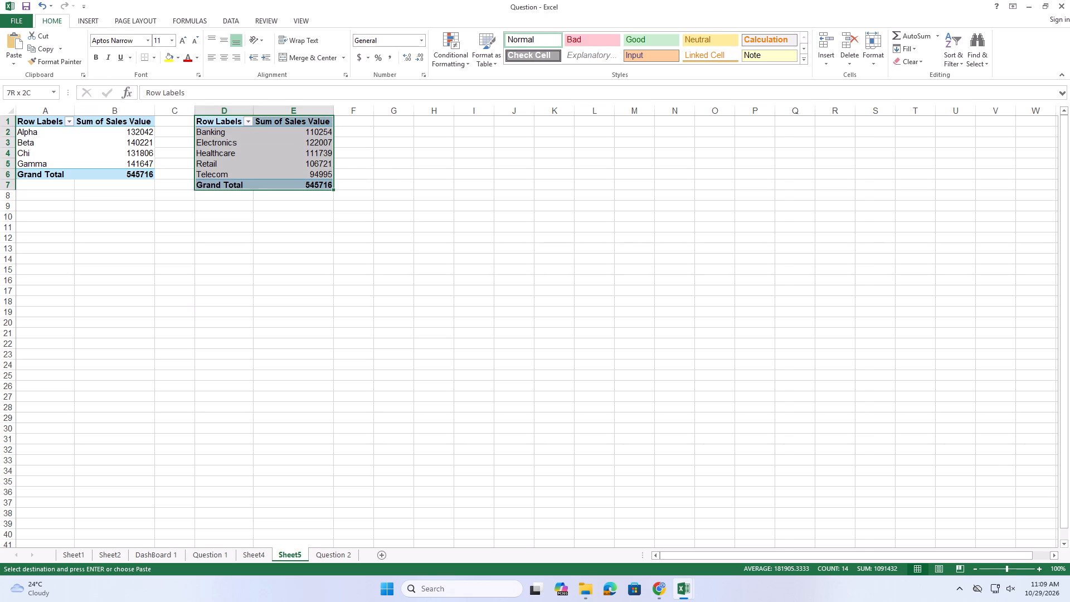
left_click_drag(329, 188, 329, 188)
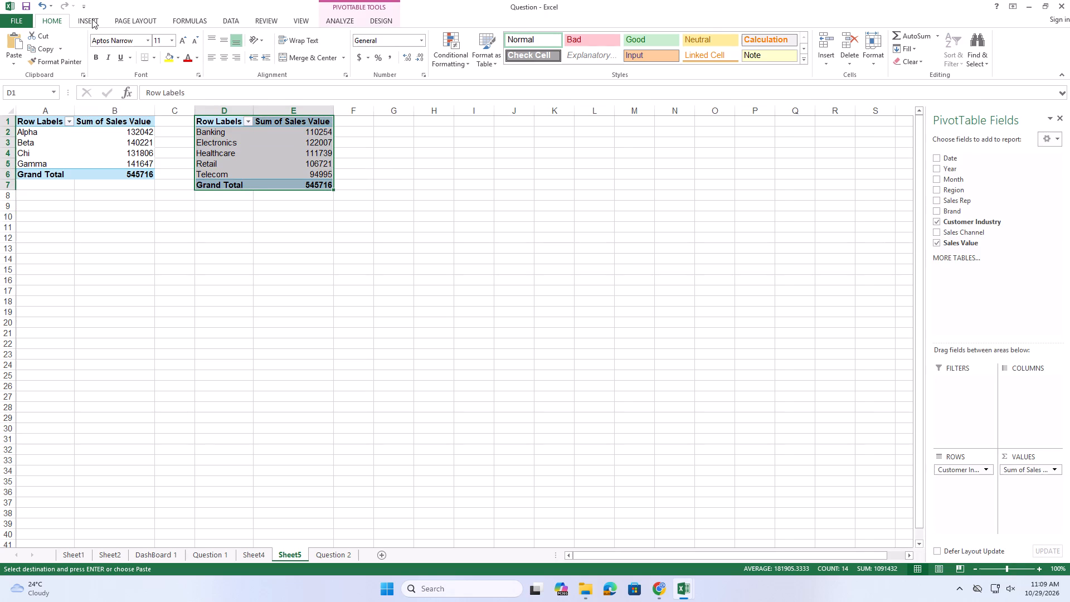
left_click(353, 18)
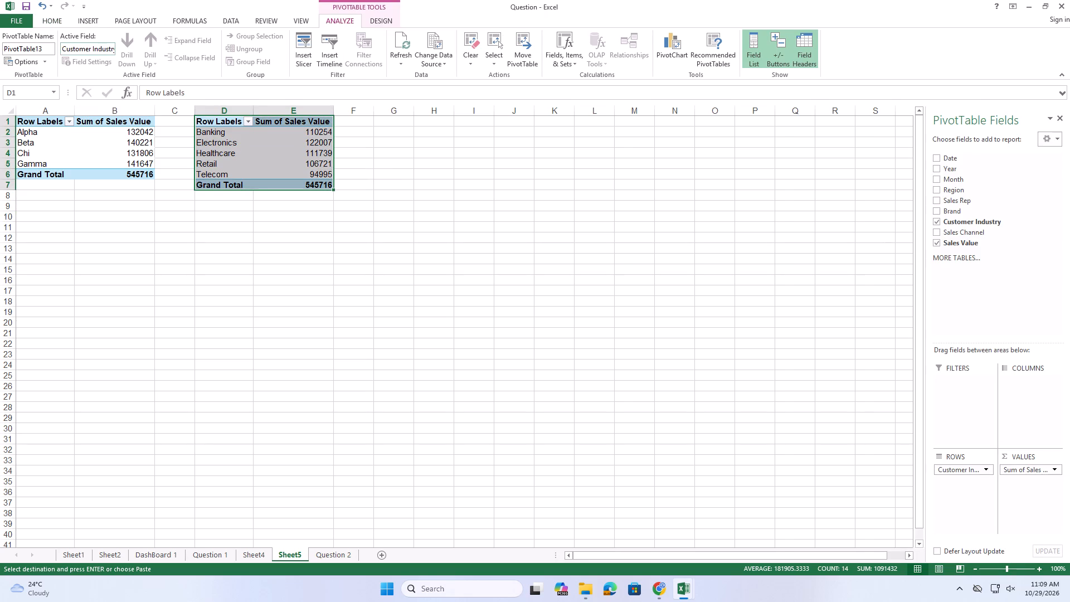
left_click(53, 50)
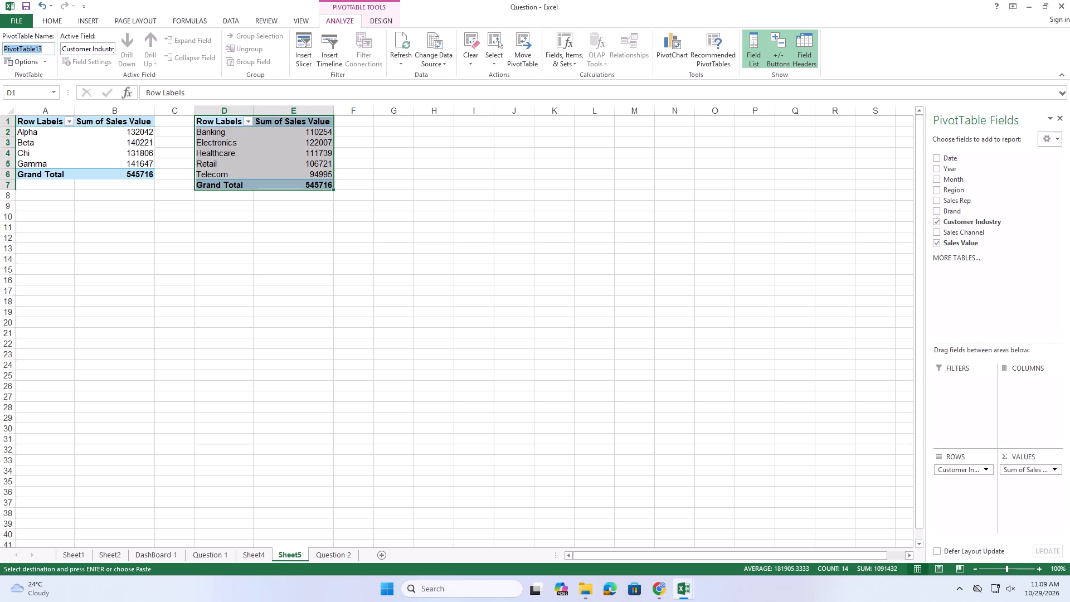
type("Cust")
type("omer")
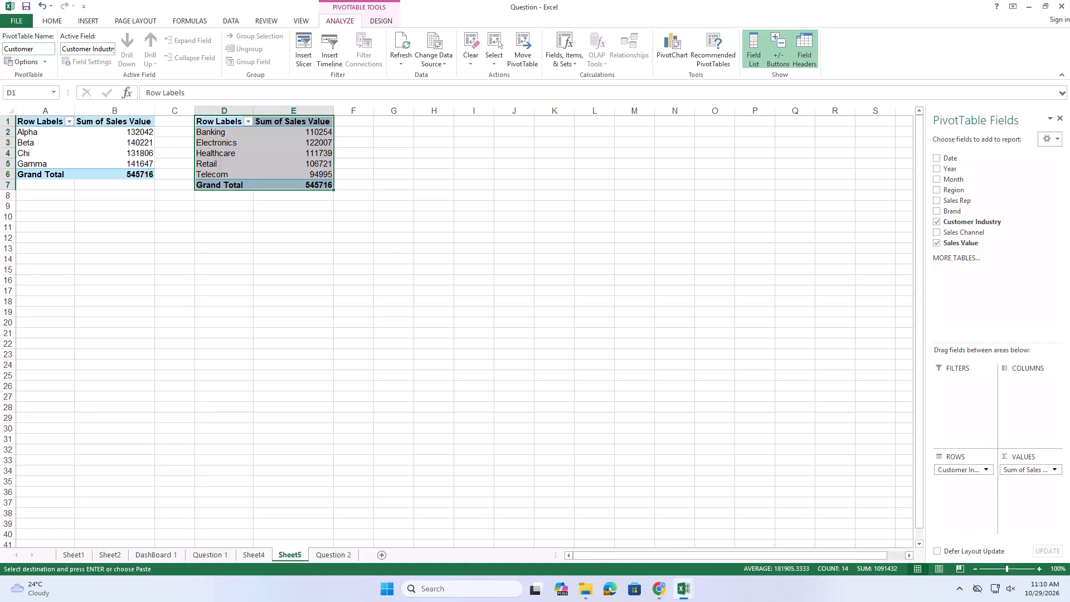
key("BackSpace")
key("BackSpace")
key("BackSpace")
key("BackSpace")
key("BackSpace")
key("BackSpace")
key("BackSpace")
key("BackSpace")
key("BackSpace")
key("BackSpace")
key("BackSpace")
key("BackSpace")
key("BackSpace")
key("BackSpace")
key("BackSpace")
key("shift+i")
key("n")
type("dus")
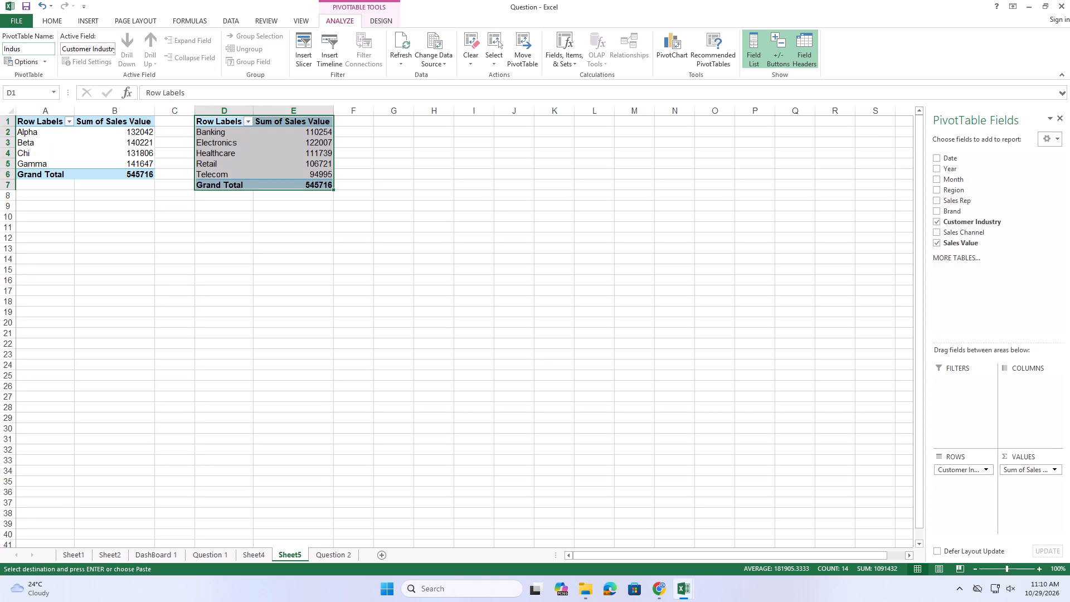
type("try")
key("Return")
left_click(387, 222)
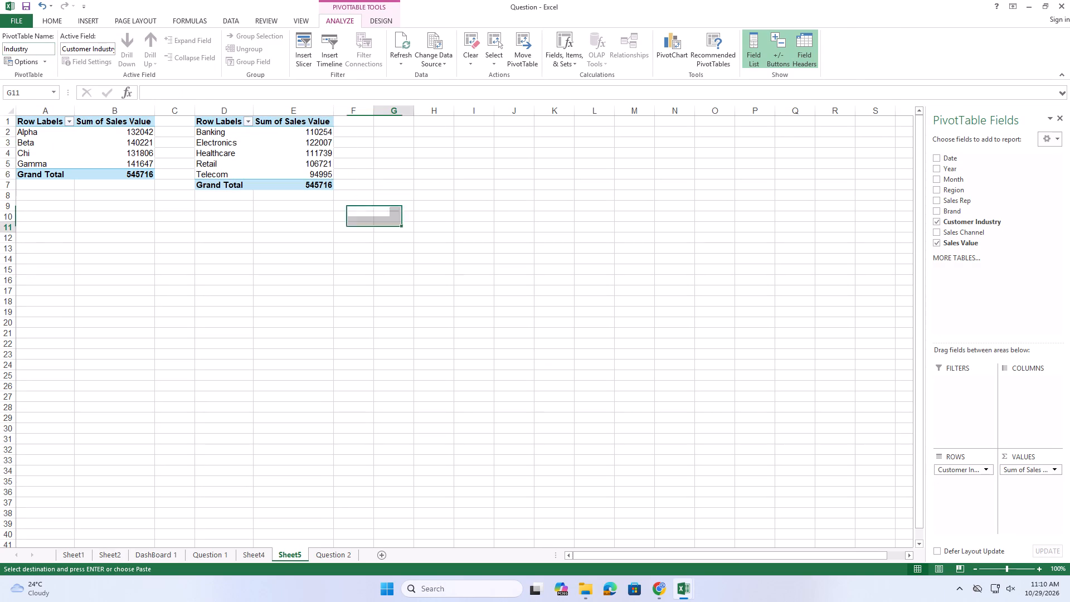
Check the Question 2 sample dashboard and replace Customer Industry with Region as the Sheet4 PivotTable's row field.
left_click(337, 553)
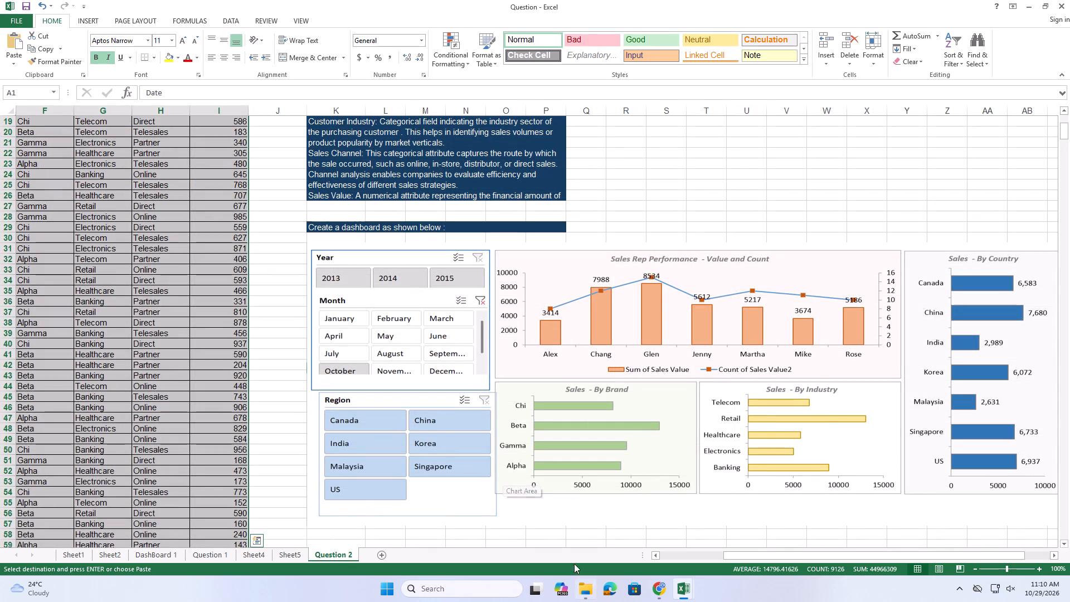
left_click(265, 556)
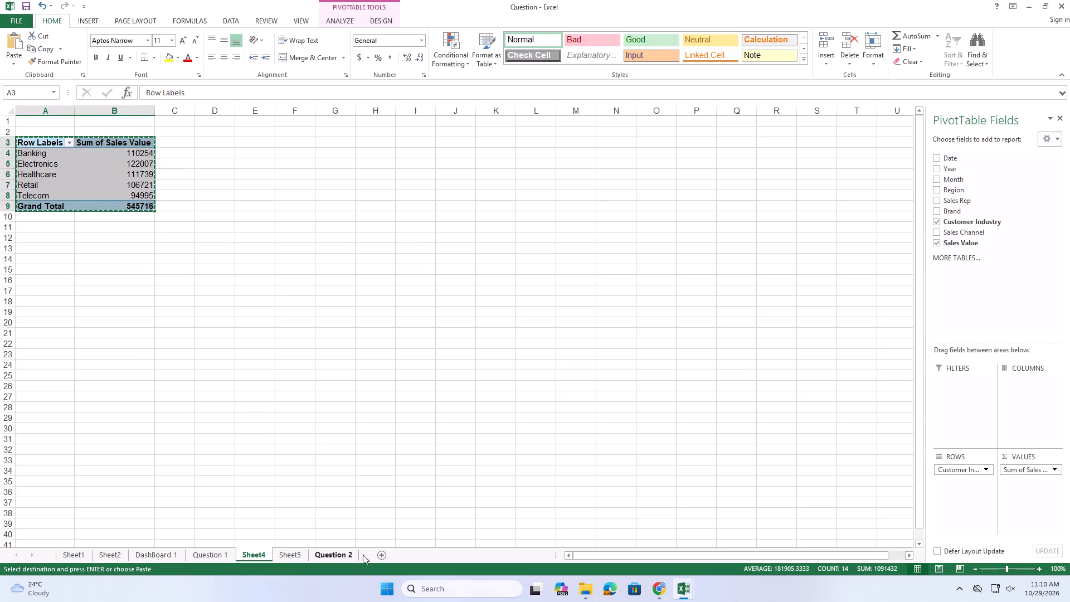
left_click(937, 222)
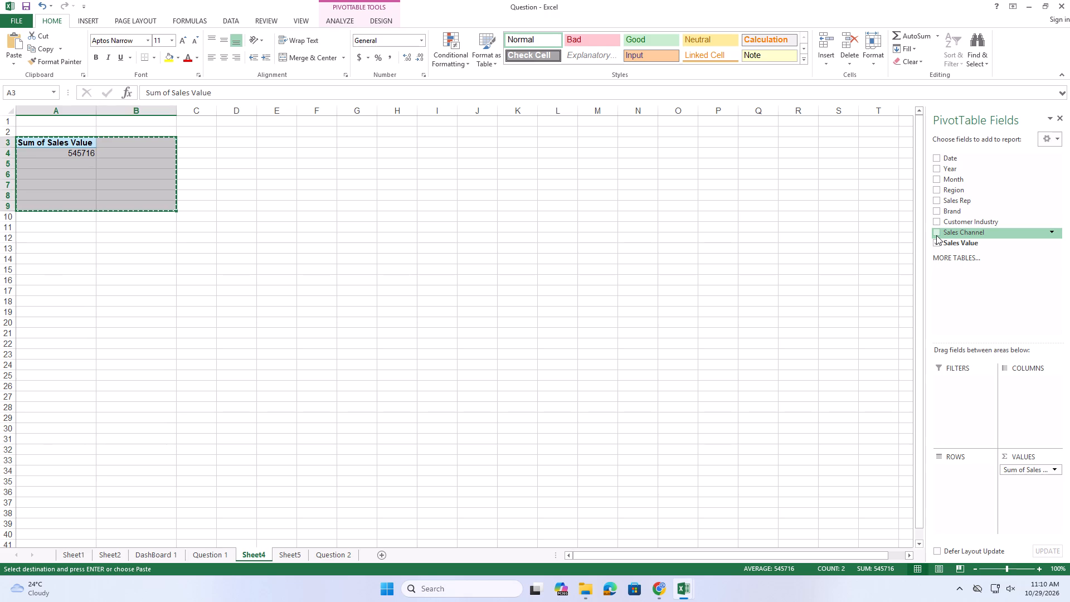
left_click(936, 190)
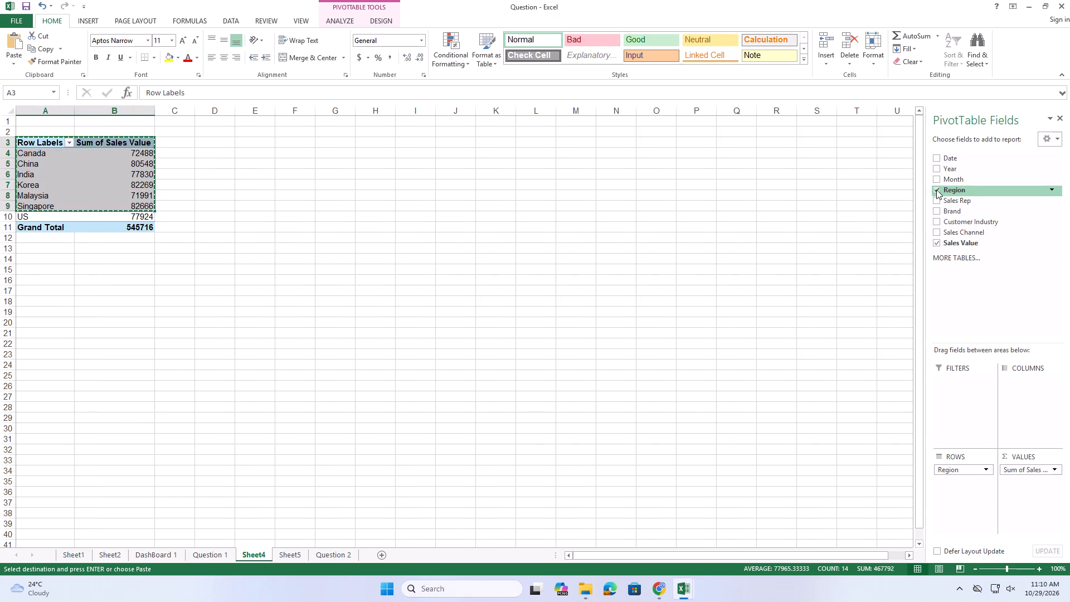
Copy the whole Region PivotTable from Sheet4 to cell G1 of Sheet5 and autofit columns G and H.
left_click(228, 269)
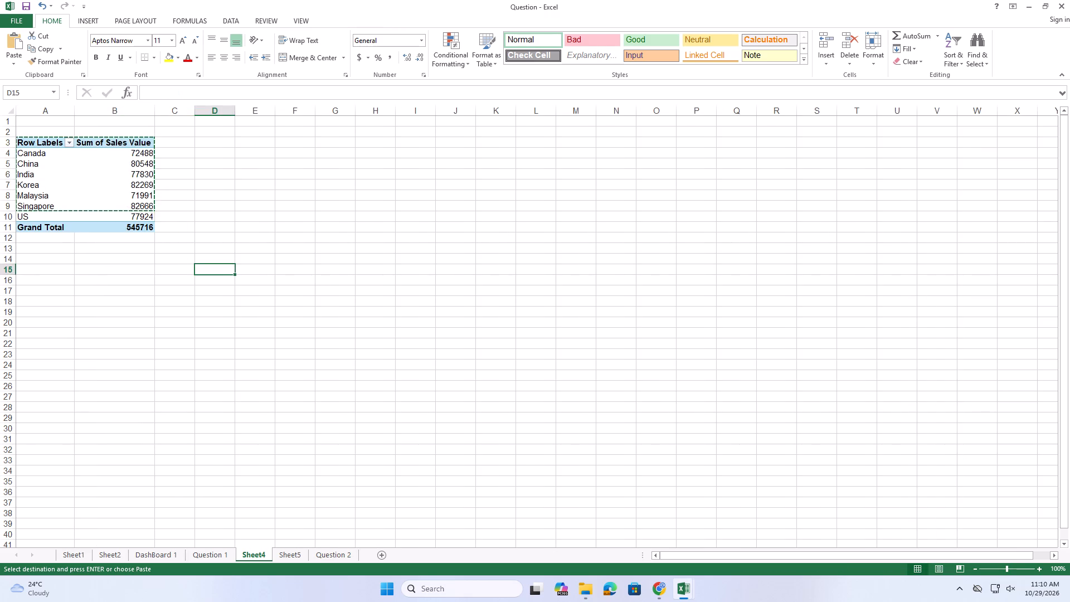
left_click_drag(31, 140, 119, 181)
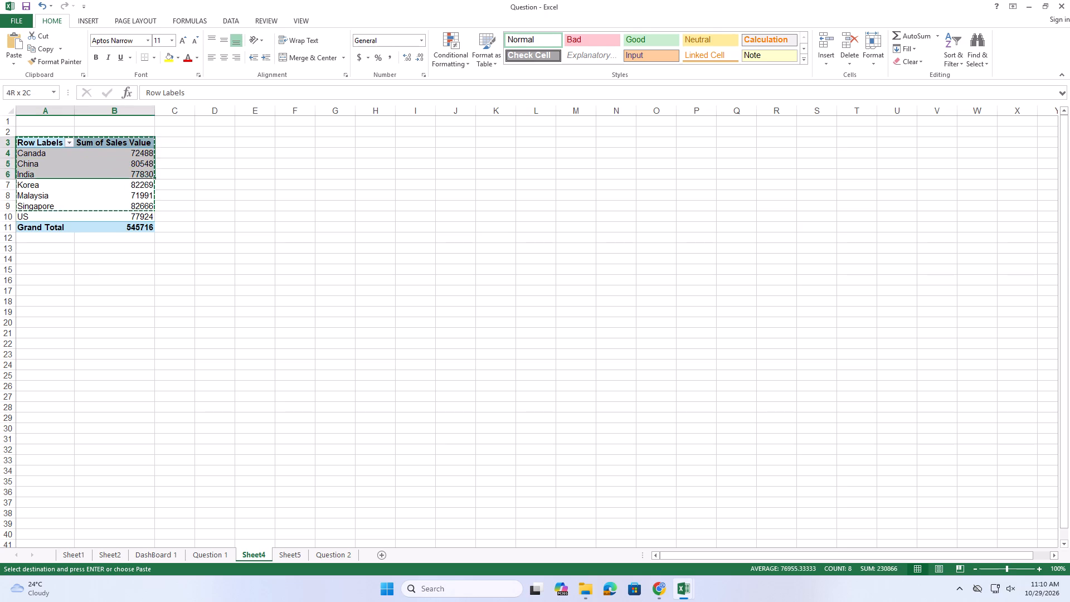
left_click_drag(119, 181, 128, 225)
key("ctrl+c")
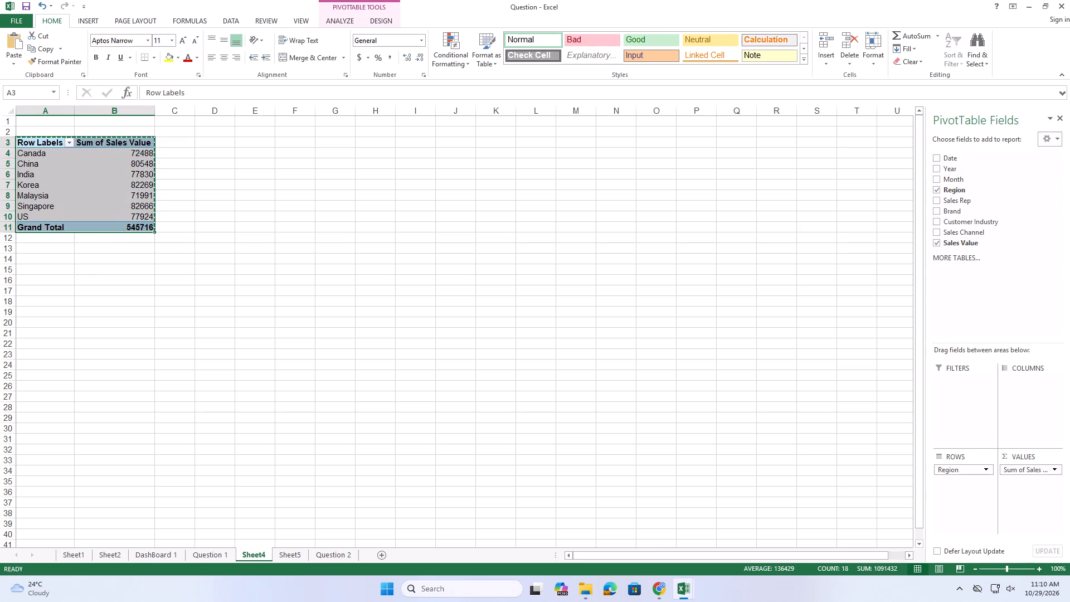
left_click(285, 551)
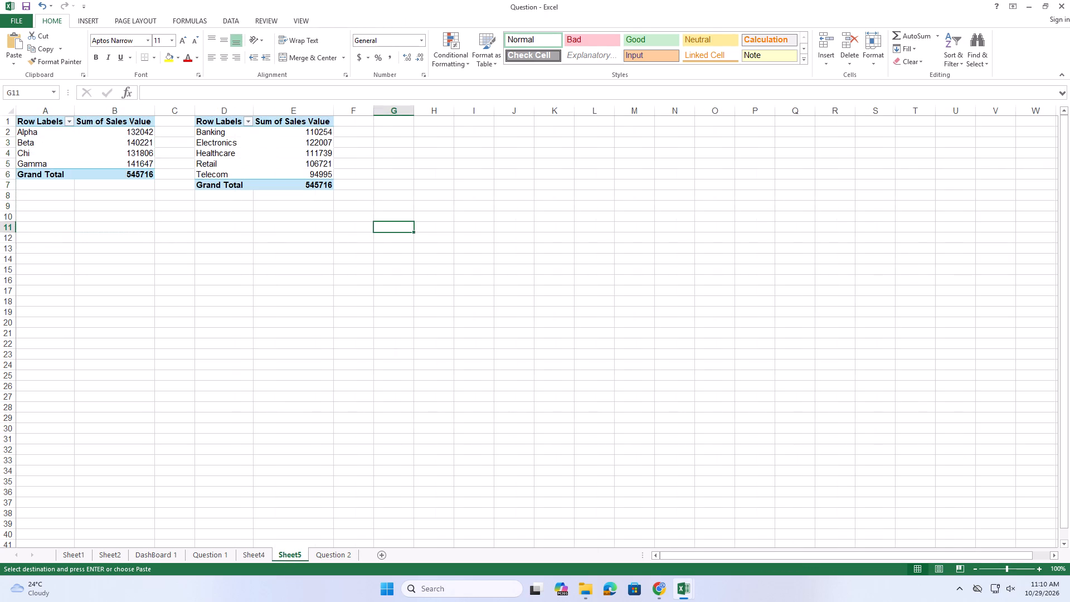
left_click(387, 125)
key("ctrl+v")
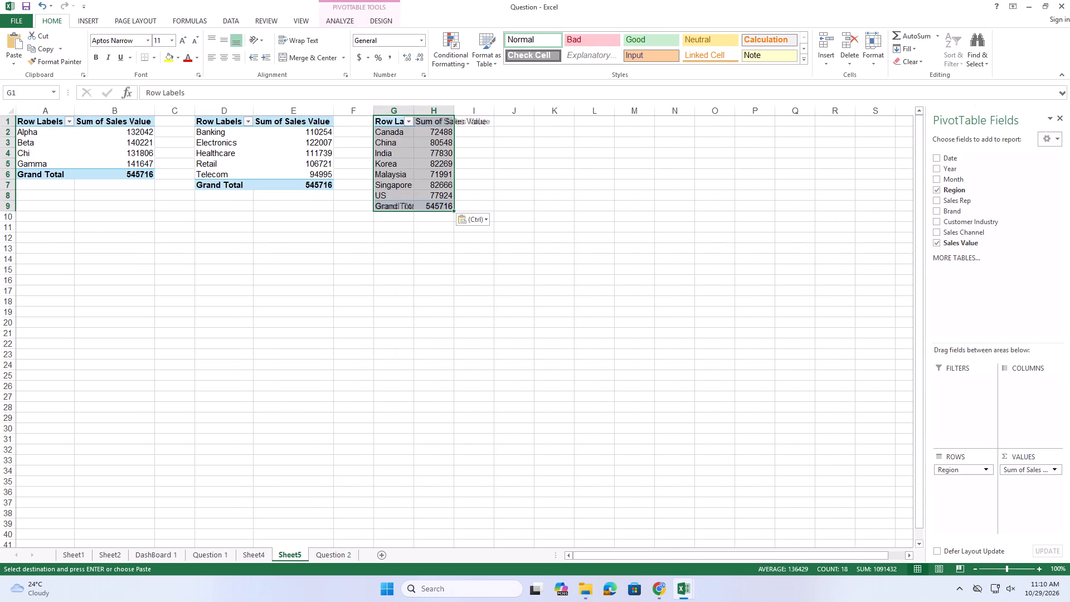
double_click(415, 110)
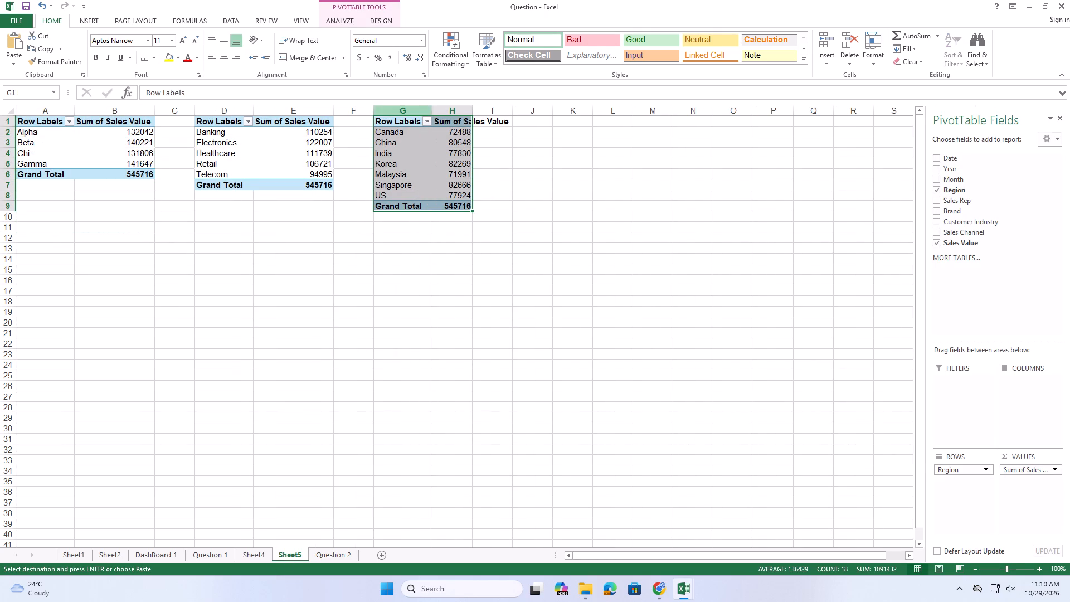
double_click(473, 111)
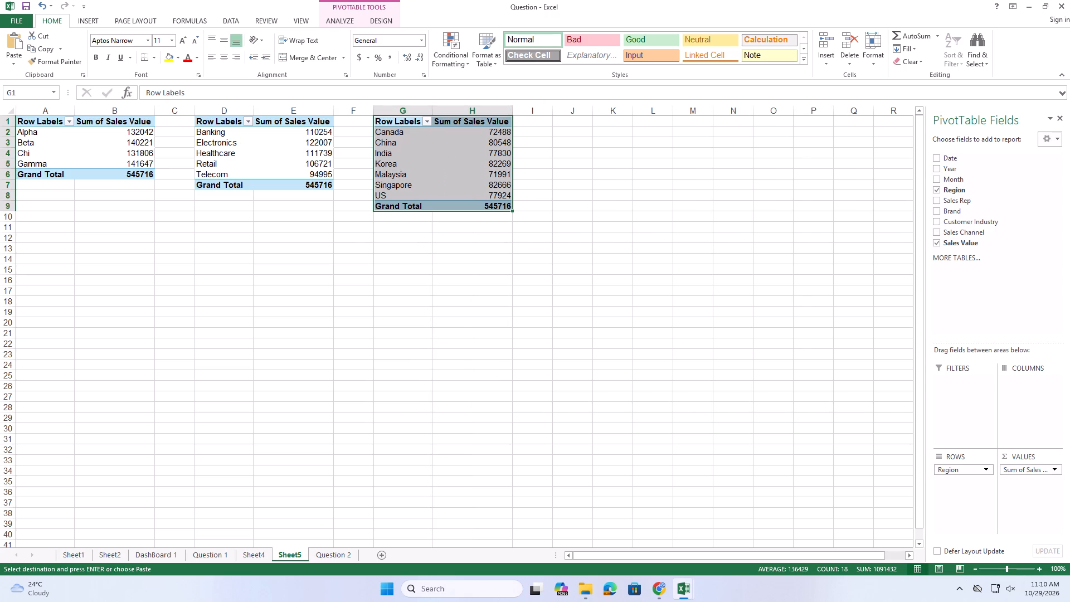
Name the region PivotTable on Sheet5 "Country".
left_click_drag(407, 122, 490, 205)
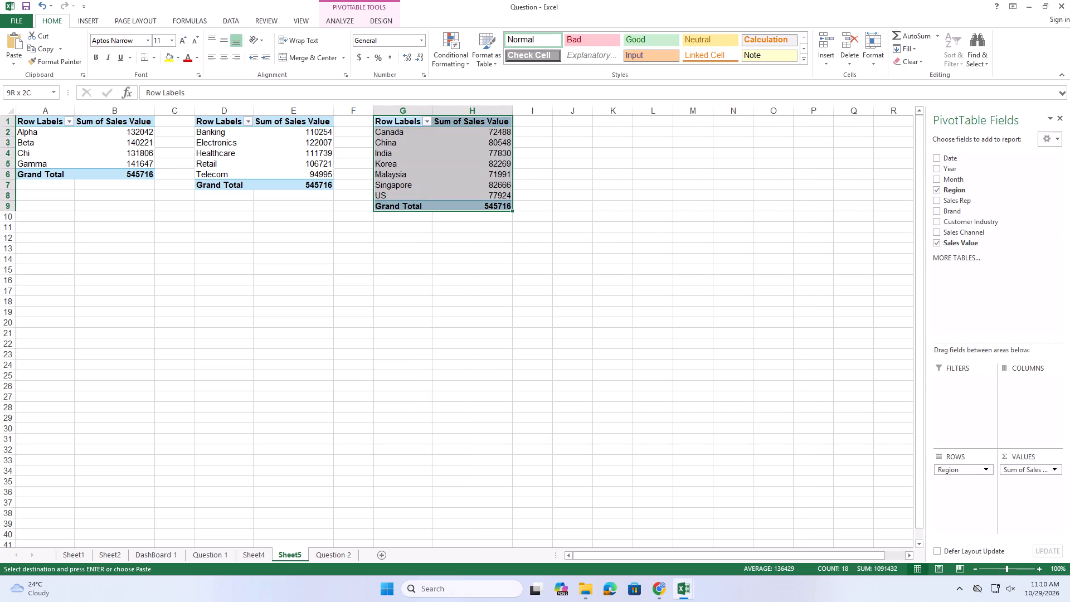
left_click(90, 20)
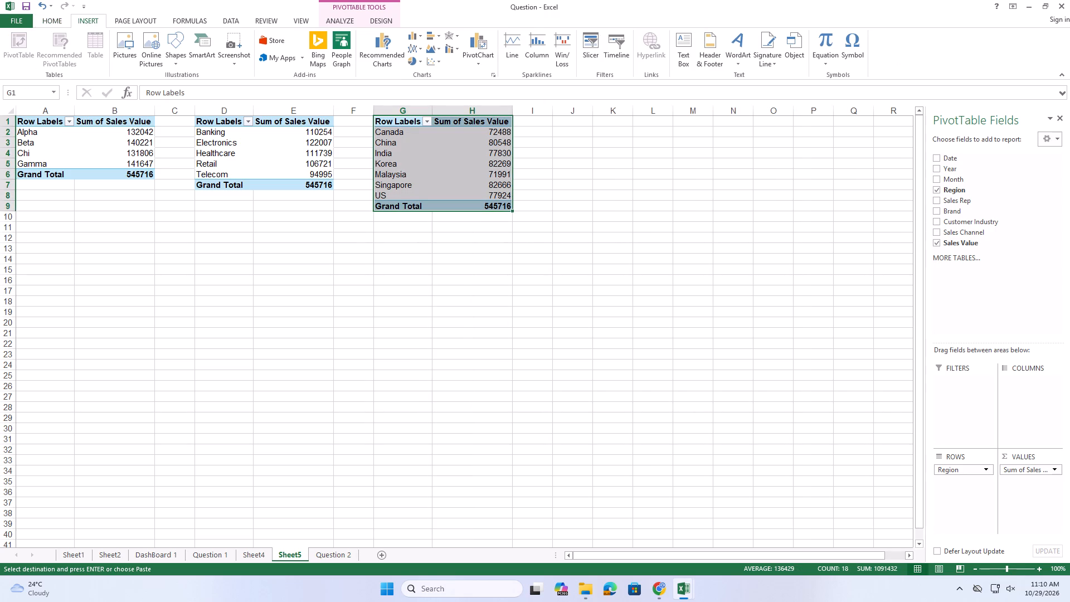
left_click(393, 265)
left_click(415, 151)
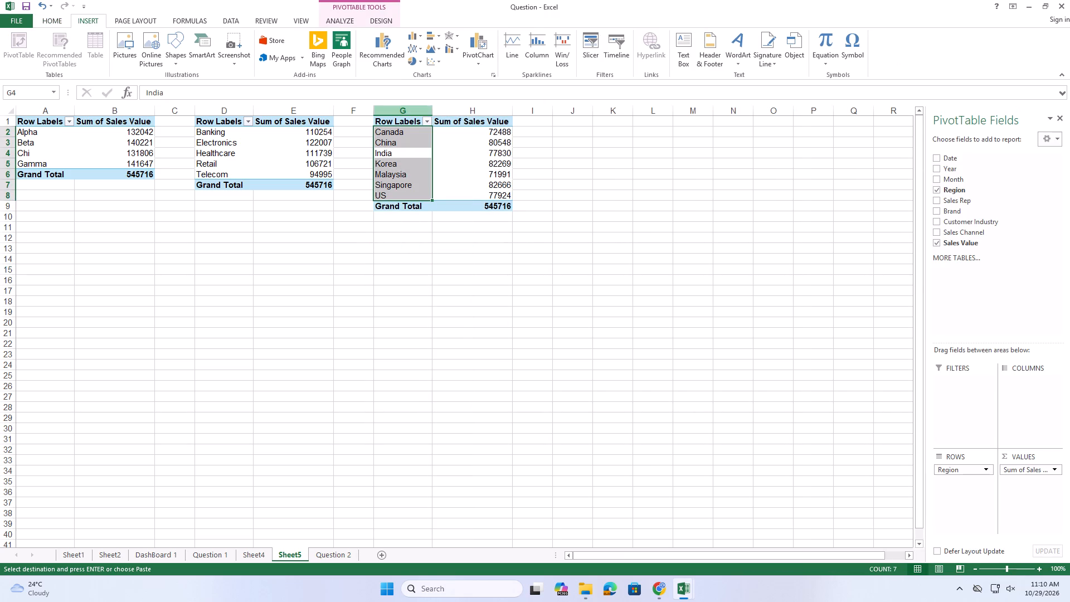
left_click(407, 124)
left_click(342, 21)
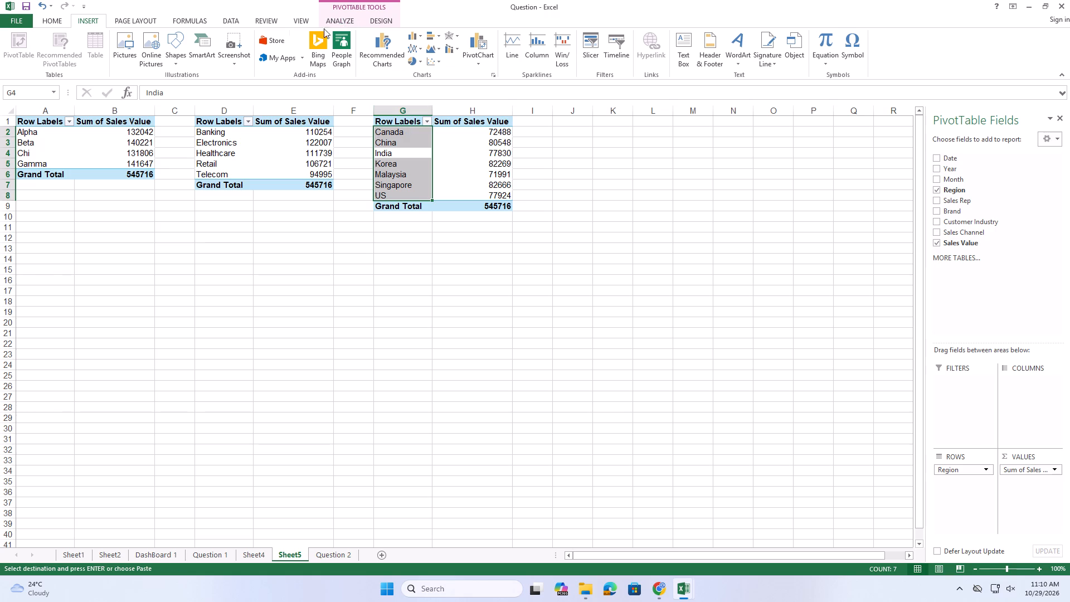
left_click(41, 50)
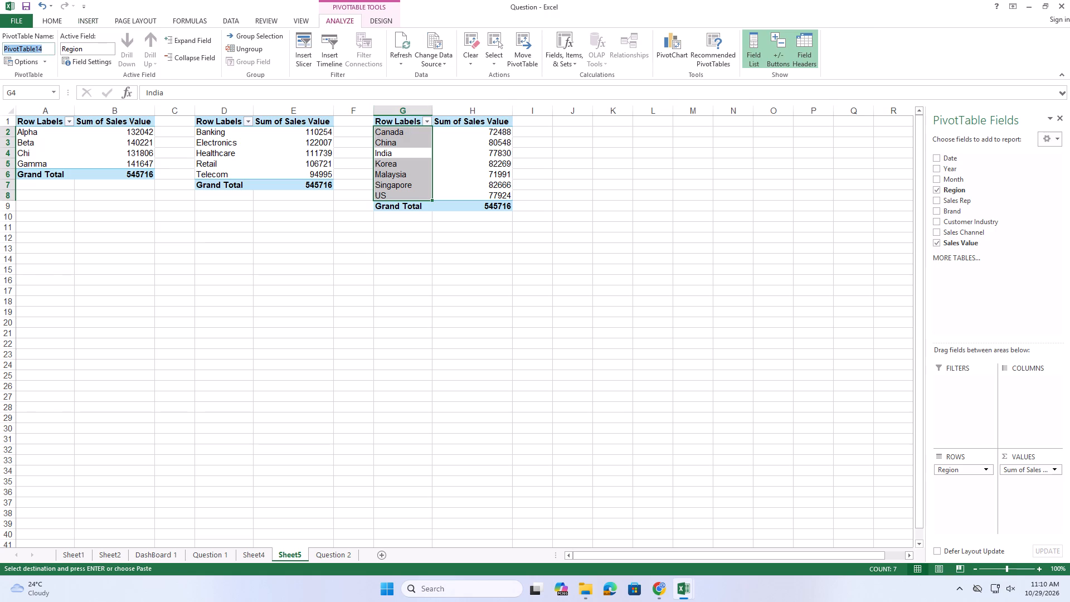
key("BackSpace")
type("Cou")
type("ntry")
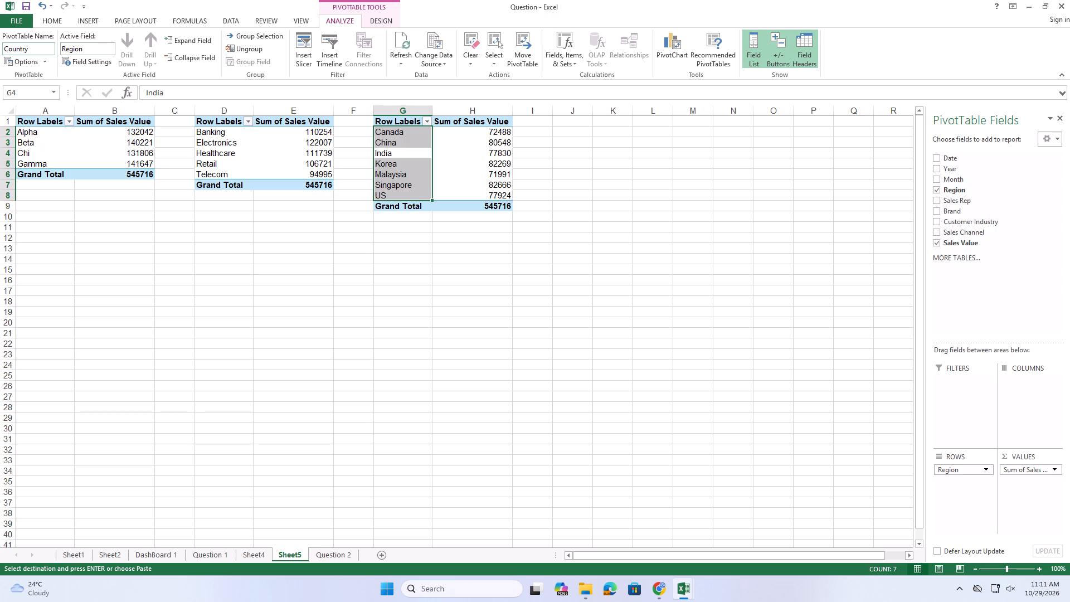
left_click(208, 239)
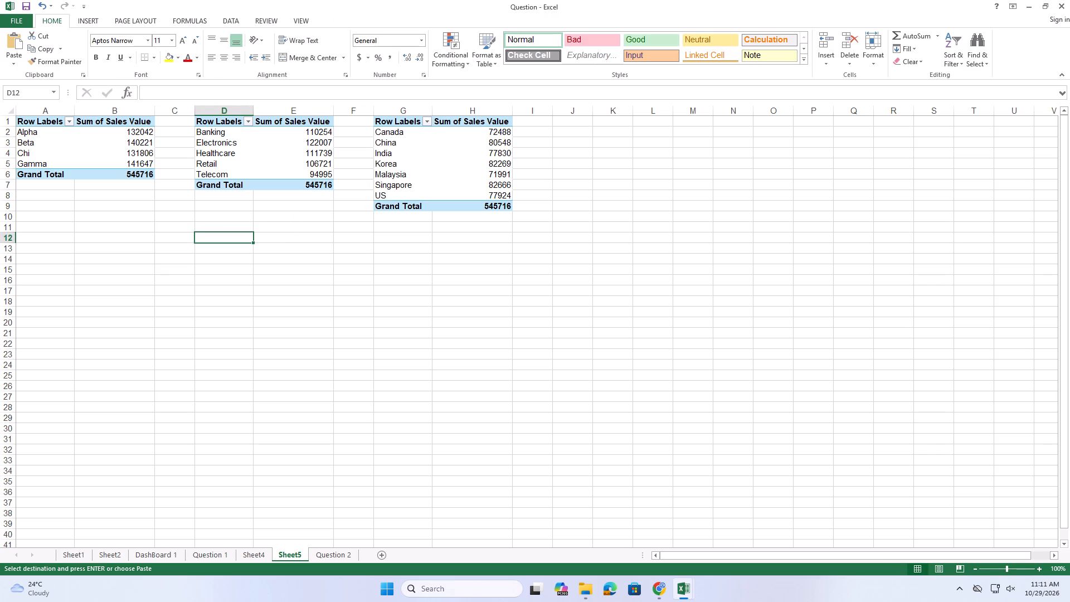
Check the Question 2 data and sample dashboard, and replace Region with Sales Rep as the Sheet4 PivotTable's row field.
left_click(329, 558)
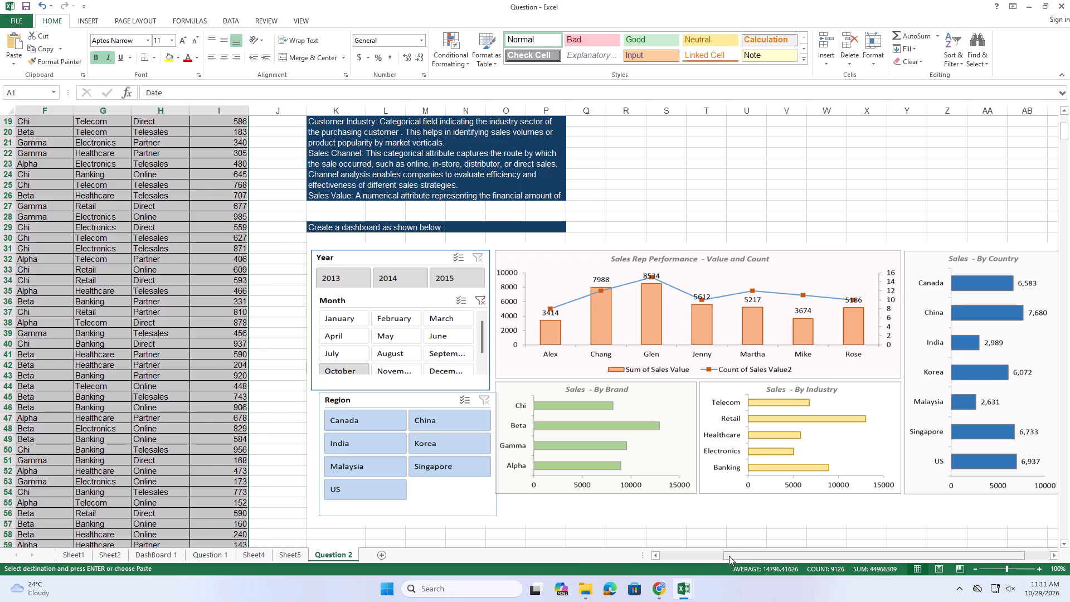
left_click_drag(729, 555, 660, 556)
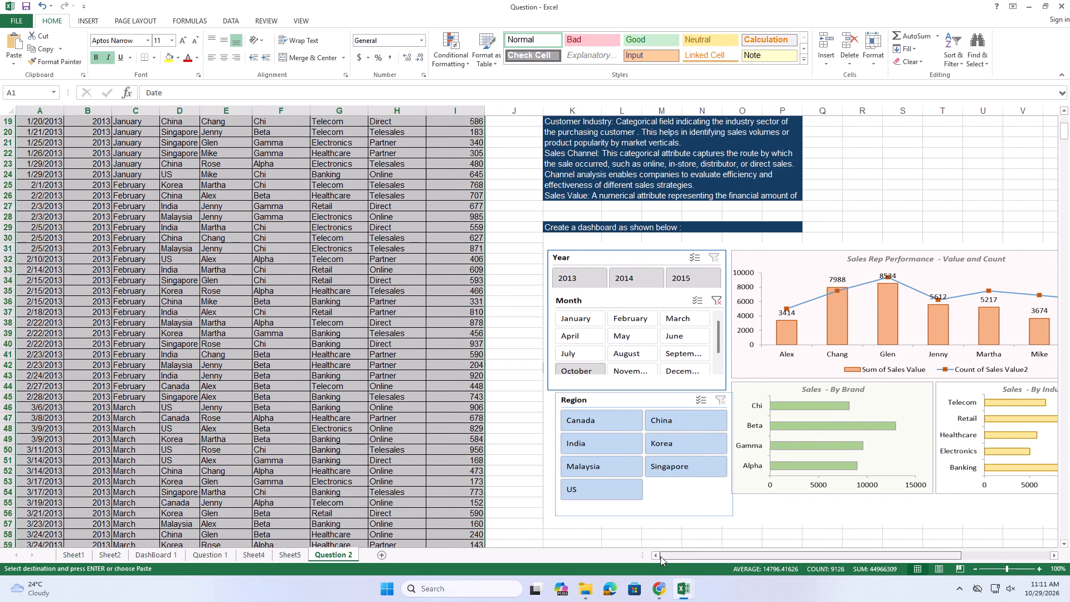
scroll(490, 470, "up", 8)
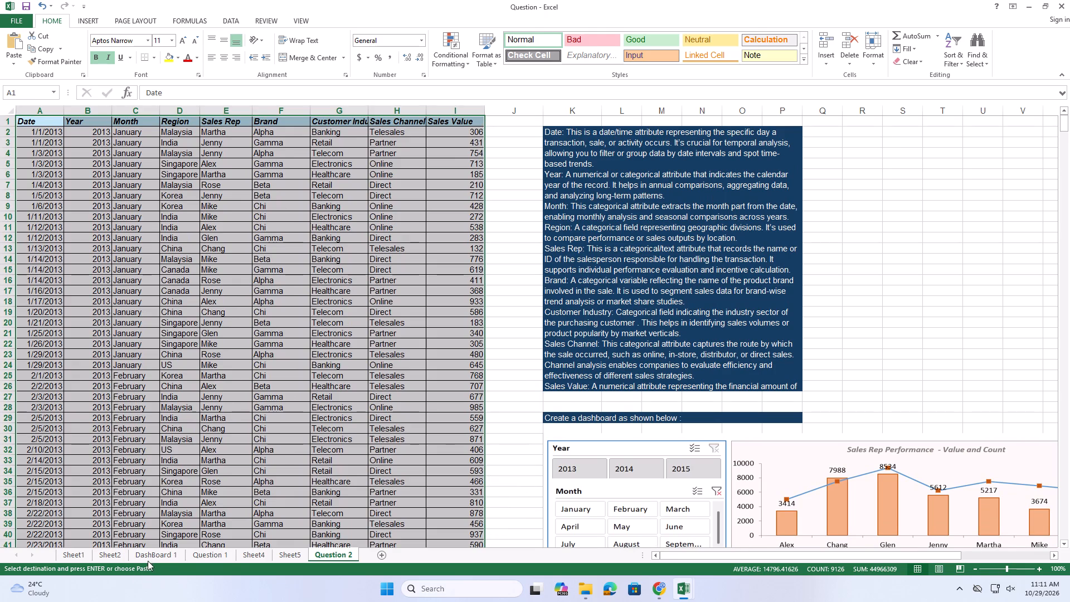
left_click(265, 555)
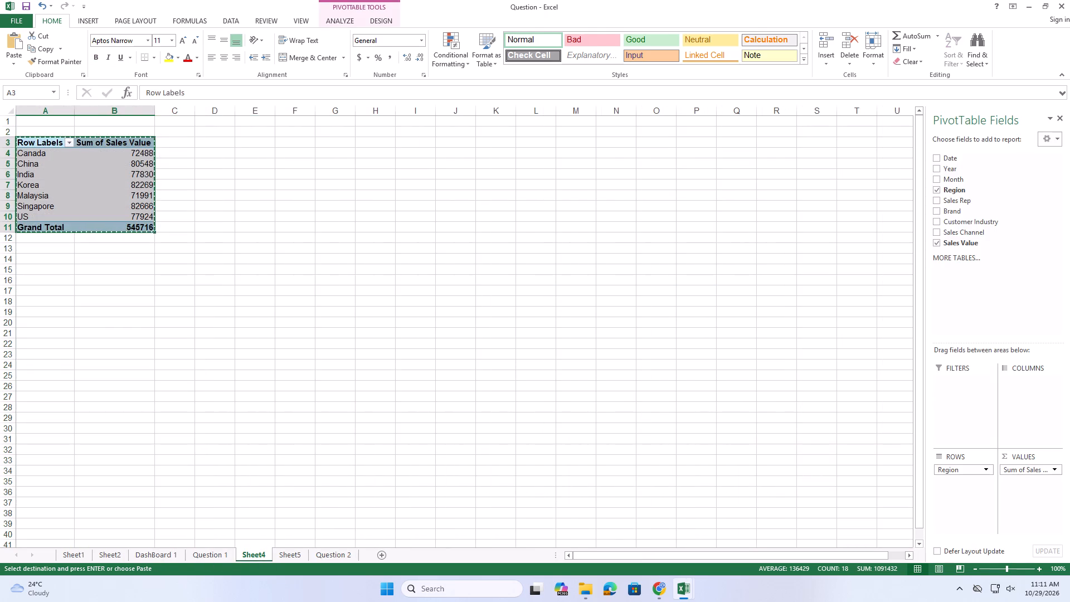
left_click(936, 189)
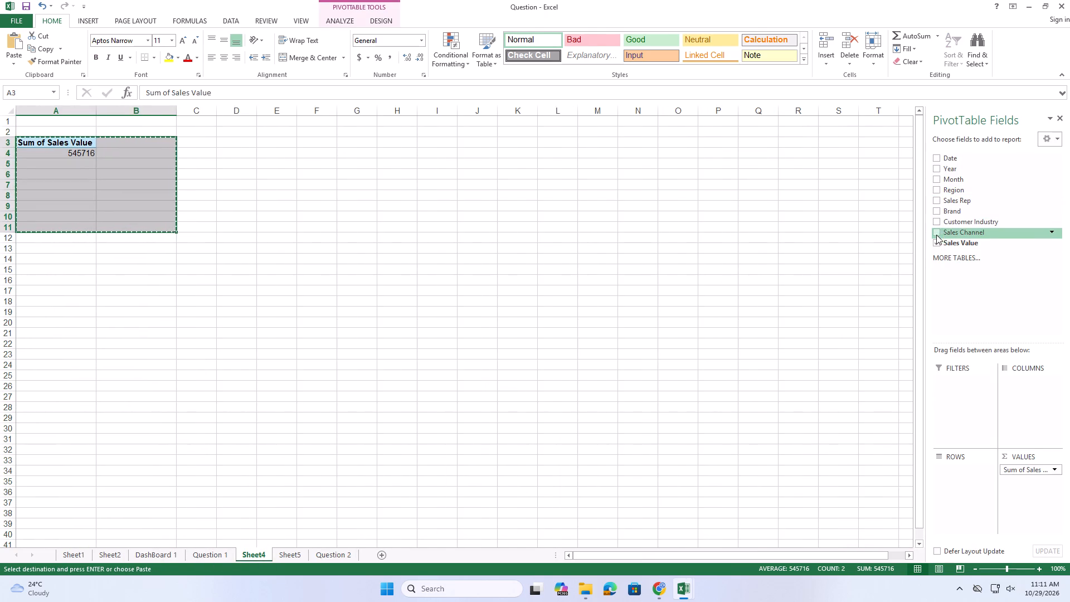
left_click(936, 200)
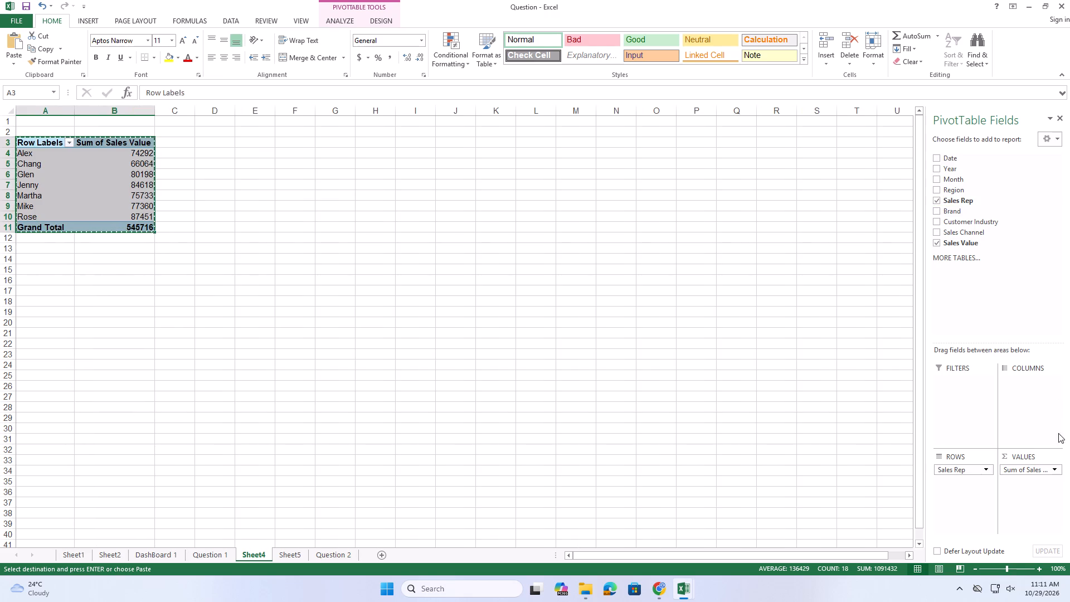
Add Sales Value a second time to the Sheet4 PivotTable's values and summarize that second field by Count.
left_click(1046, 475)
left_click(1046, 470)
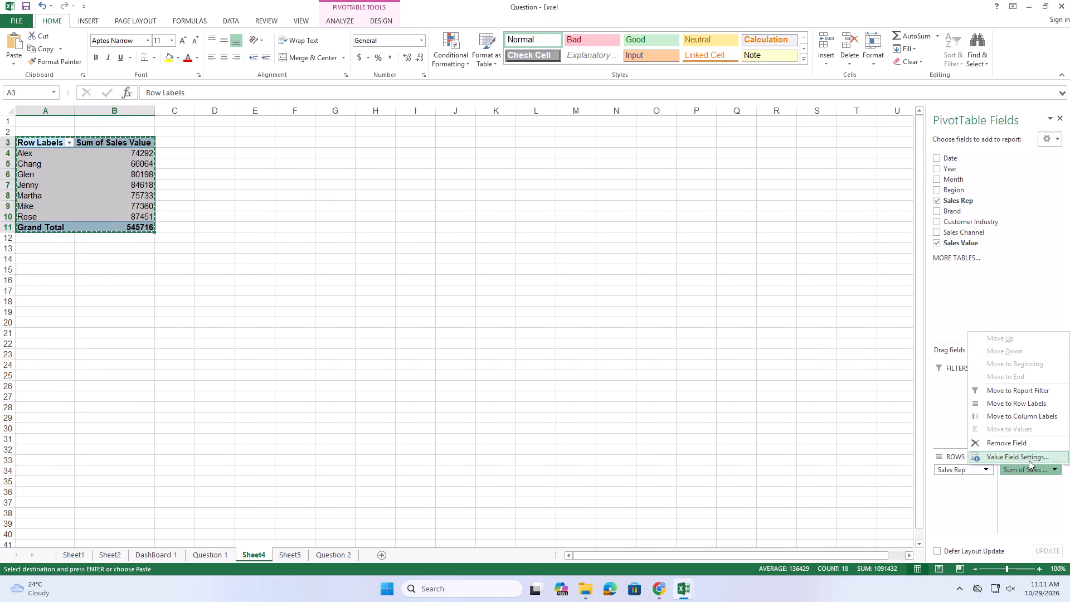
left_click(1030, 486)
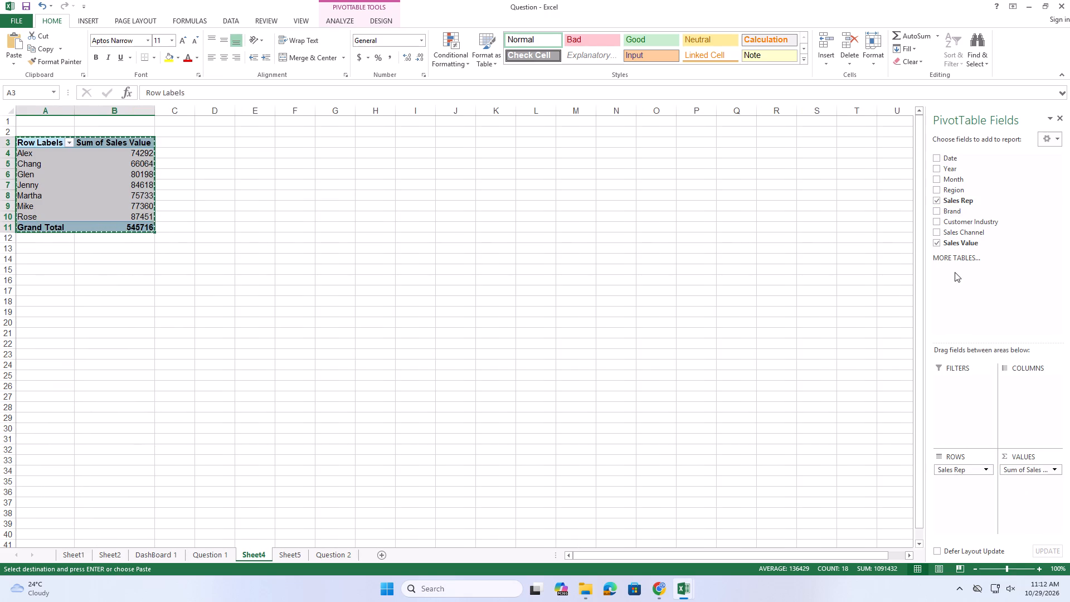
left_click_drag(950, 246, 1051, 492)
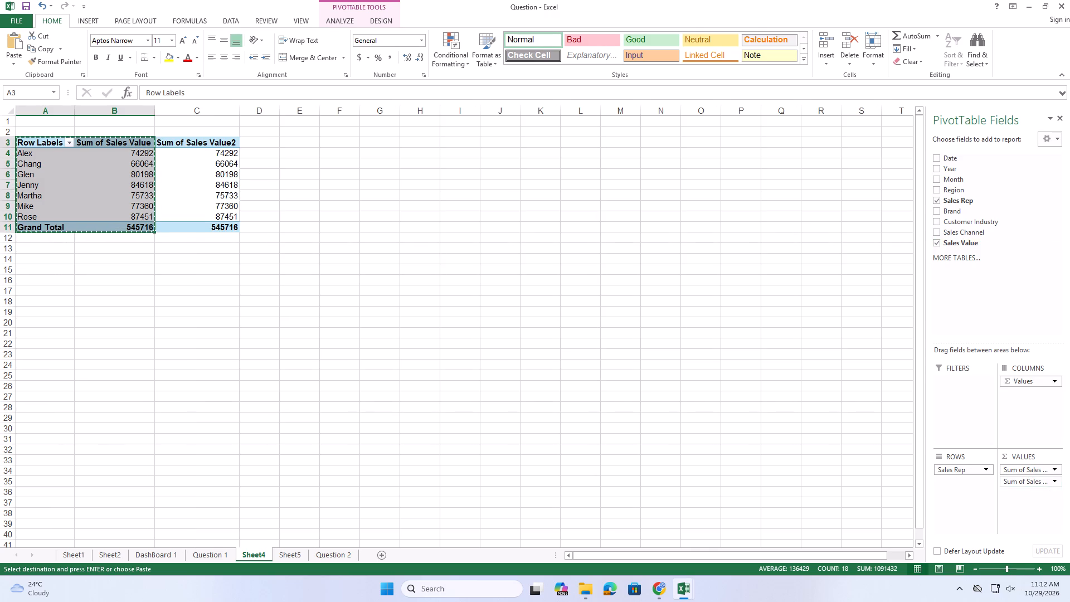
left_click(1049, 483)
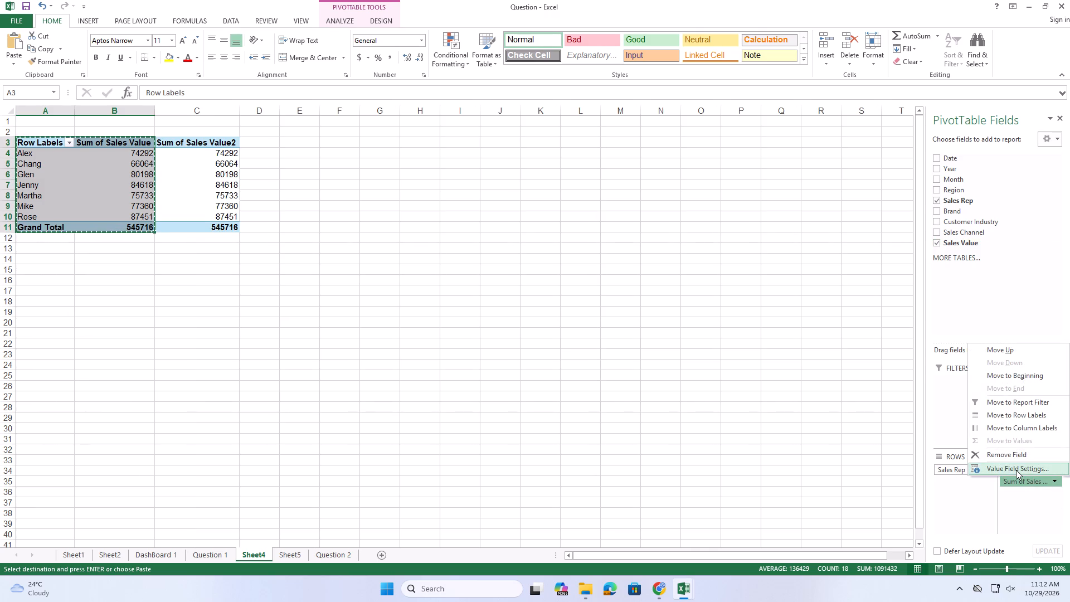
left_click(1016, 470)
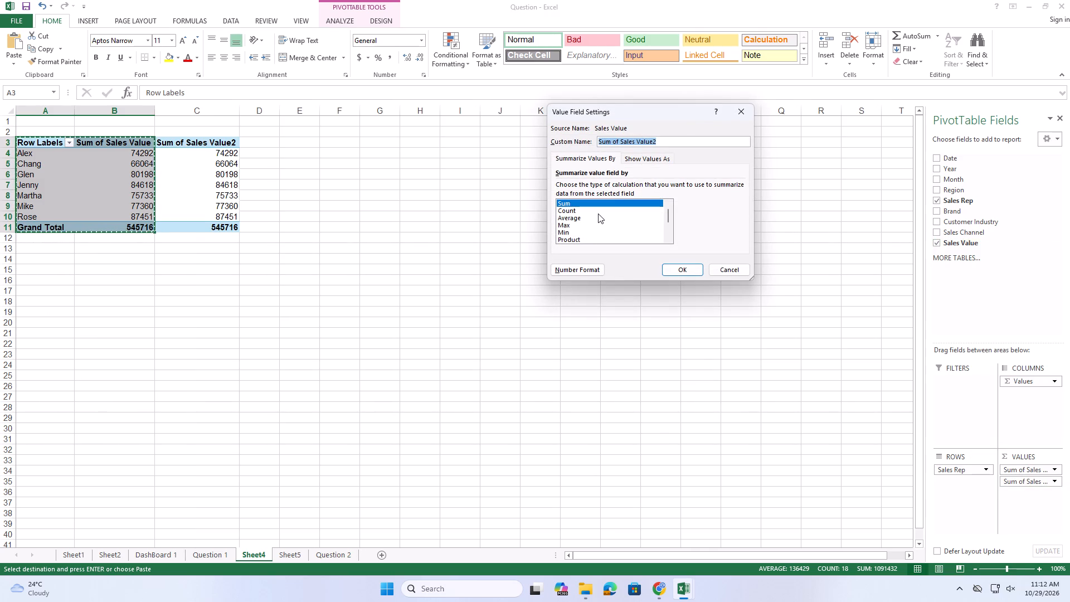
left_click(598, 212)
left_click(679, 272)
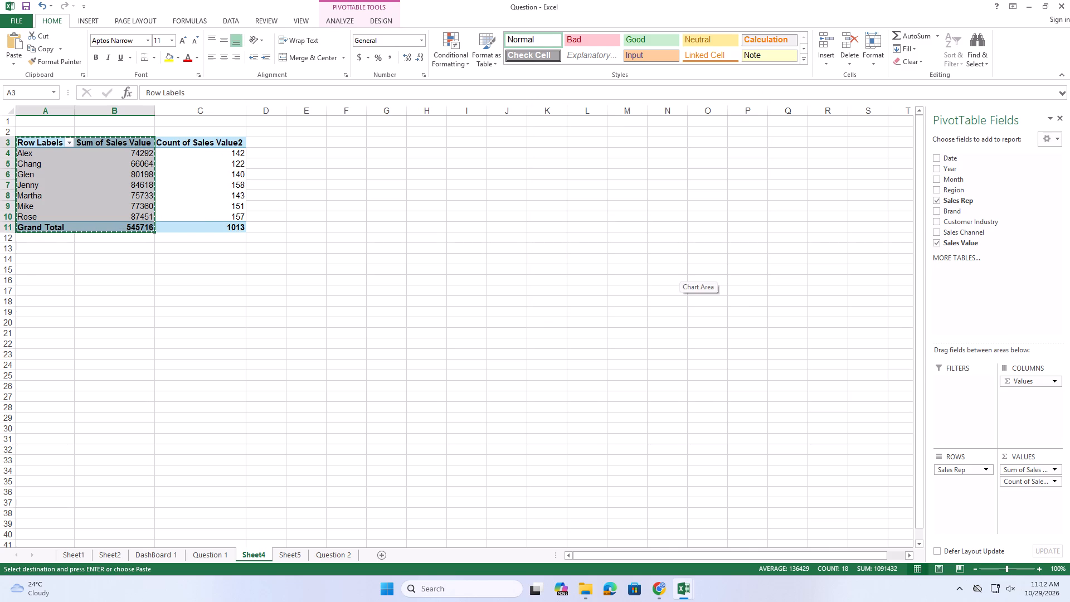
Copy the whole Sales Rep PivotTable, including the count column, from Sheet4 to cell J1 of Sheet5 and autofit columns J to L.
left_click(171, 289)
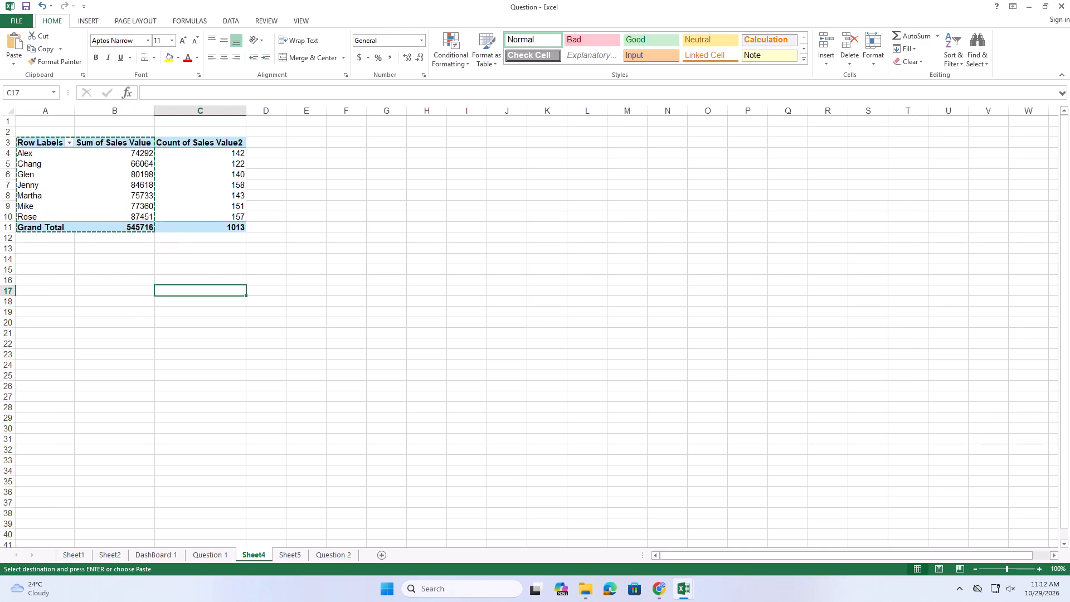
left_click_drag(47, 144, 202, 226)
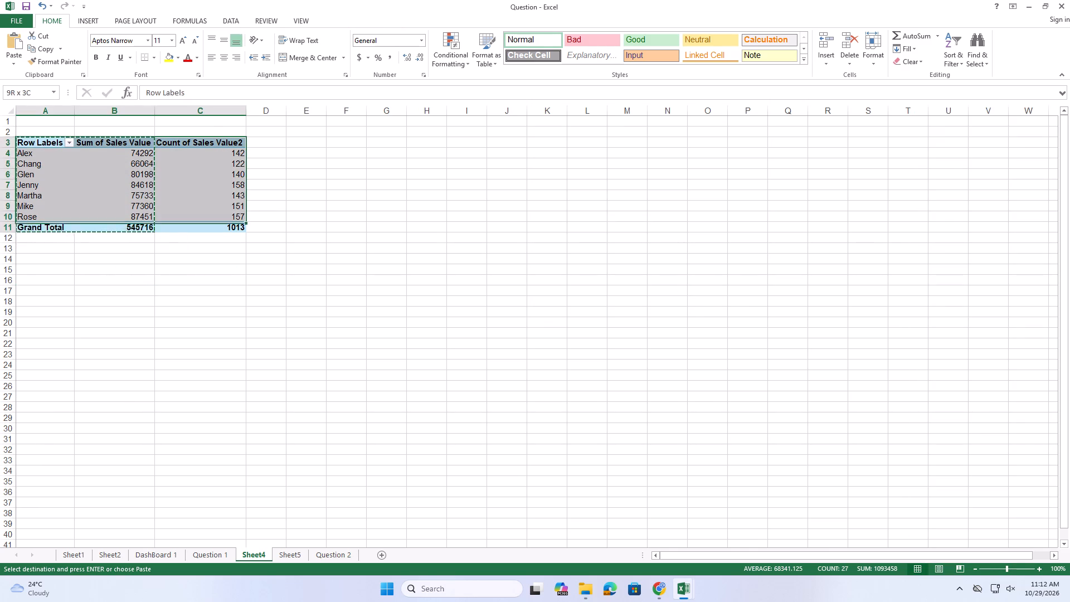
left_click_drag(202, 226, 202, 229)
key("ctrl+c")
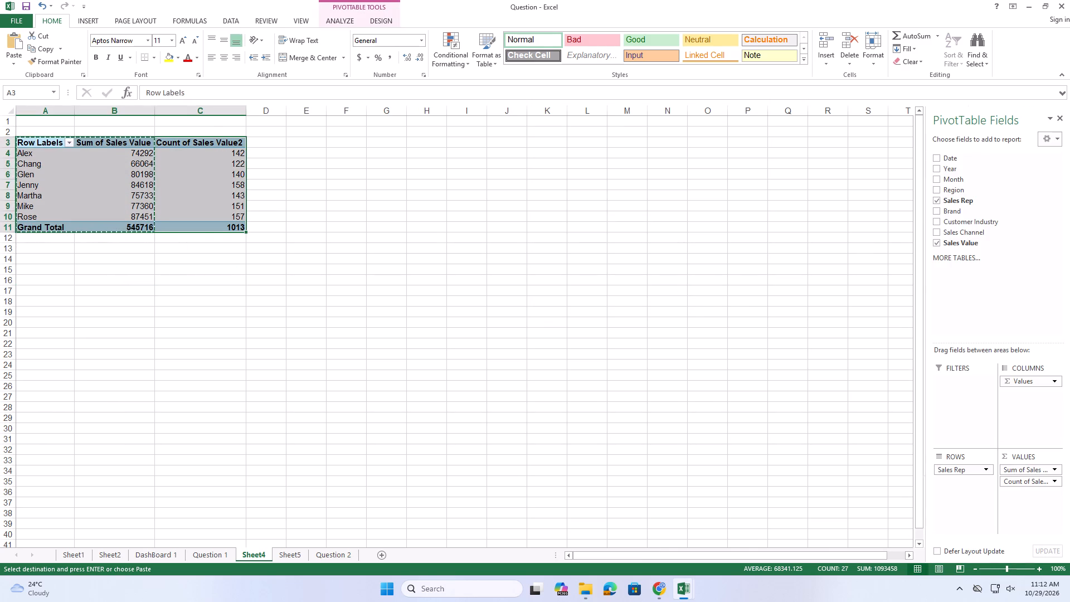
left_click(332, 557)
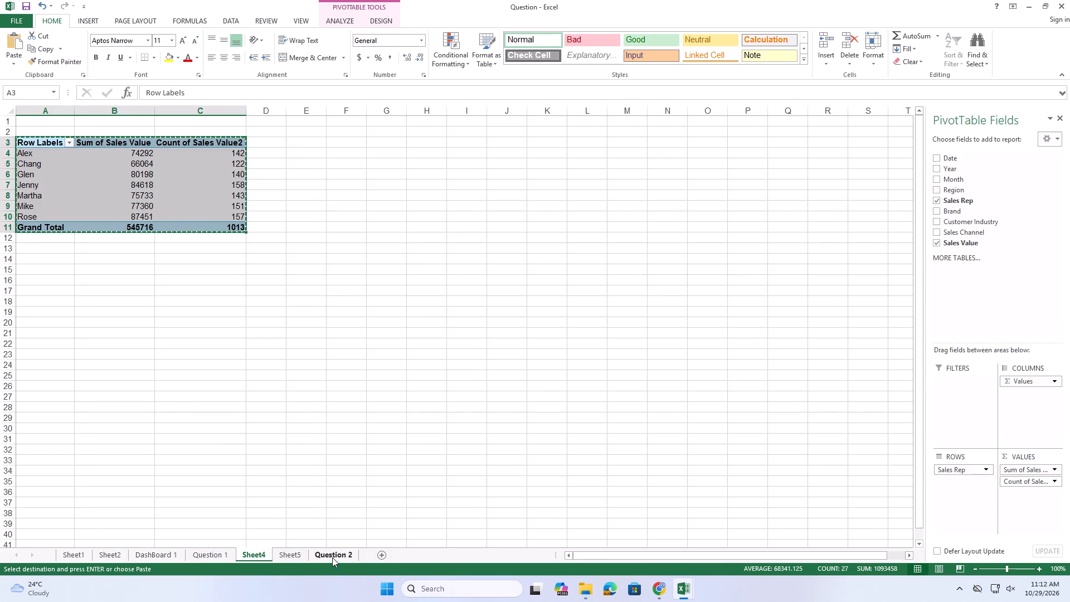
left_click(284, 555)
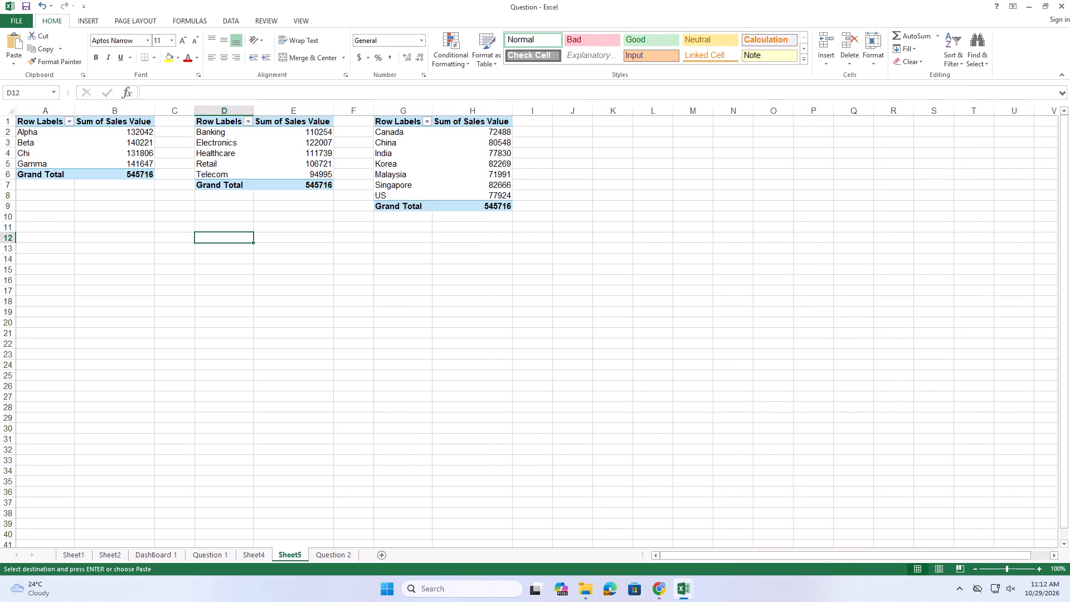
left_click(570, 126)
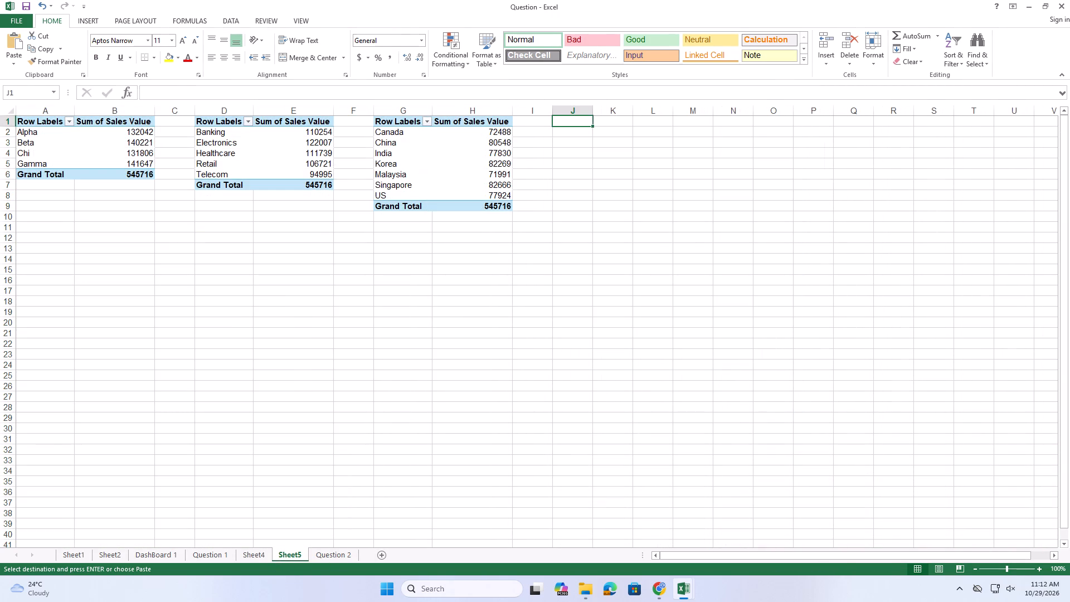
key("ctrl+v")
double_click(594, 110)
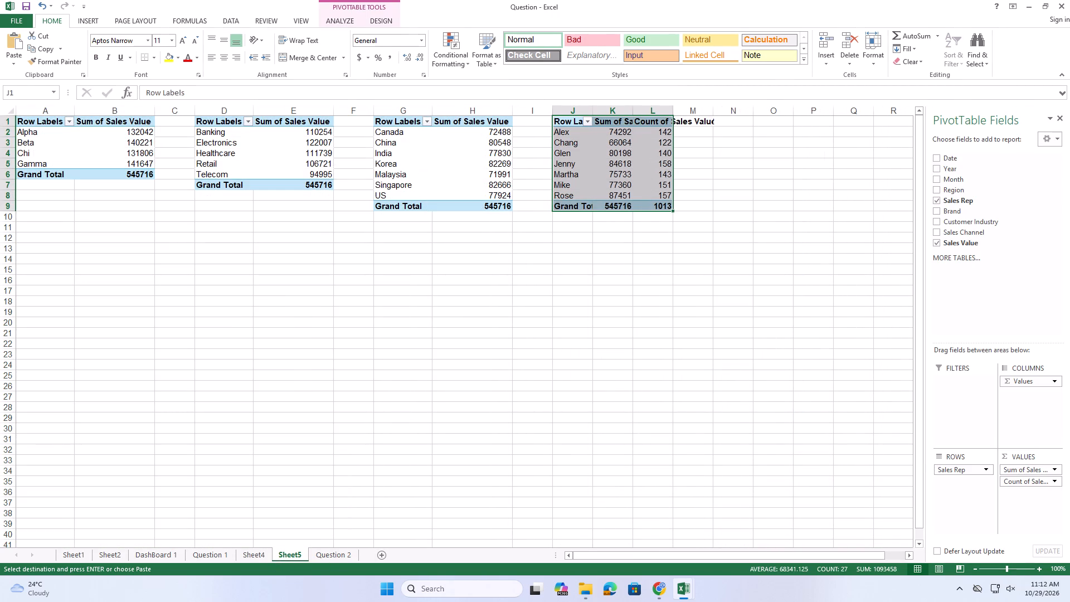
double_click(650, 110)
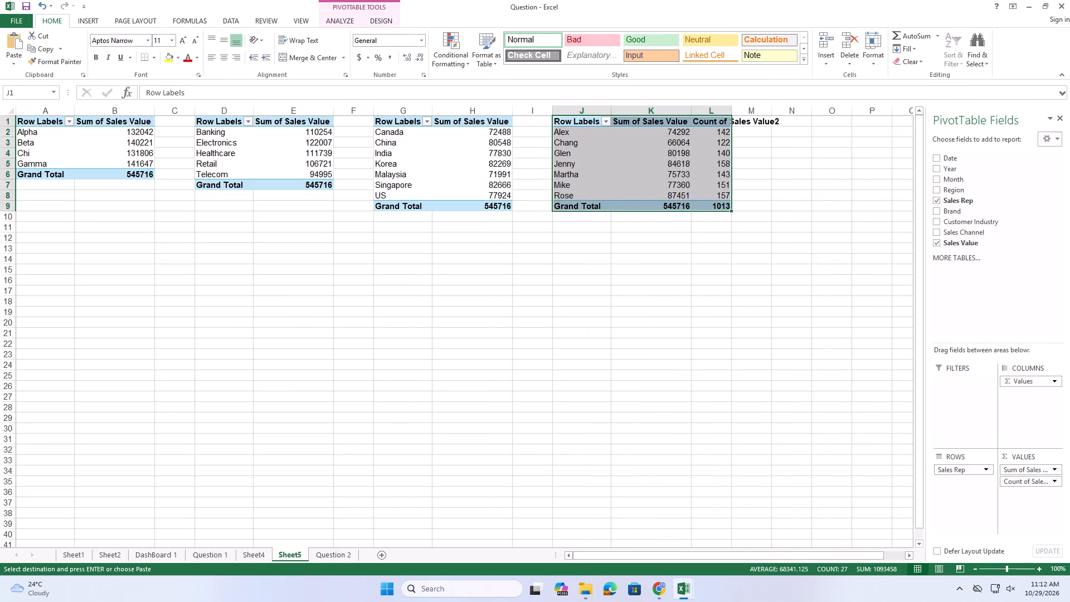
double_click(732, 112)
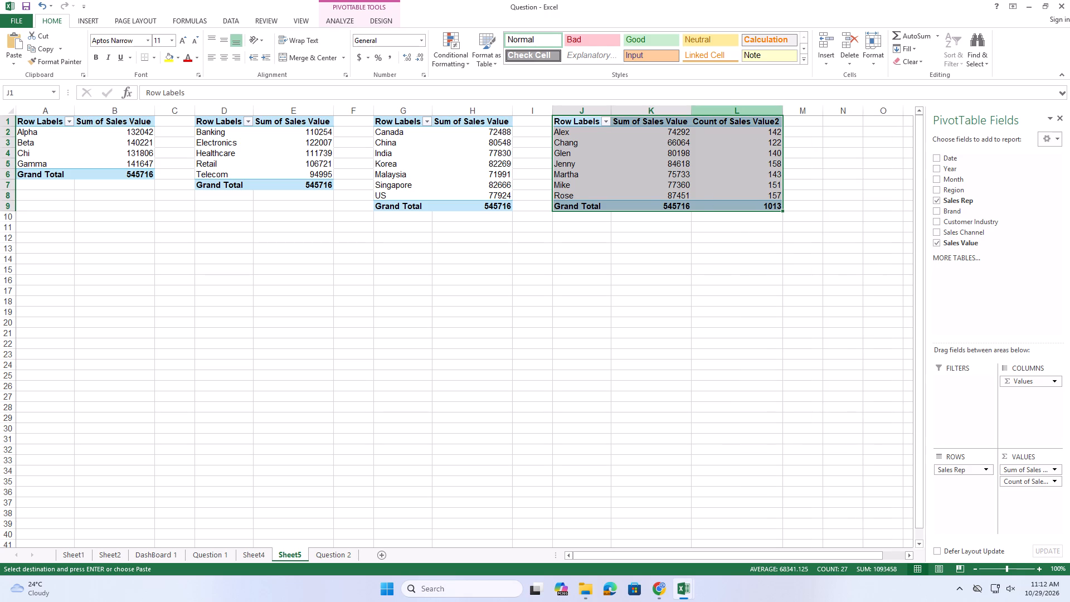
left_click(710, 285)
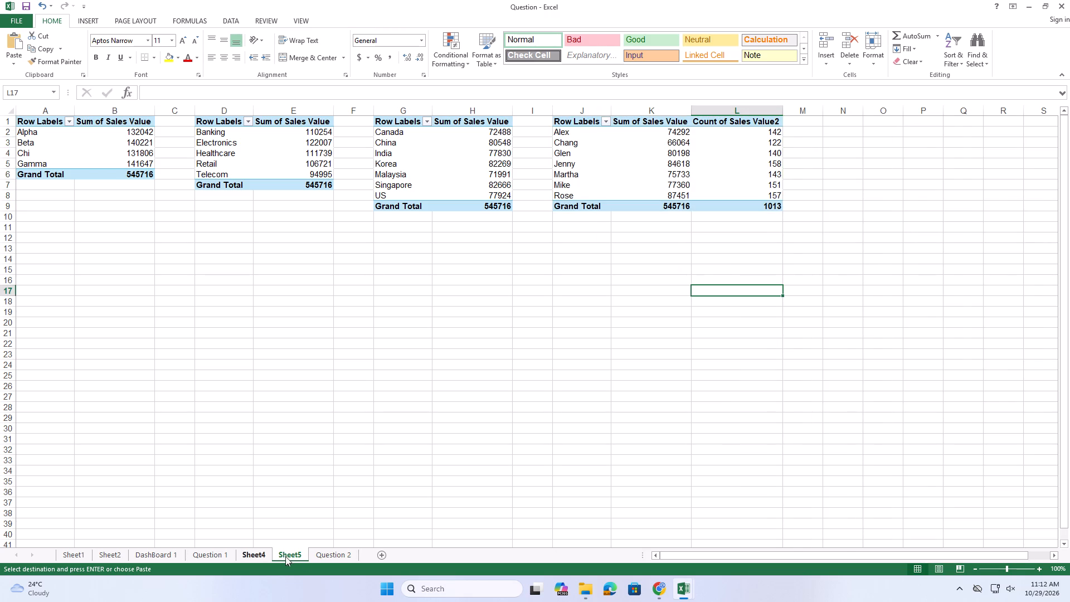
Check the sample dashboard on Question 2 and insert Year, Month and Region slicers from the Sales Rep PivotTable on Sheet5.
left_click(334, 558)
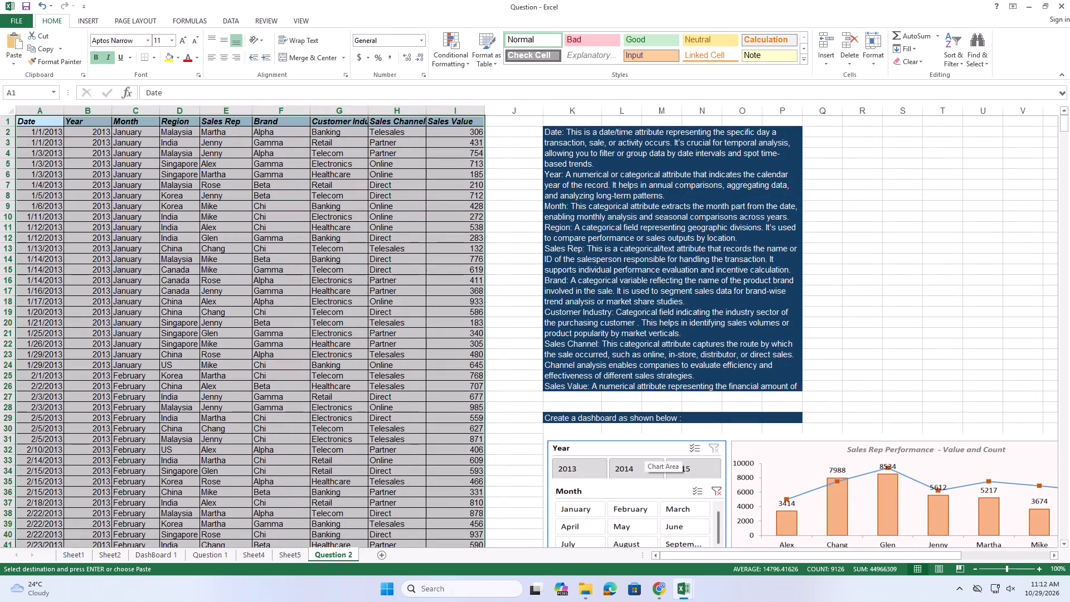
scroll(658, 444, "down", 7)
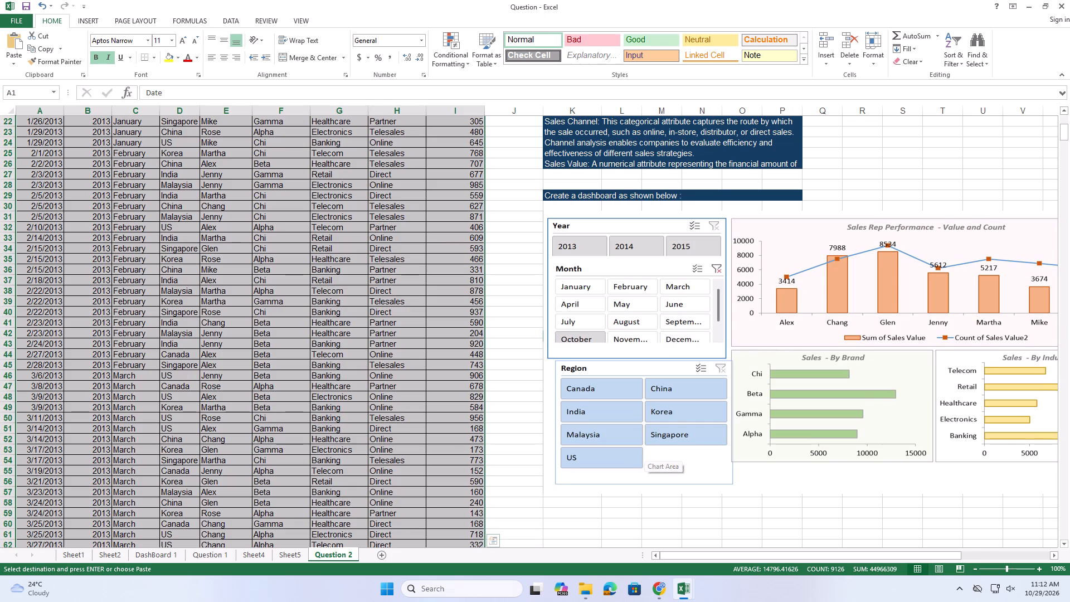
left_click(300, 554)
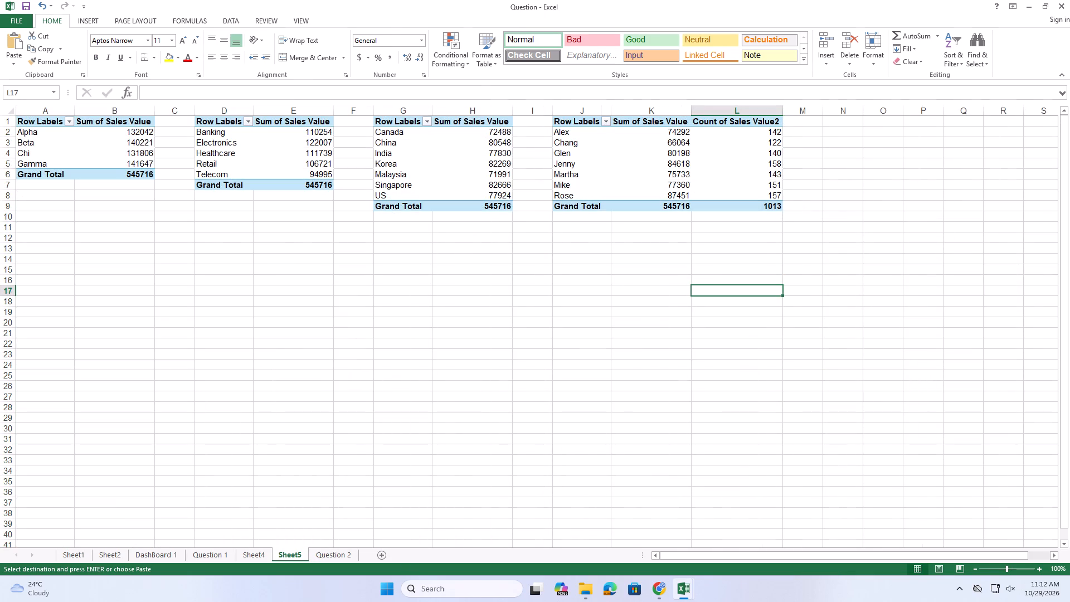
left_click(760, 118)
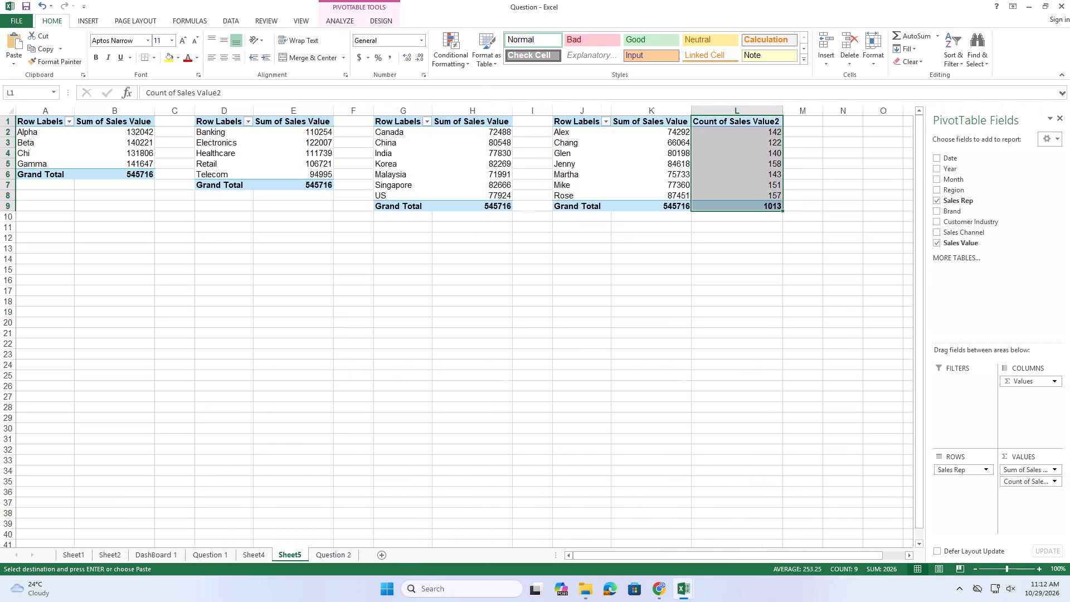
left_click(726, 125)
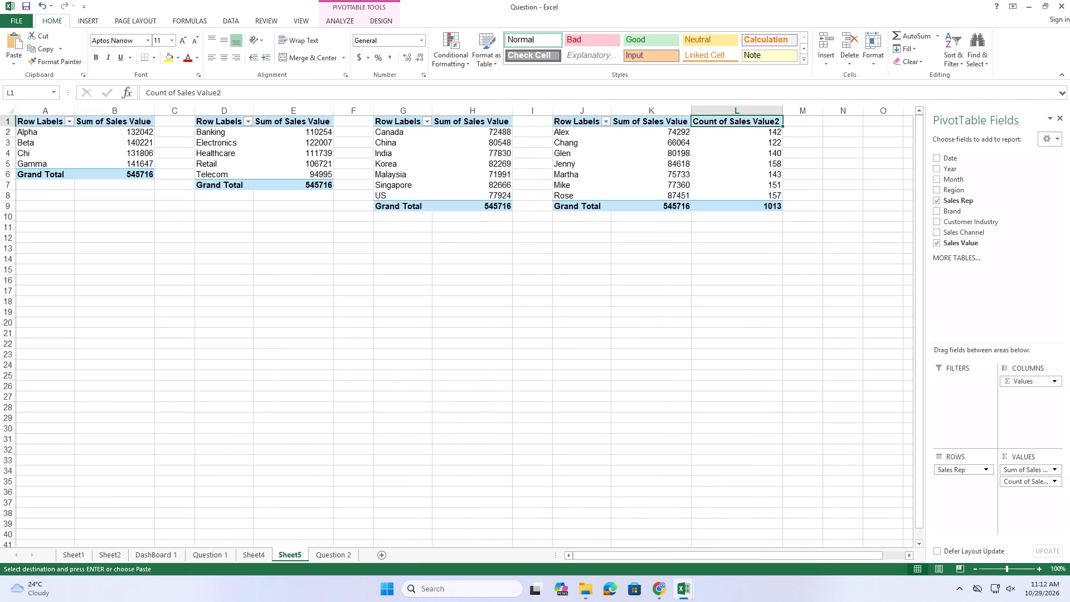
left_click(96, 17)
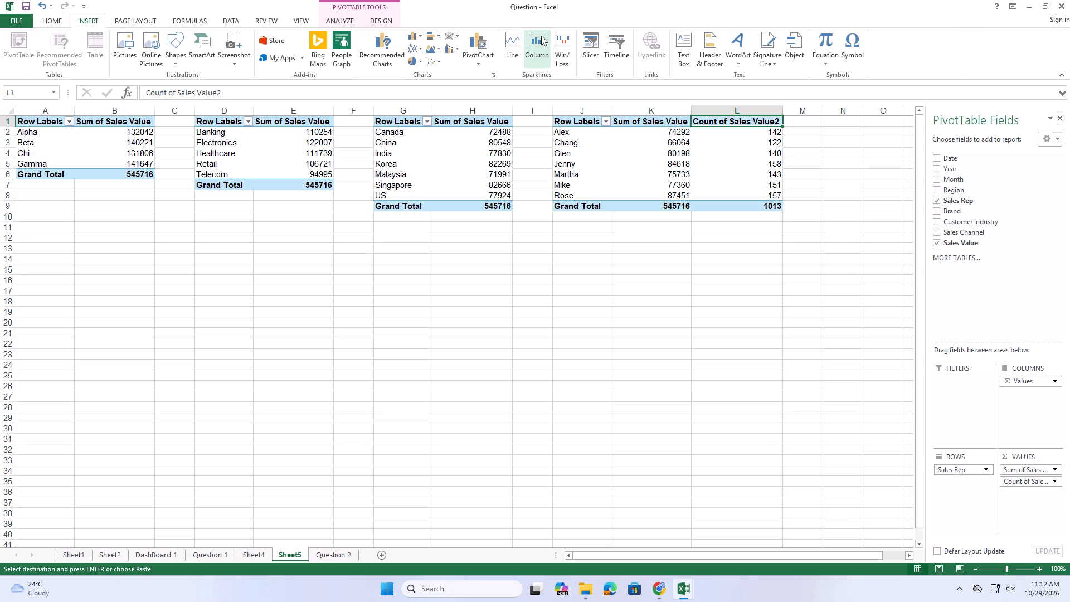
left_click(588, 50)
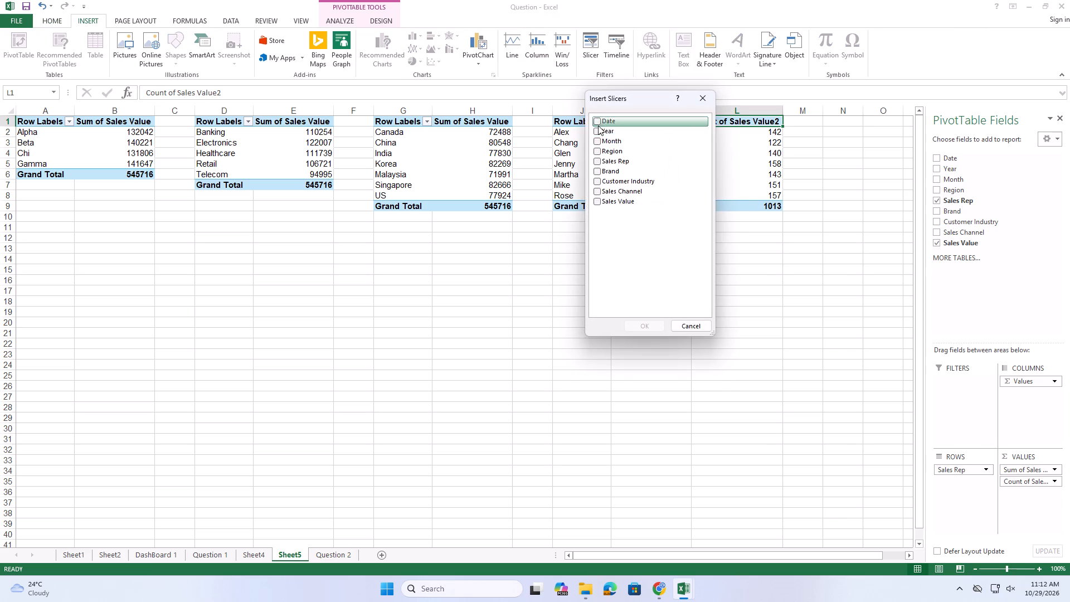
left_click(598, 129)
left_click(597, 139)
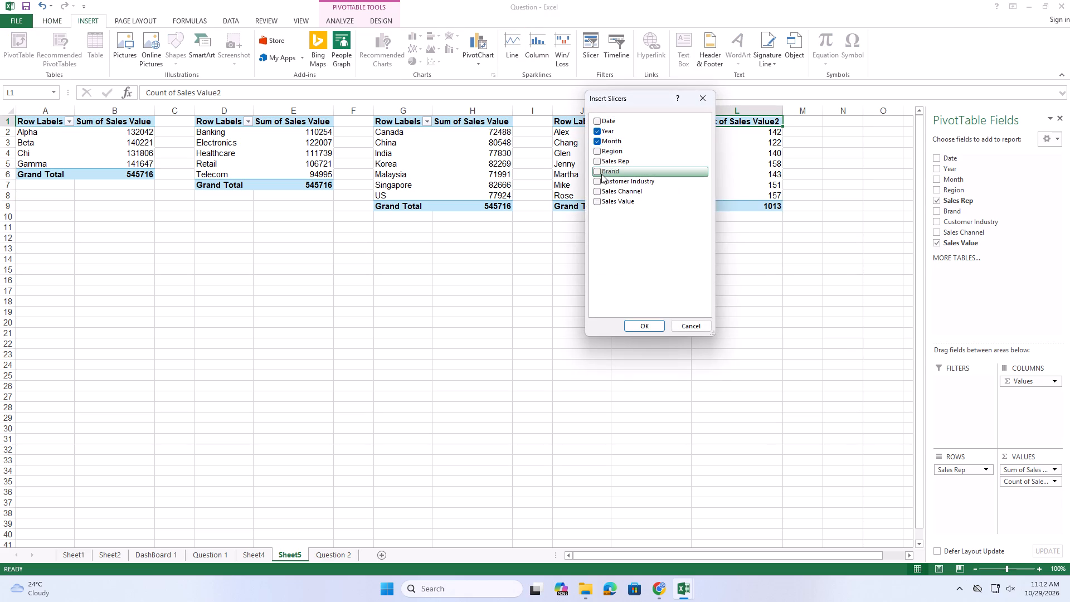
left_click(596, 149)
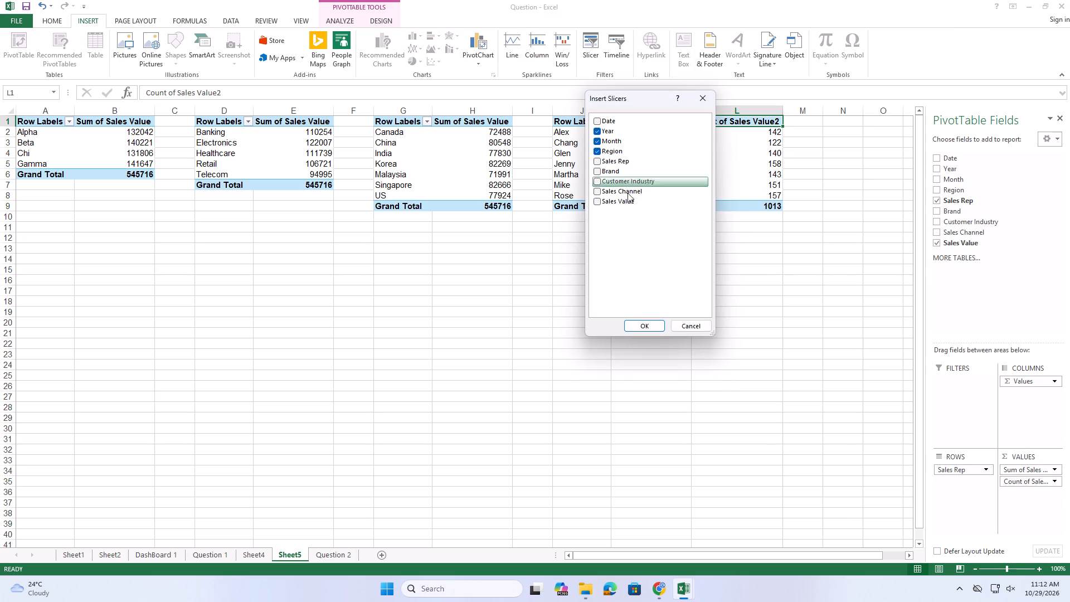
left_click(631, 322)
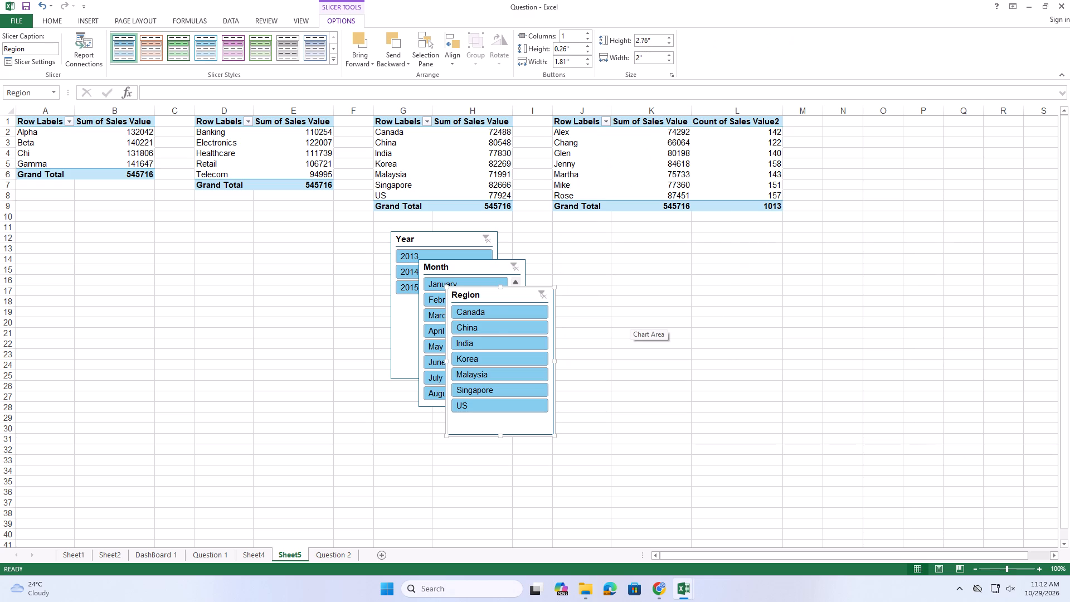
Spread out the Year, Month and Region slicers below the brand and industry PivotTables on Sheet5.
left_click_drag(466, 242, 228, 229)
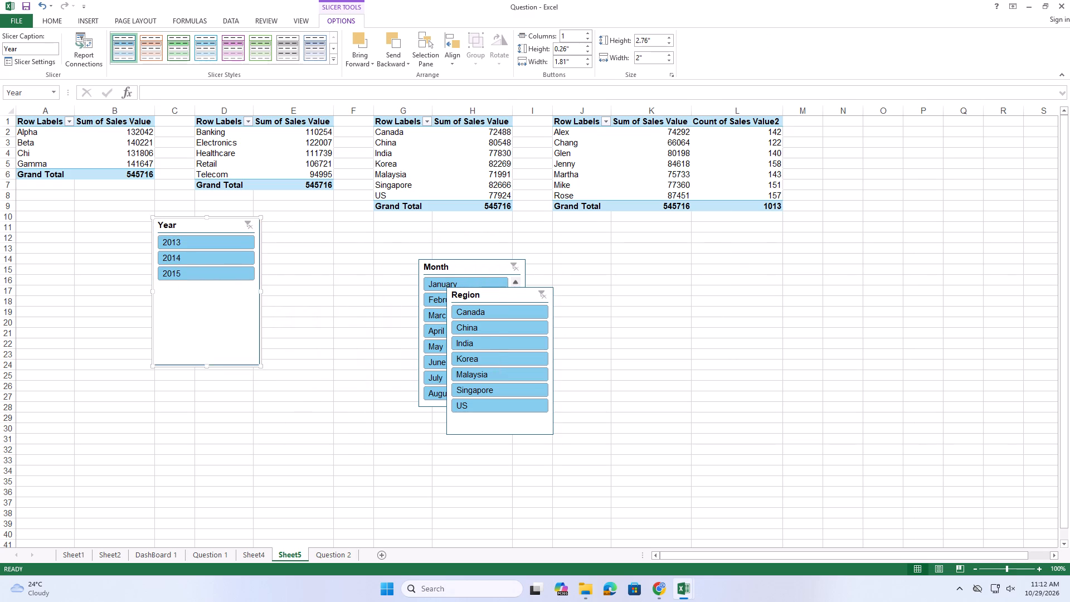
left_click_drag(496, 267, 221, 346)
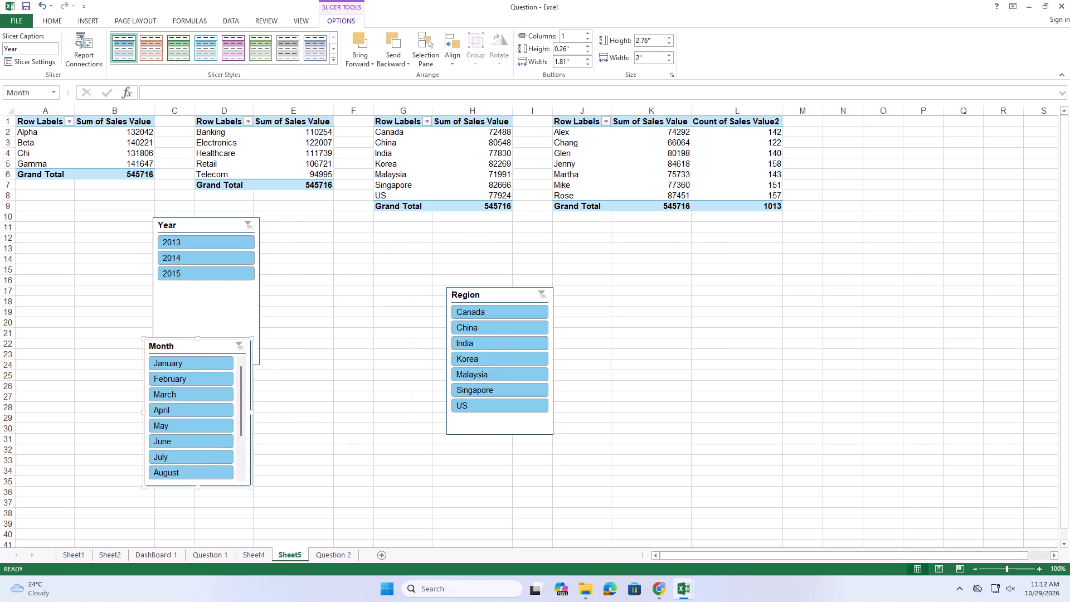
left_click_drag(514, 296, 312, 415)
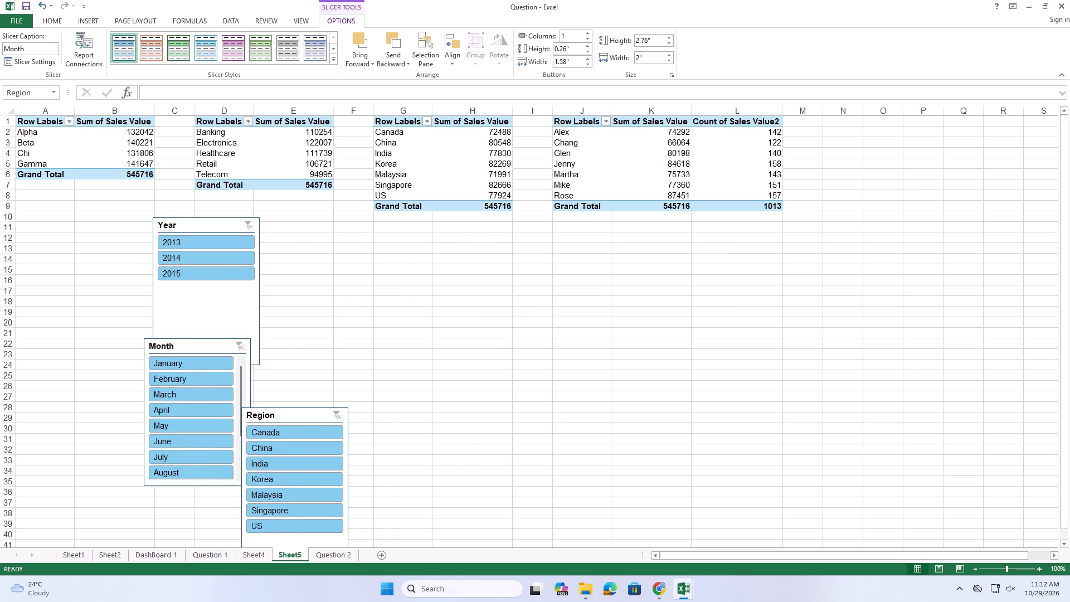
left_click_drag(312, 415, 325, 400)
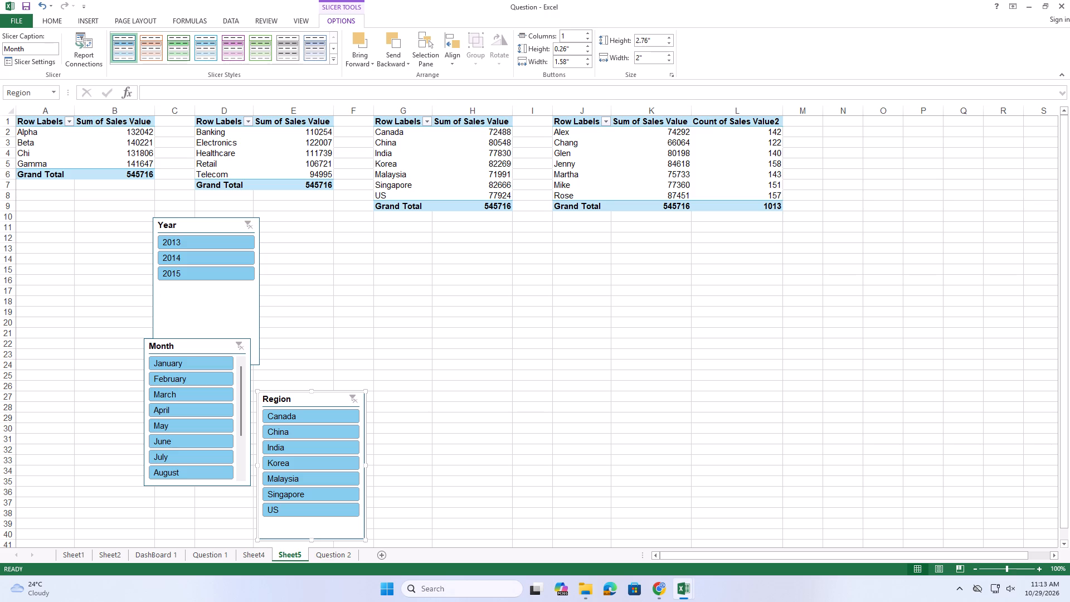
Check the full sample dashboard, insert a 2-D clustered bar PivotChart from the Brand PivotTable, and place it beside the slicers.
left_click(332, 552)
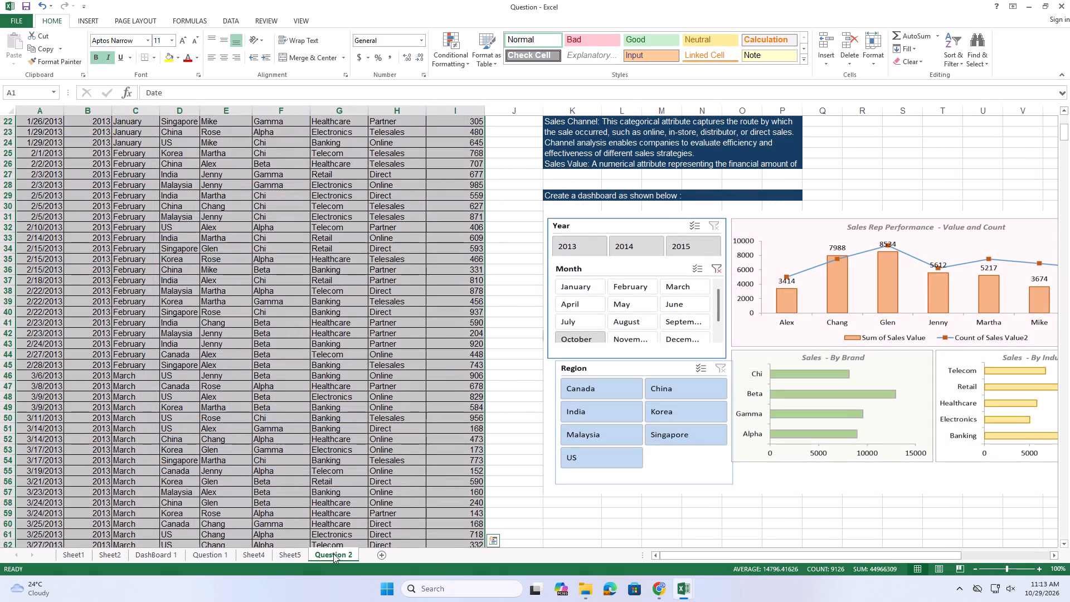
left_click_drag(674, 557, 737, 552)
left_click_drag(730, 558, 738, 552)
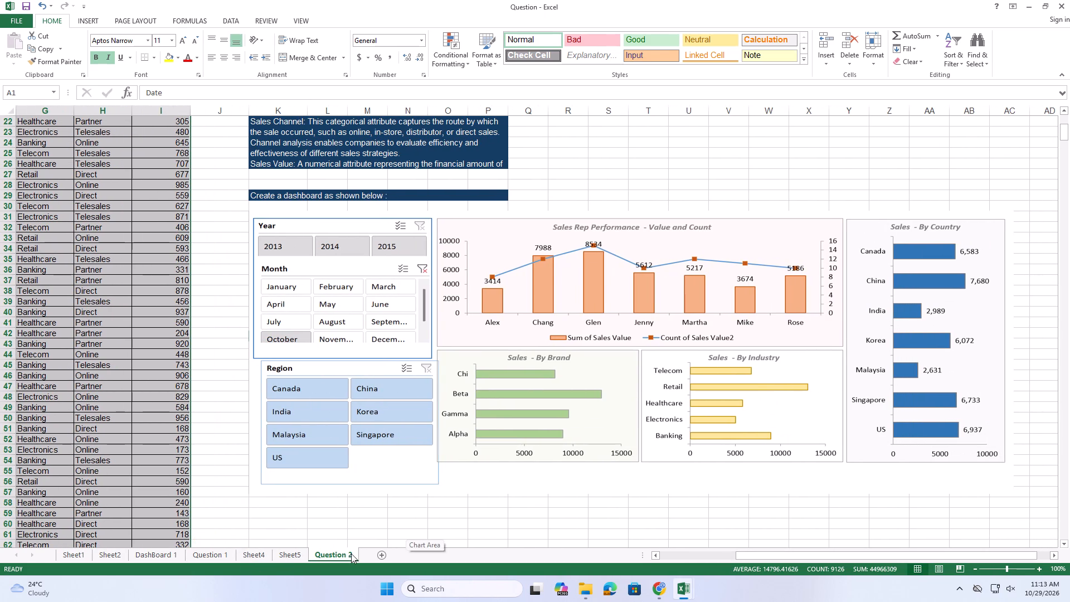
left_click(307, 552)
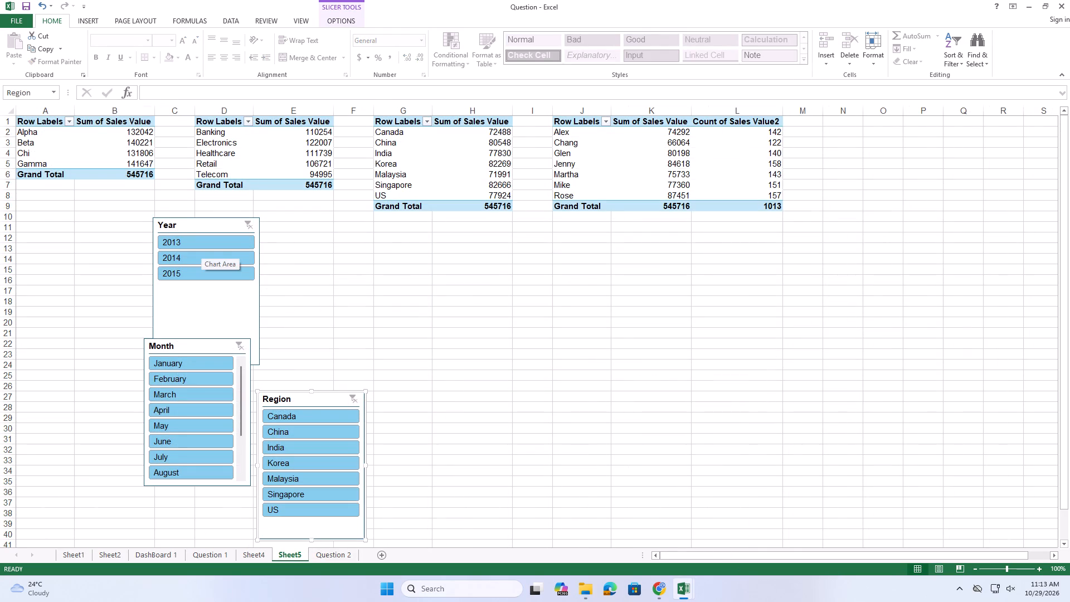
left_click_drag(42, 118, 135, 174)
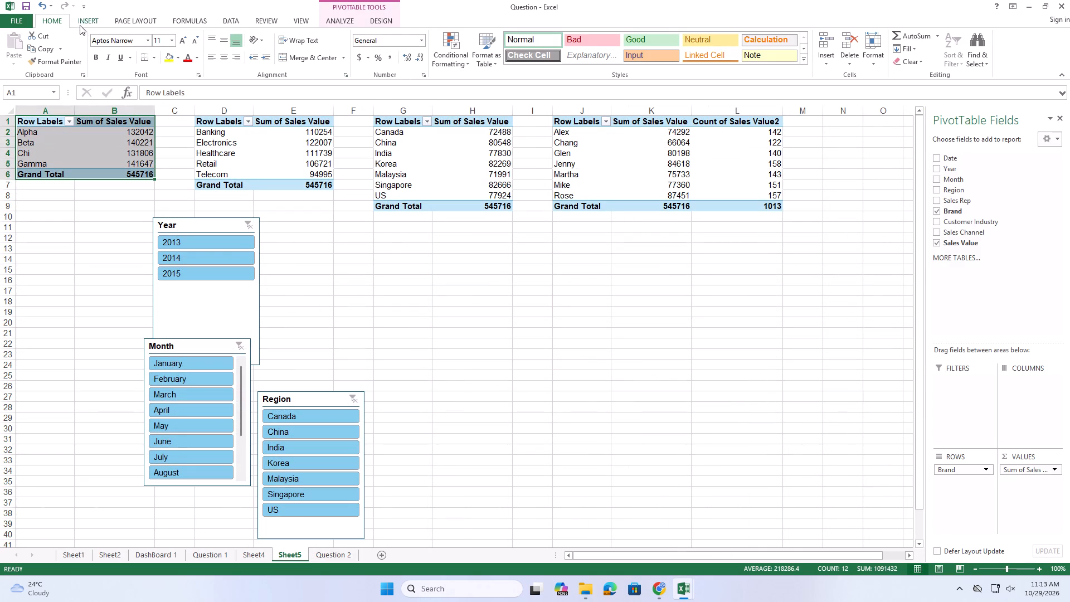
left_click(84, 21)
left_click(432, 36)
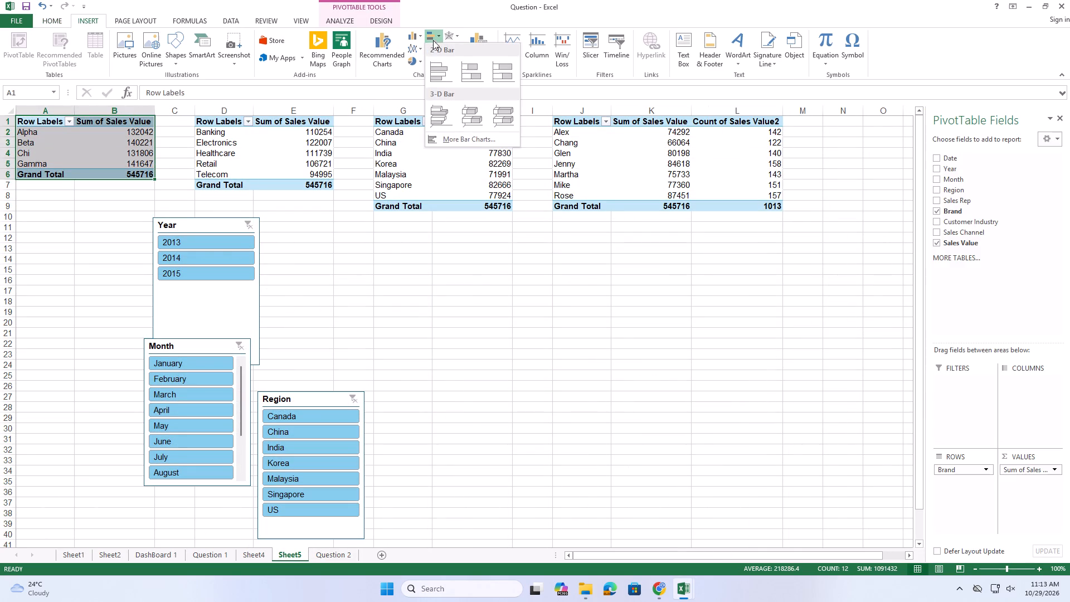
left_click(445, 75)
left_click_drag(513, 267, 558, 244)
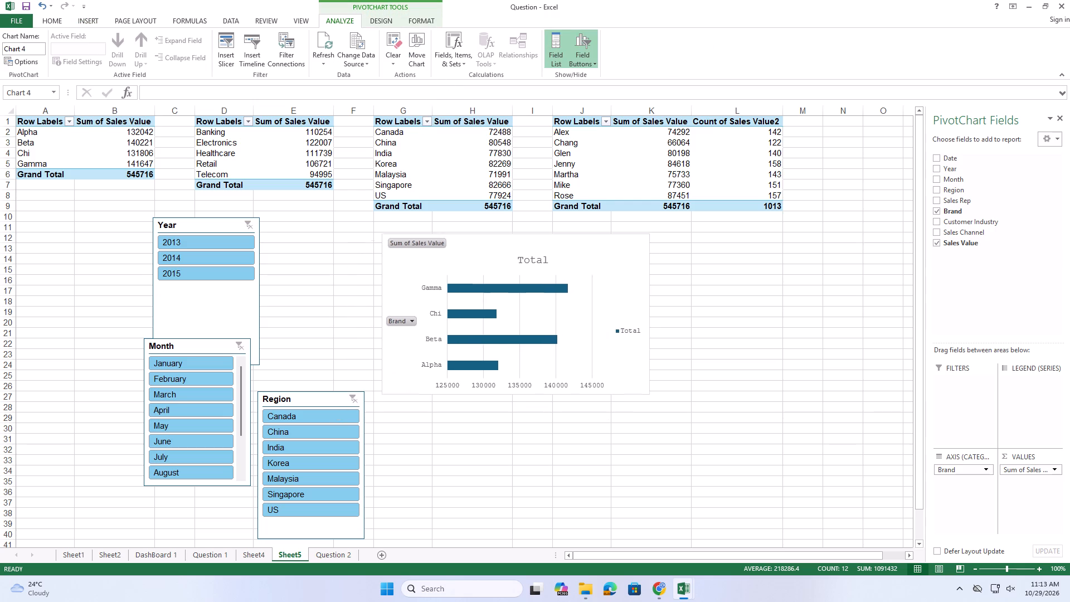
left_click_drag(558, 244, 560, 244)
Hide all field buttons on the brand bar chart.
left_click(590, 62)
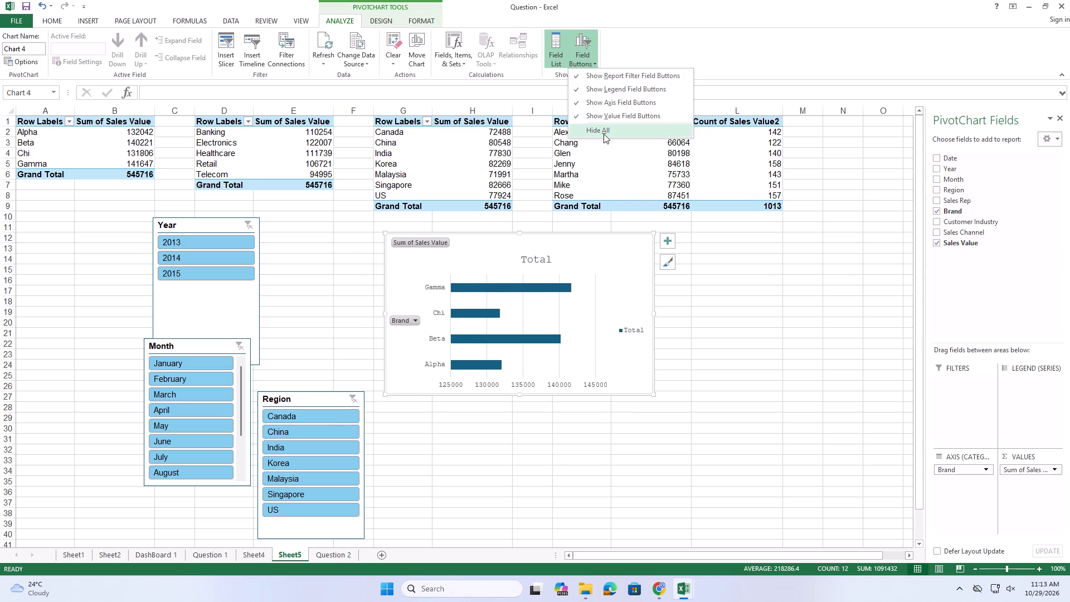
left_click(604, 134)
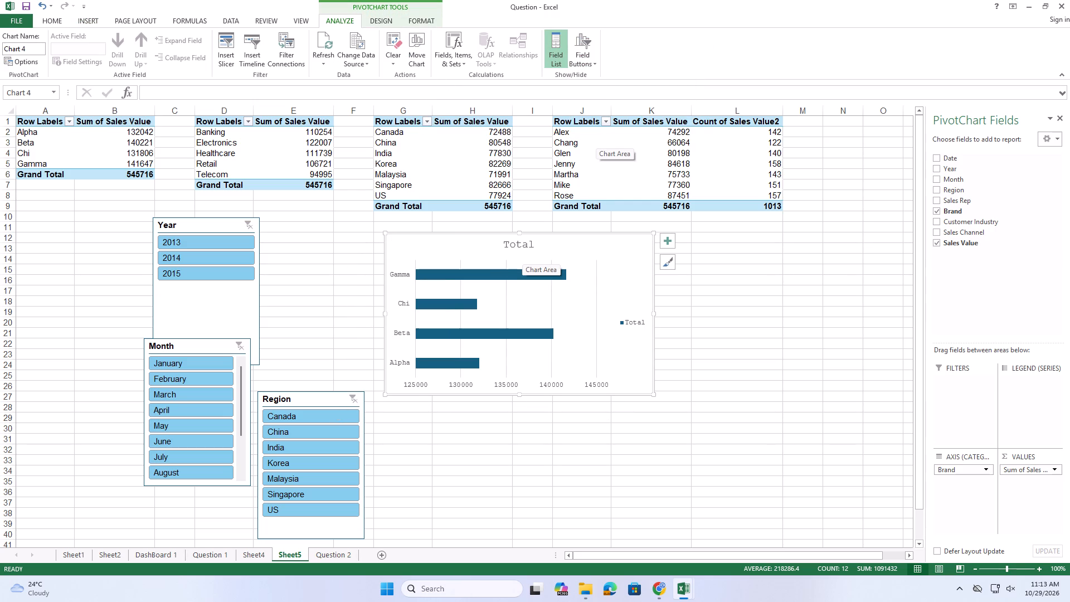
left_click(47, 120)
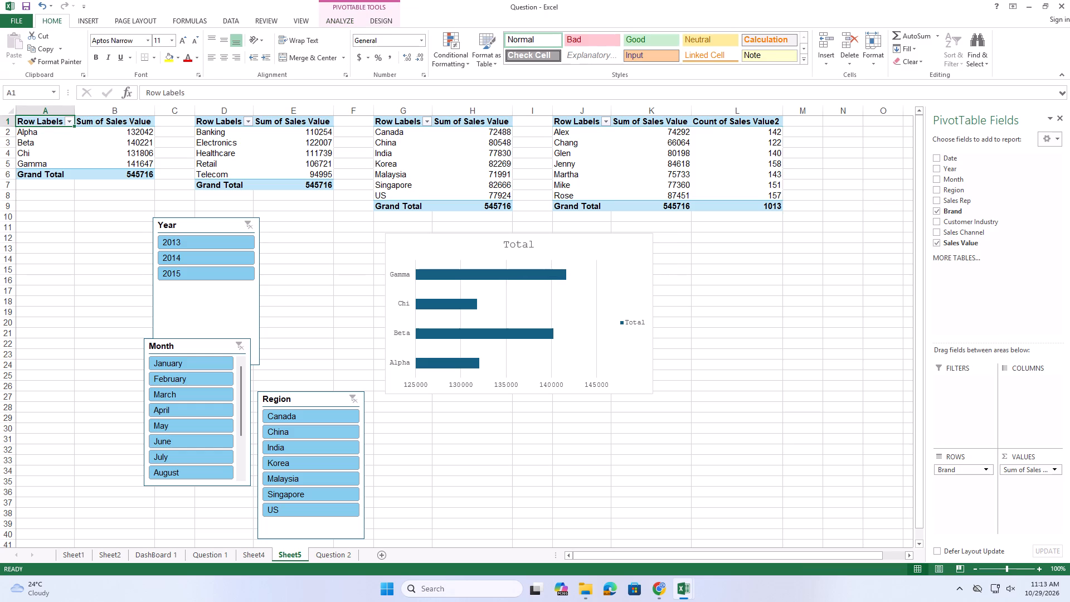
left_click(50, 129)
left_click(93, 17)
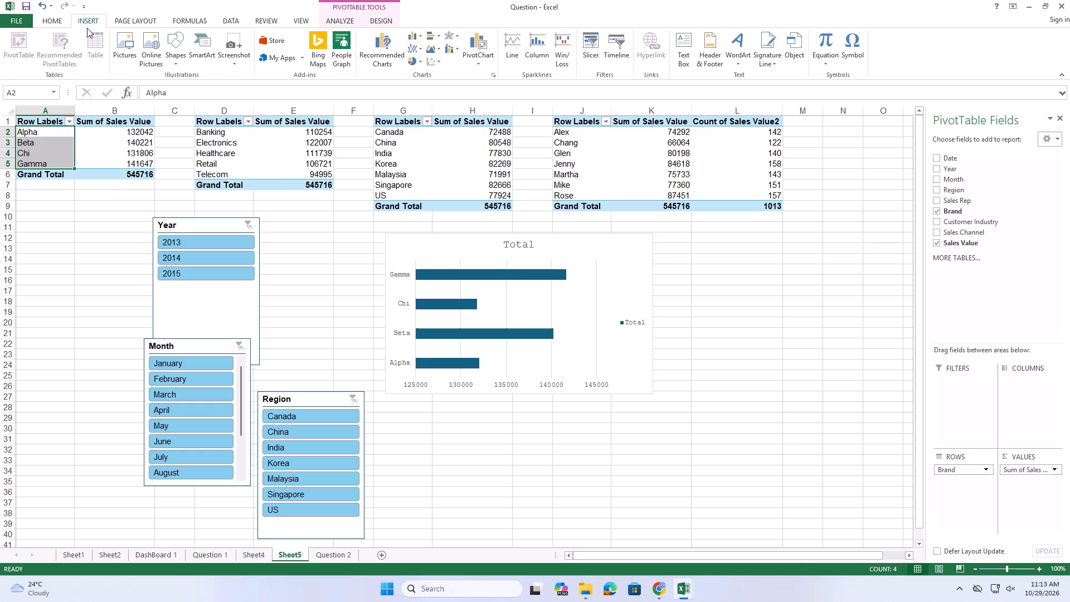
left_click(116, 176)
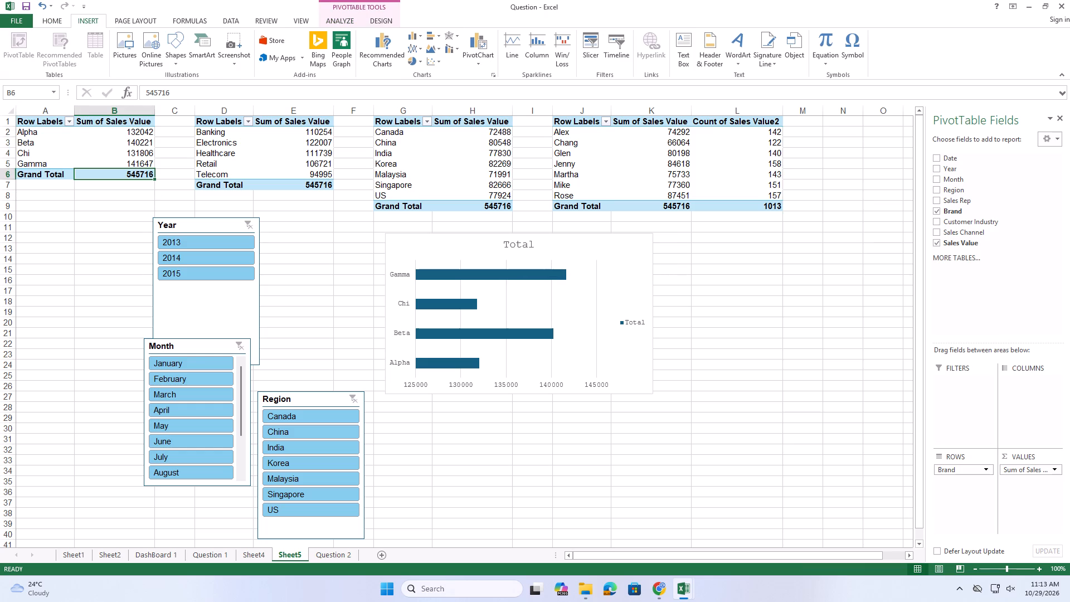
Change the brand bar chart's title to "Sales by Brand".
double_click(514, 244)
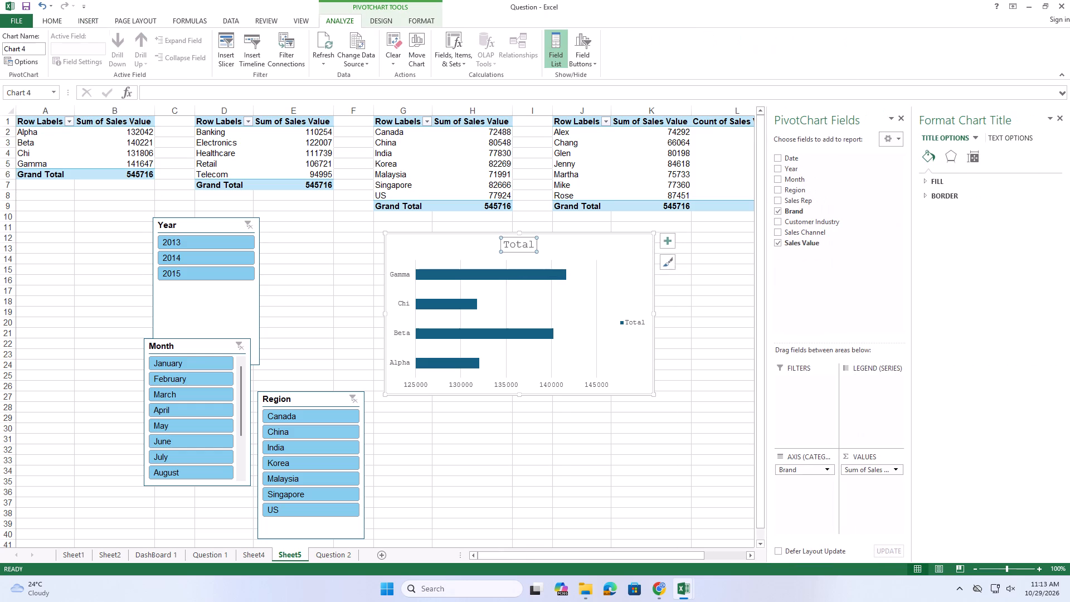
left_click(532, 246)
key("BackSpace")
key("BackSpace")
key("BackSpace")
key("BackSpace")
key("BackSpace")
key("BackSpace")
key("BackSpace")
key("BackSpace")
key("BackSpace")
key("BackSpace")
key("BackSpace")
key("BackSpace")
key("BackSpace")
key("BackSpace")
key("BackSpace")
key("BackSpace")
key("BackSpace")
key("BackSpace")
key("BackSpace")
key("BackSpace")
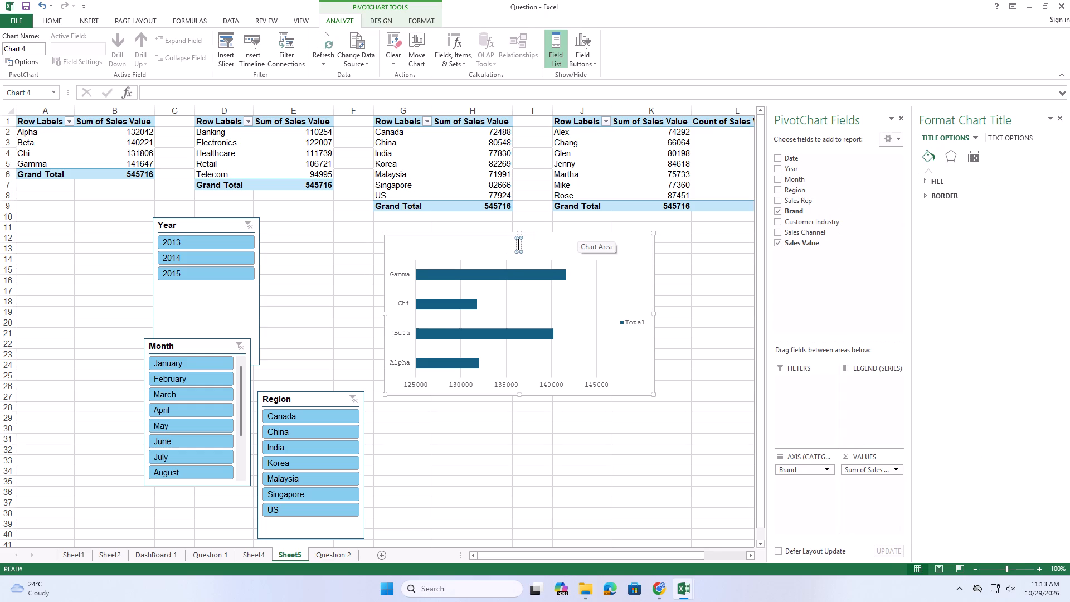
type("sales")
key("space")
type("by")
key("space")
type("Bran")
key("d")
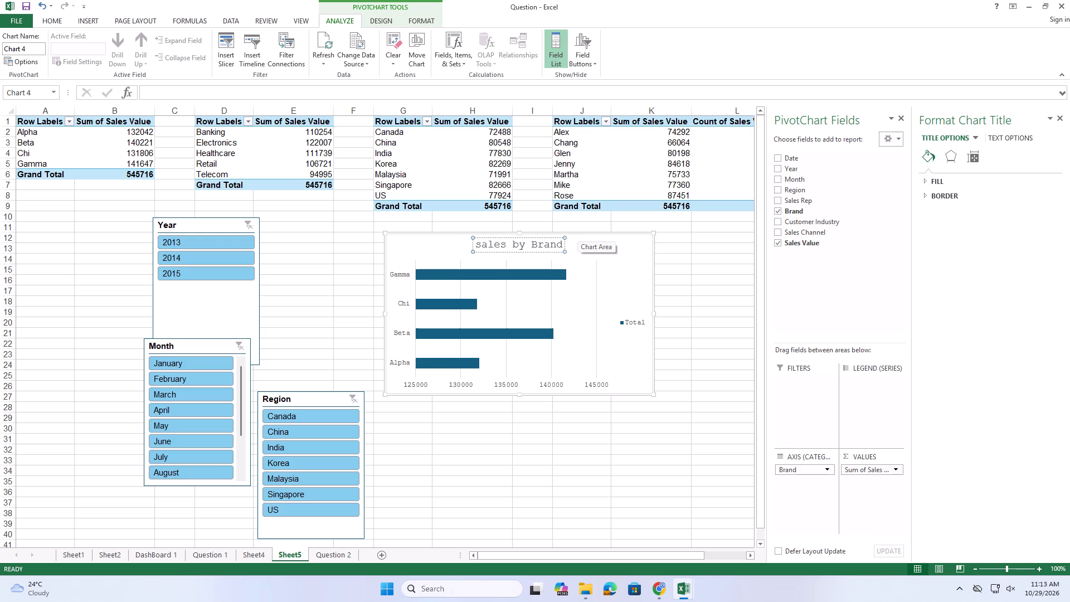
left_click(481, 244)
key("BackSpace")
key("shift+s")
Move the Sales by Brand chart close beside the Year slicer and close the PivotChart field list.
left_click_drag(604, 241, 522, 234)
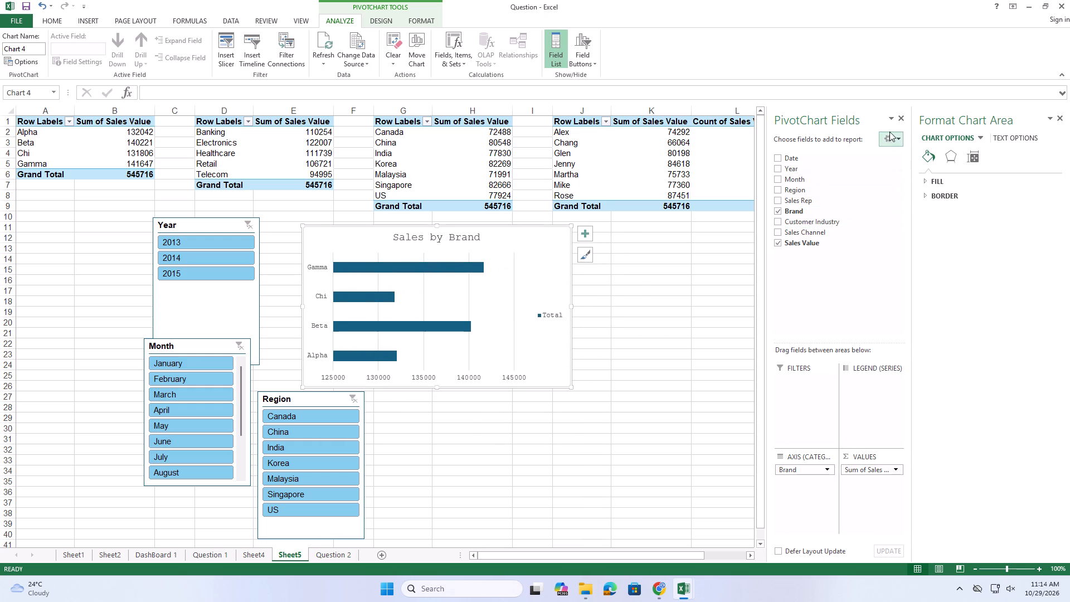
left_click(901, 122)
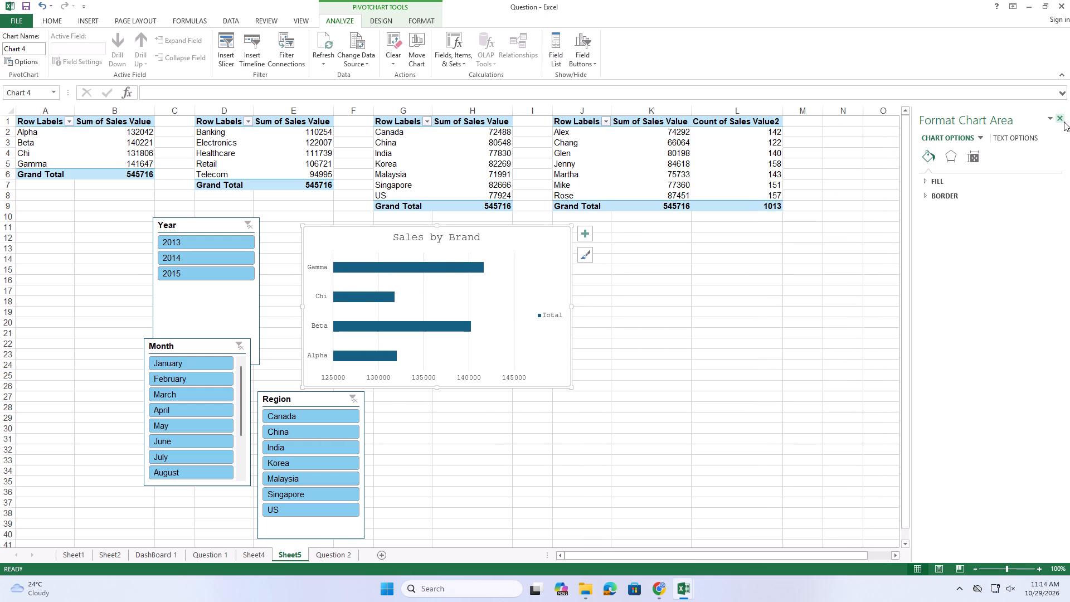
left_click(1064, 121)
Insert a 2-D clustered bar PivotChart from the industry PivotTable in D1:E7.
left_click_drag(226, 123, 271, 142)
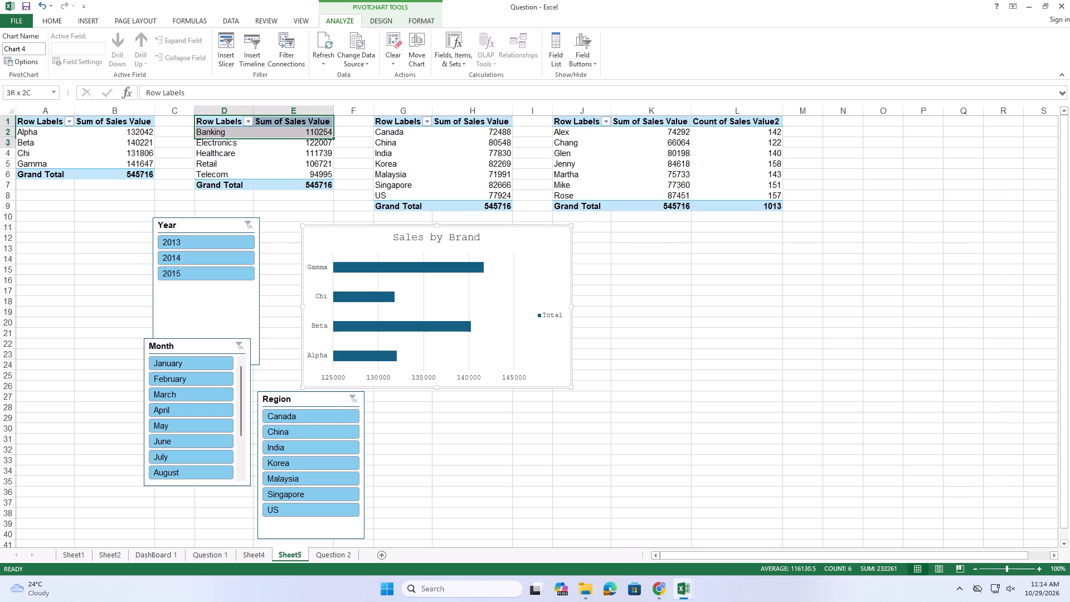
left_click_drag(271, 142, 294, 185)
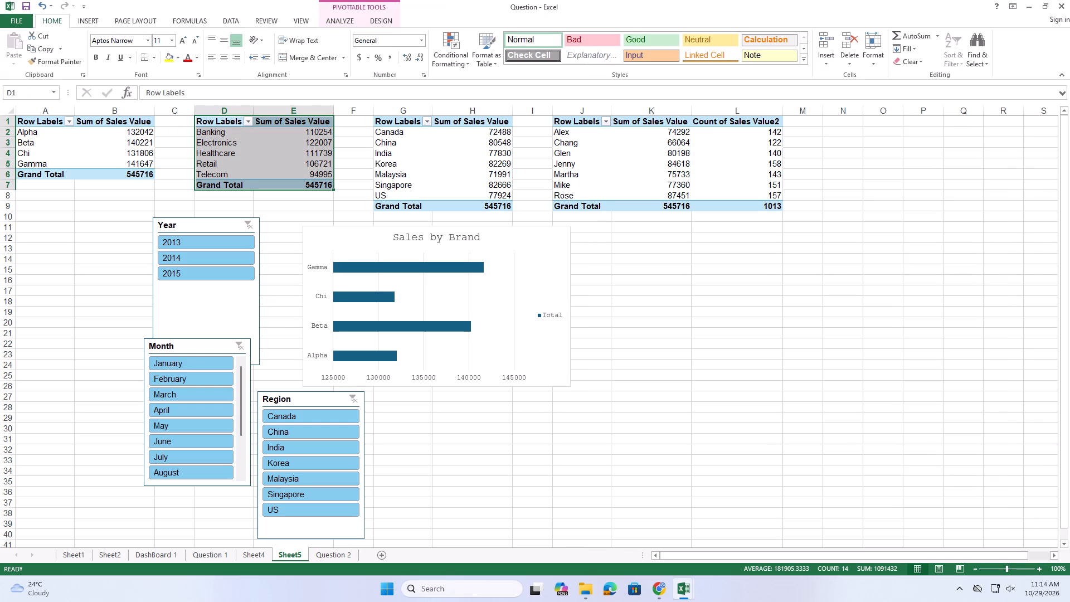
left_click(83, 18)
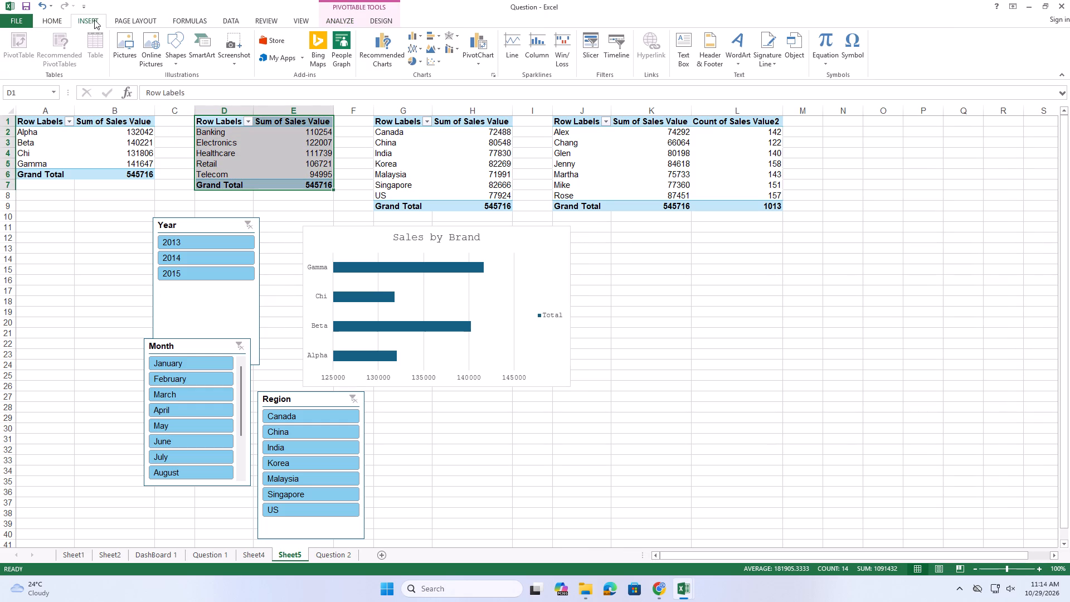
left_click(430, 34)
left_click(433, 71)
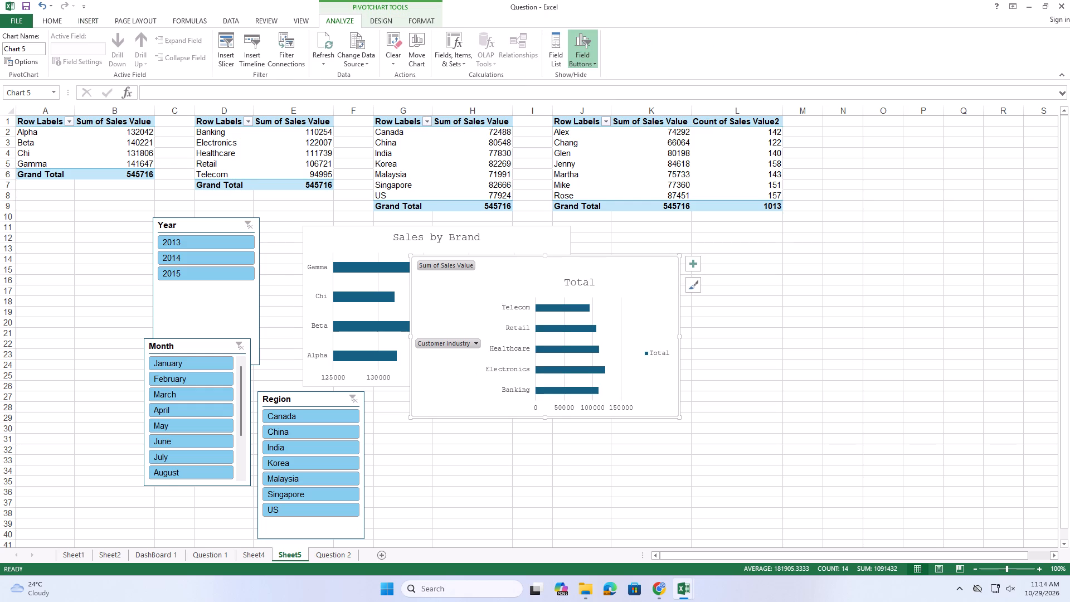
Hide all field buttons on the industry bar chart and shift the chart away from the Sales by Brand bars.
left_click(553, 265)
double_click(558, 269)
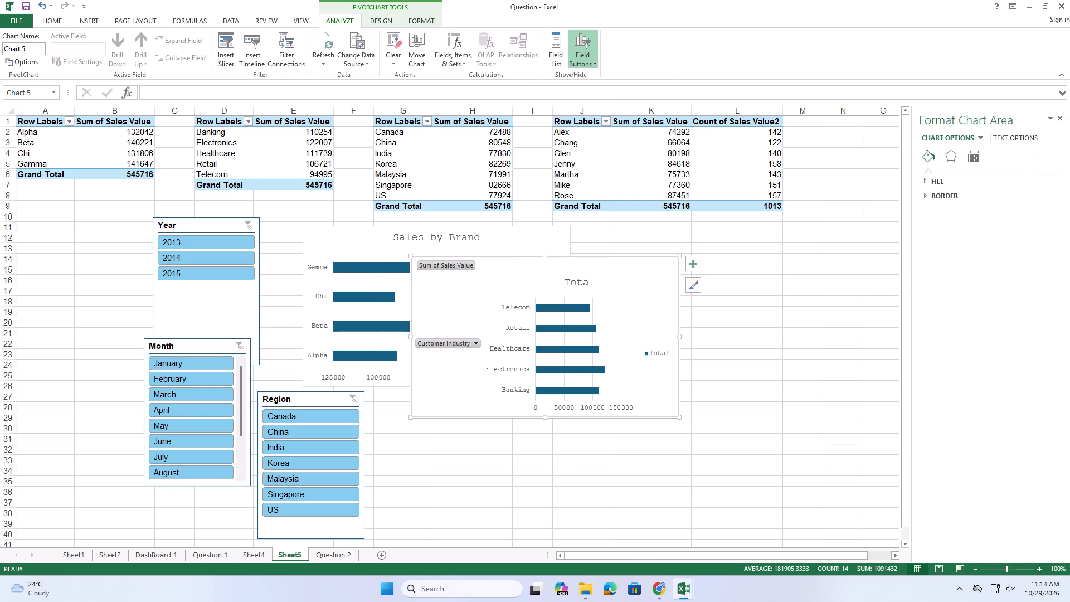
left_click(1004, 140)
left_click(952, 139)
left_click(910, 109)
left_click(582, 65)
left_click(596, 129)
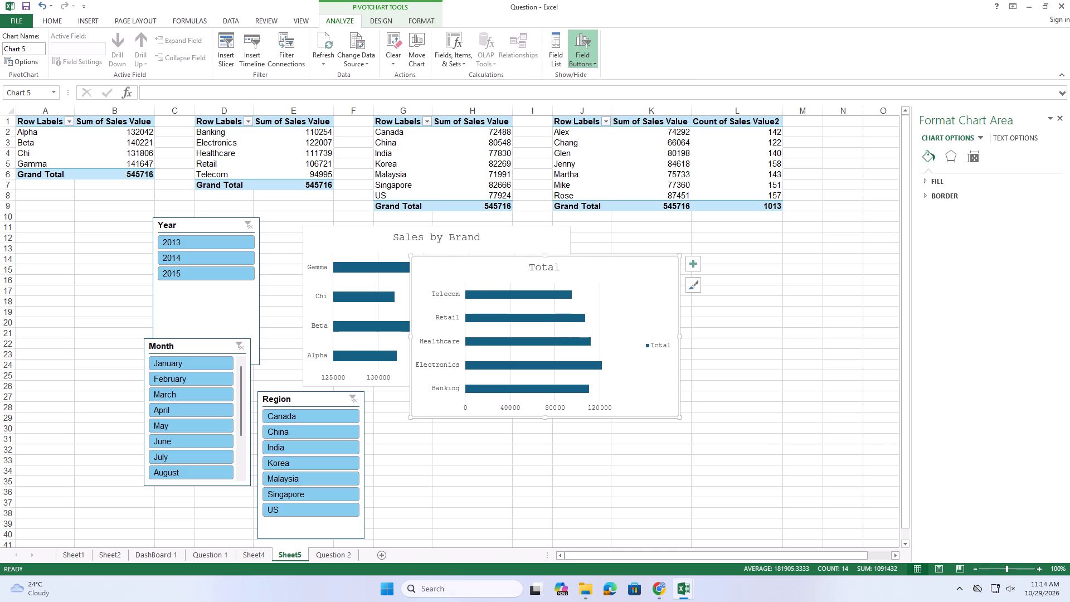
left_click_drag(596, 270, 698, 268)
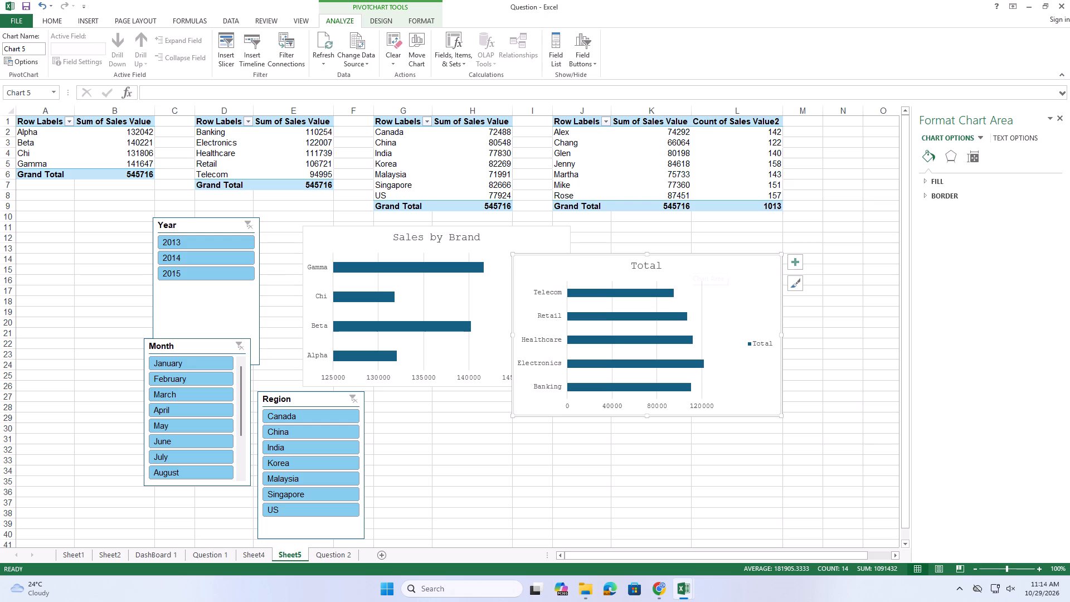
Check the sample dashboard's chart titles on Question 2, and title the industry bar chart on Sheet5 "Sales By Industry".
left_click(335, 557)
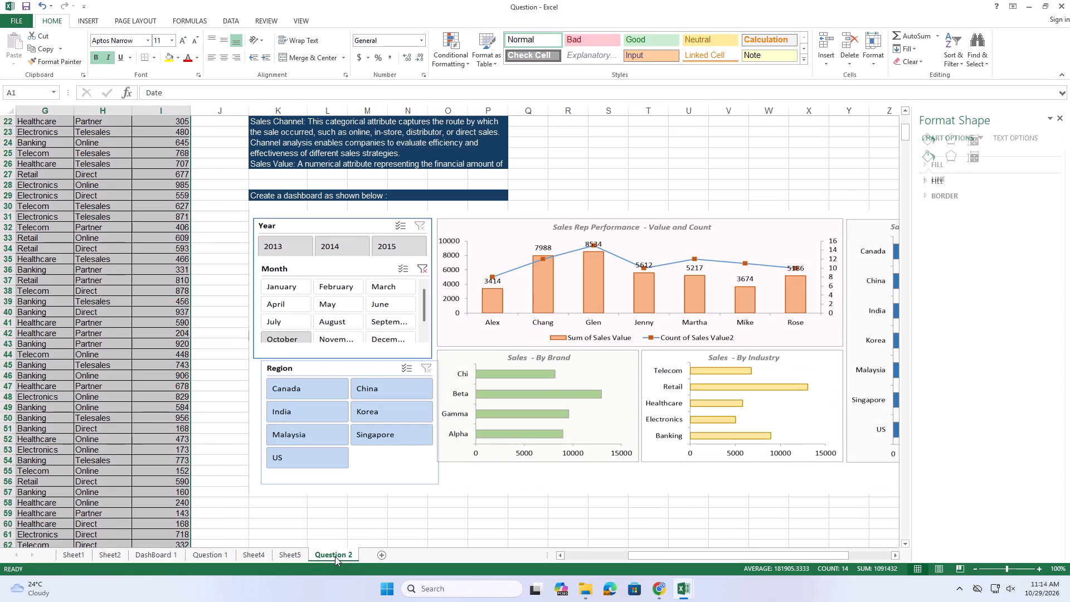
left_click(301, 557)
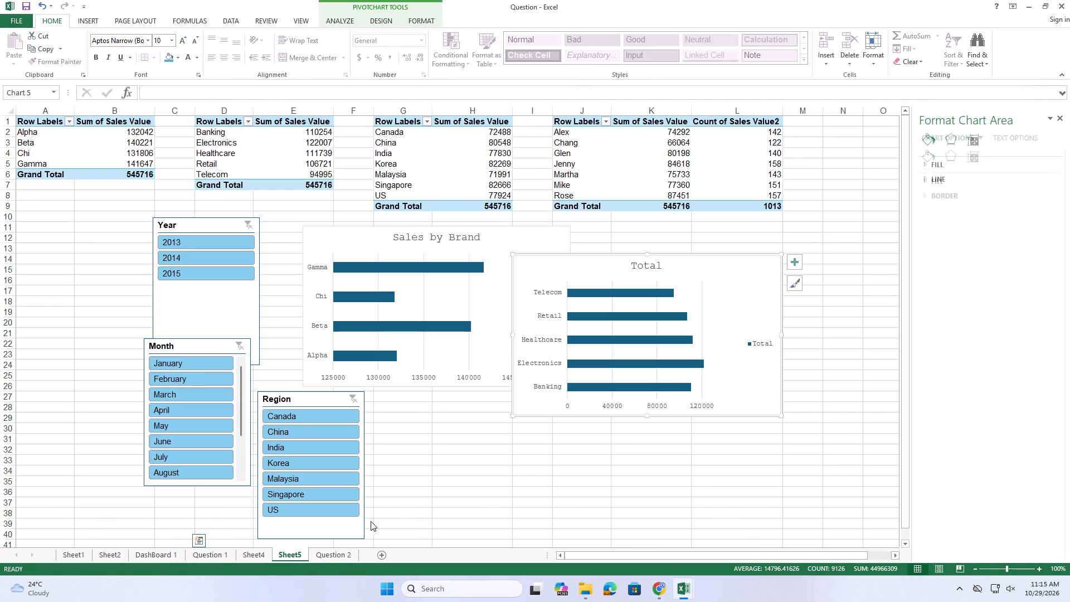
double_click(668, 268)
double_click(659, 265)
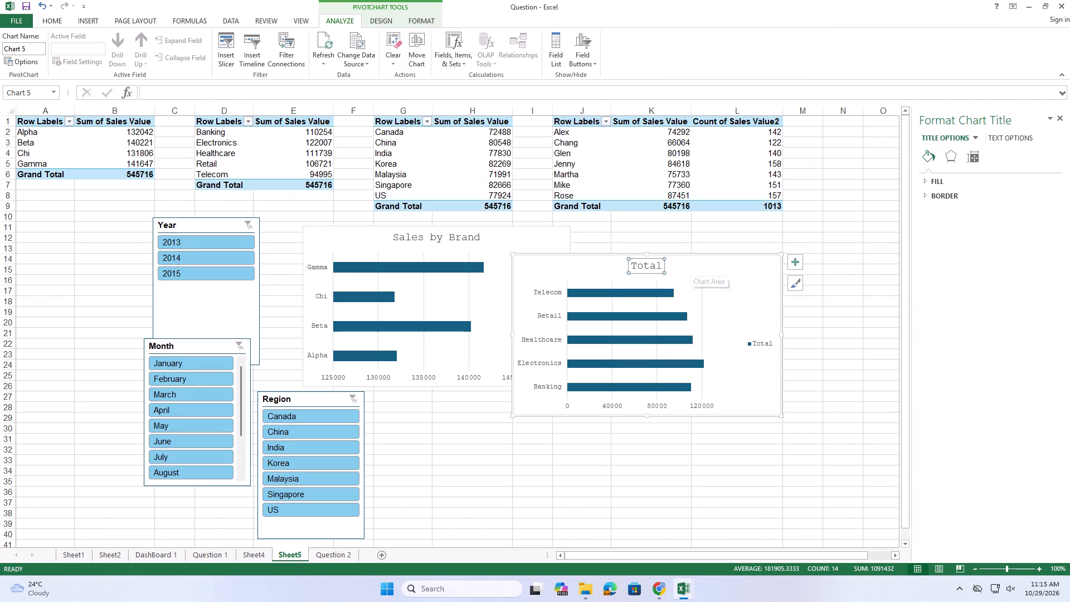
left_click(661, 265)
key("BackSpace")
key("BackSpace")
key("BackSpace")
key("BackSpace")
key("BackSpace")
key("BackSpace")
key("BackSpace")
key("BackSpace")
key("BackSpace")
key("BackSpace")
key("BackSpace")
key("BackSpace")
key("BackSpace")
key("BackSpace")
key("BackSpace")
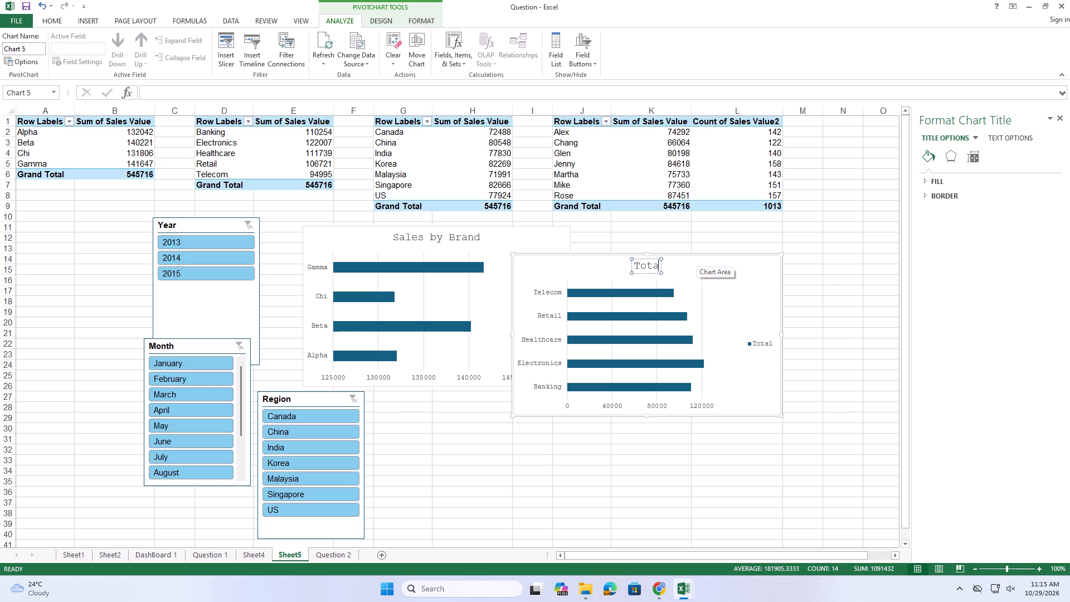
type("Sales")
key("space")
type("By")
key("space")
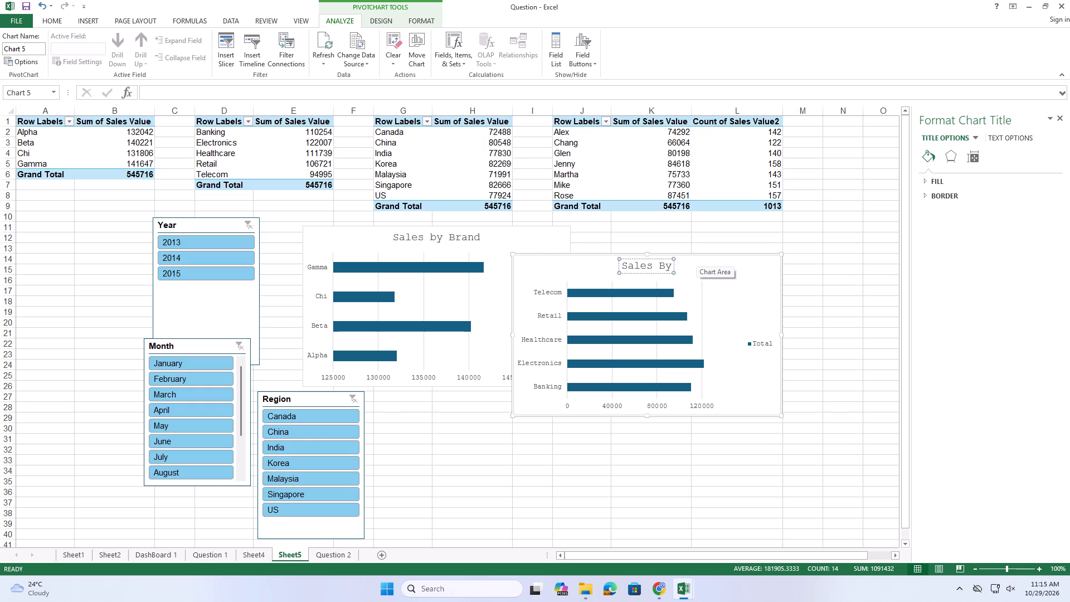
type("Indusr")
key("BackSpace")
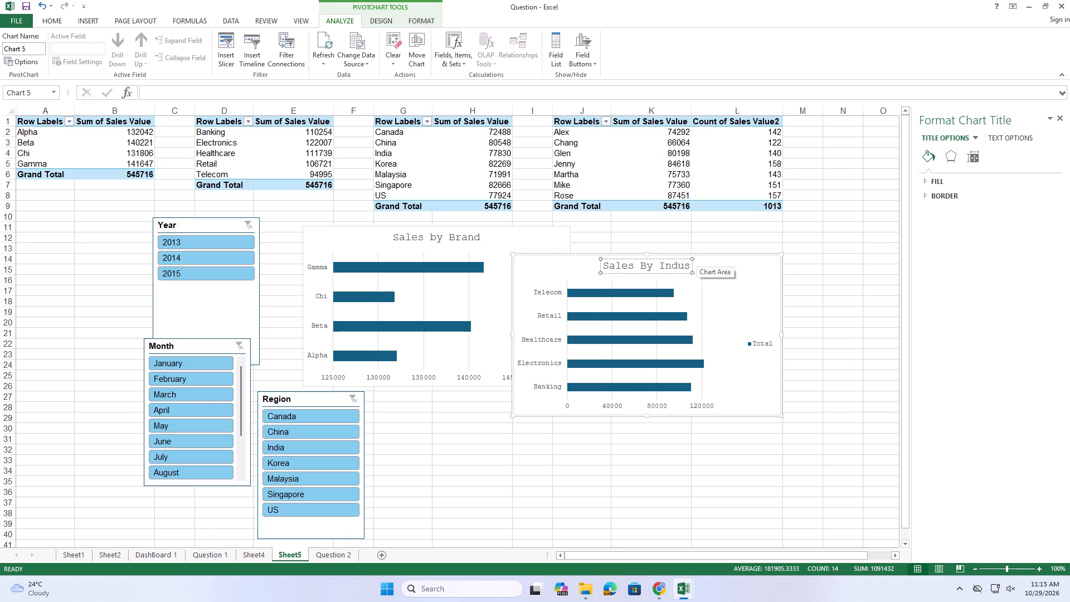
type("try")
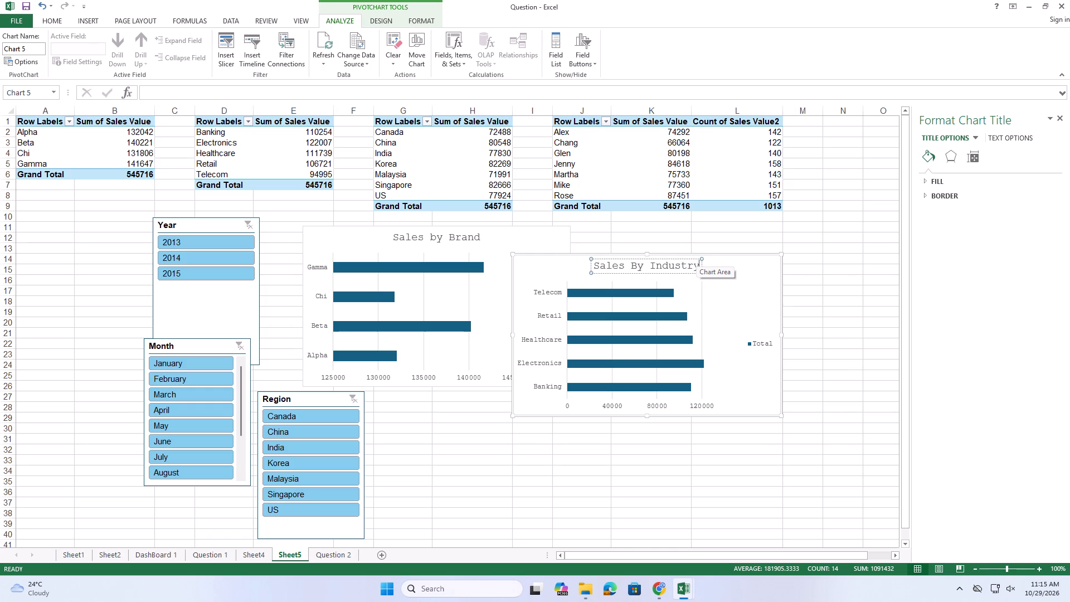
left_click(913, 331)
Move the Sales By Industry chart lower so it overlaps the lower corner of the Sales by Brand chart.
left_click(749, 271)
left_click_drag(749, 268, 709, 289)
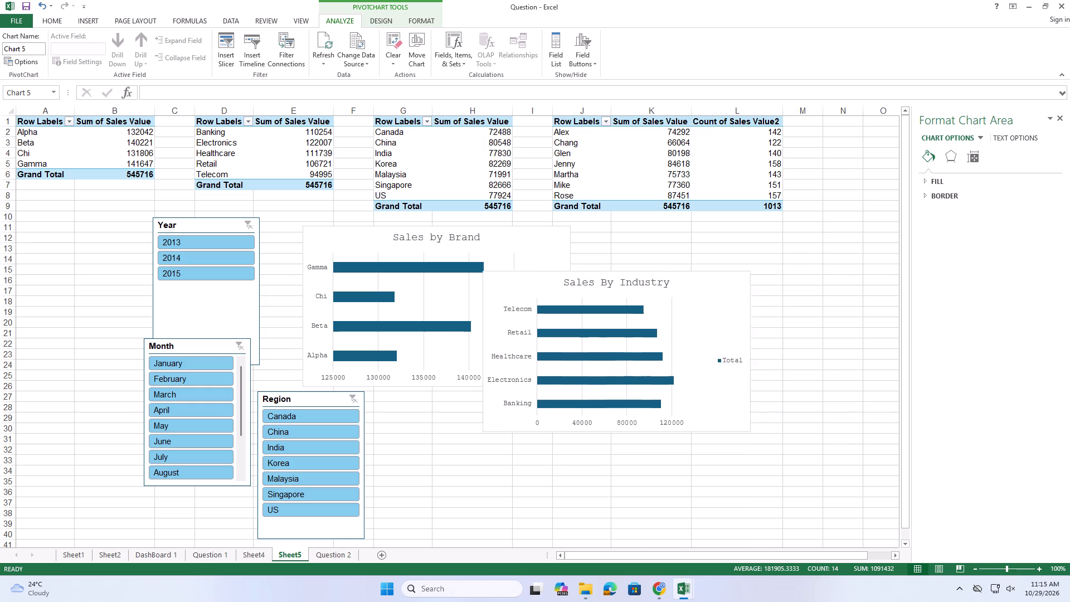
left_click_drag(709, 289, 680, 301)
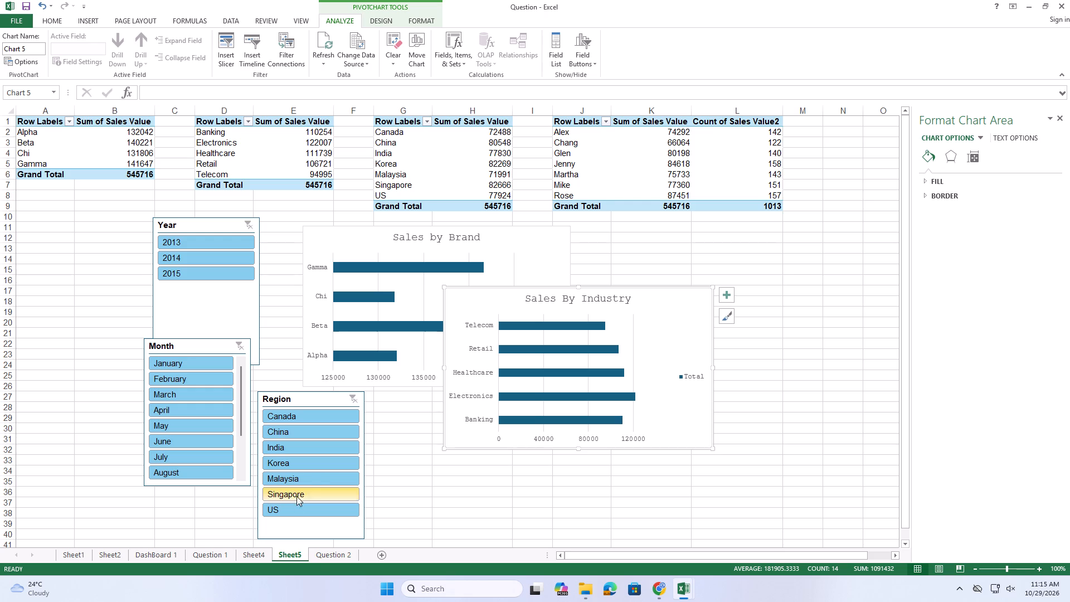
Check the sample's country chart on Question 2 and insert a 2-D clustered bar PivotChart from the country PivotTable on Sheet5.
left_click(320, 553)
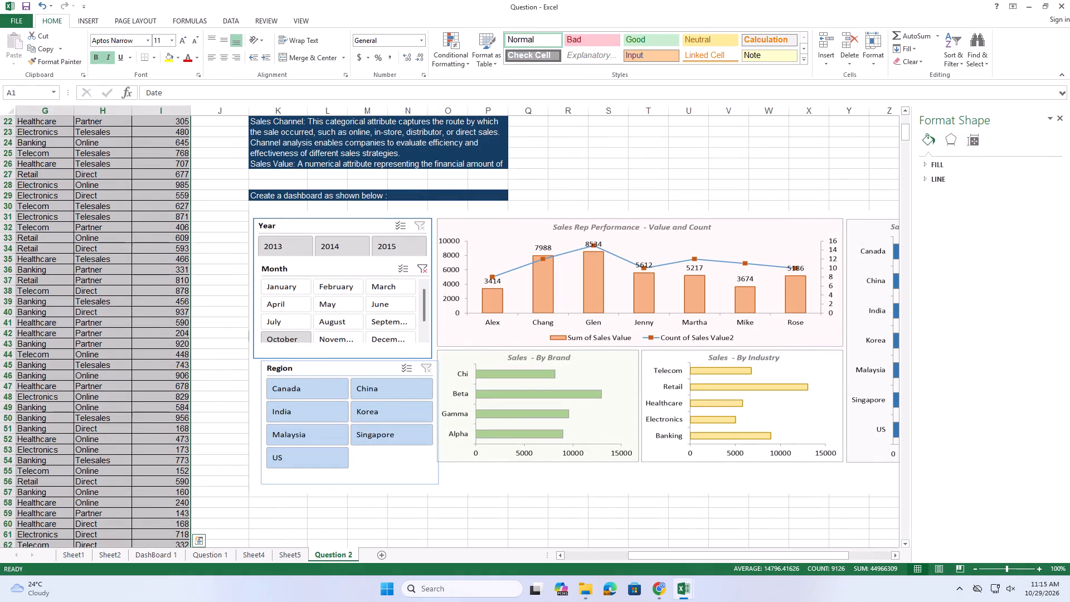
left_click_drag(690, 554, 715, 562)
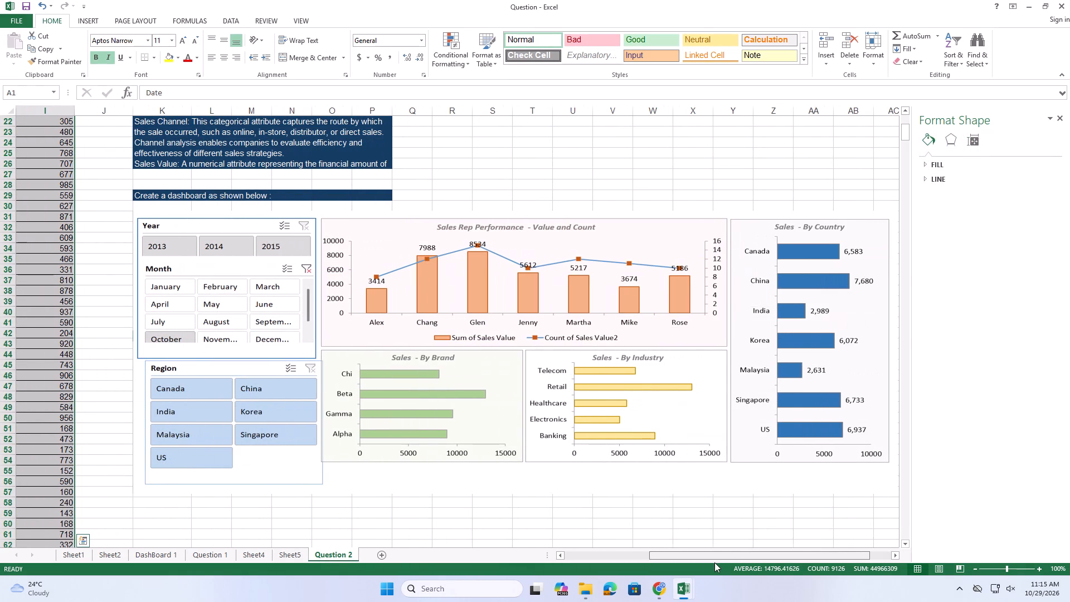
left_click(283, 555)
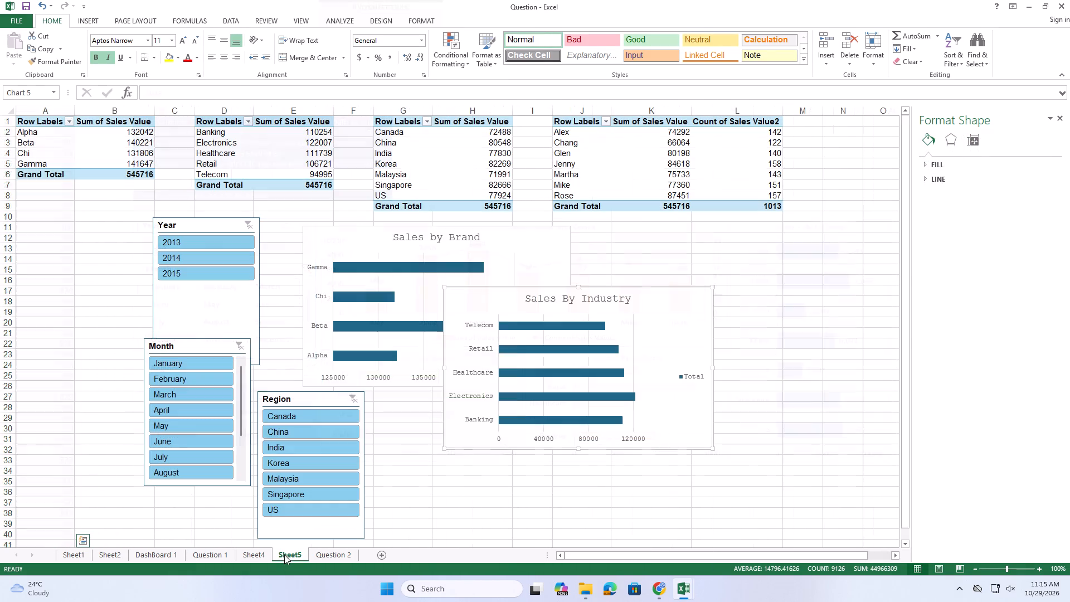
left_click_drag(402, 123, 415, 128)
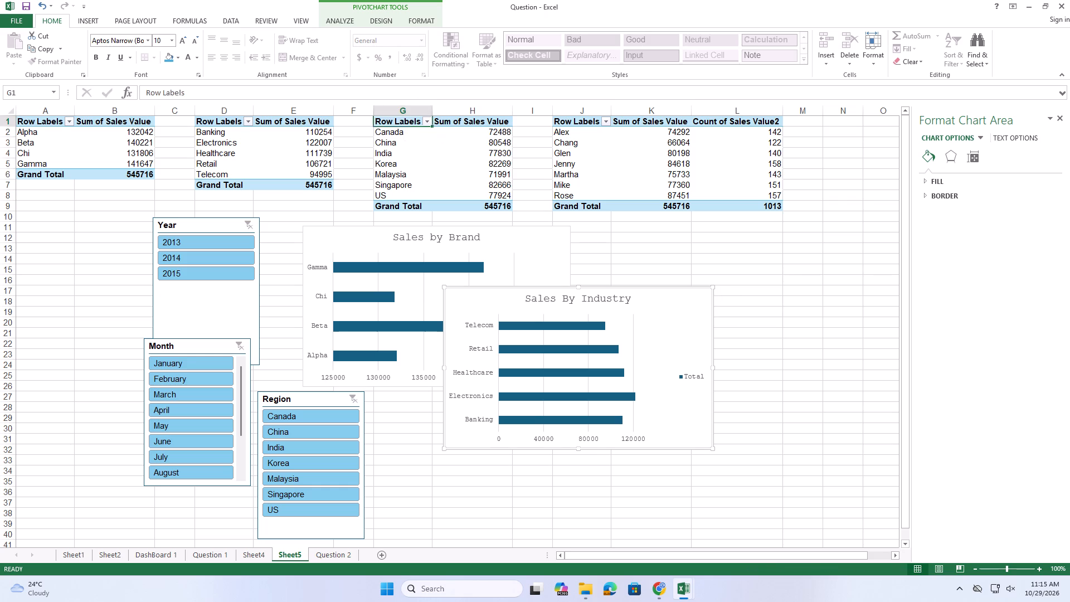
left_click_drag(415, 128, 481, 204)
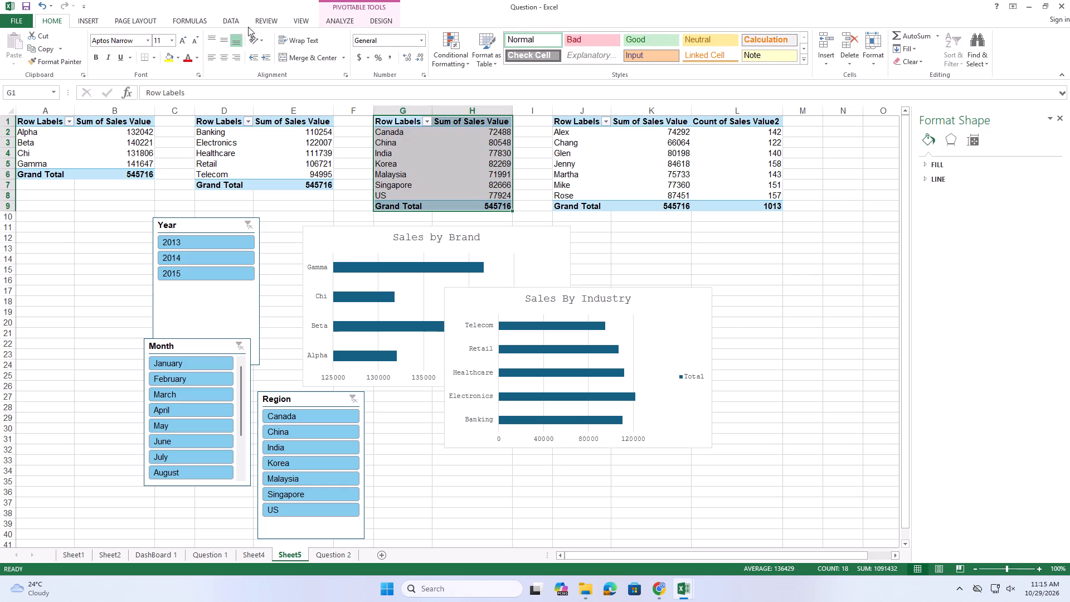
left_click(97, 19)
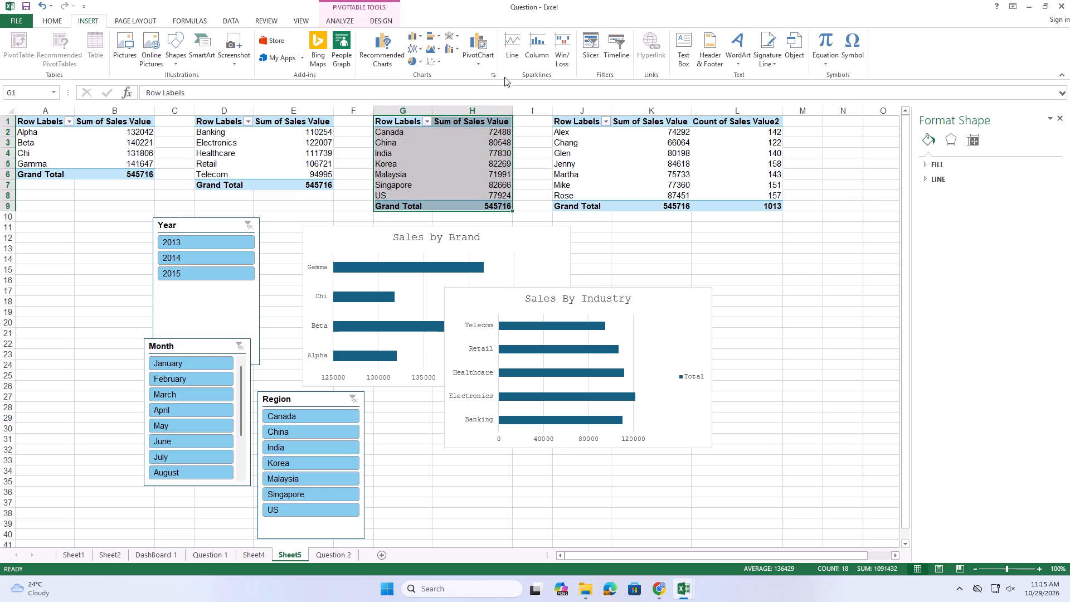
left_click(431, 35)
left_click(437, 68)
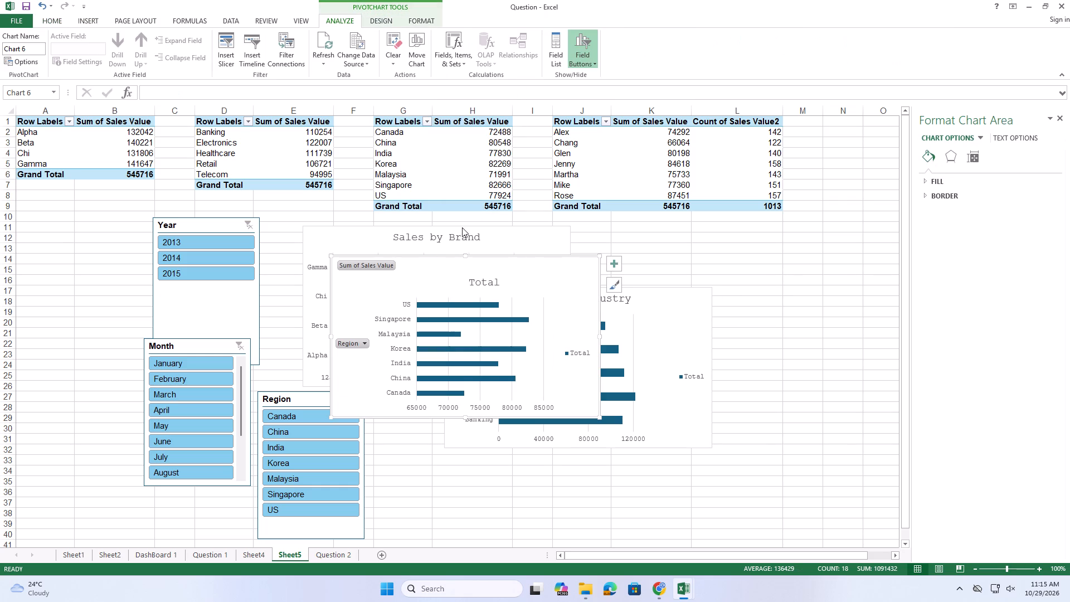
Hide all field buttons on the country bar chart.
left_click(440, 271)
left_click(581, 64)
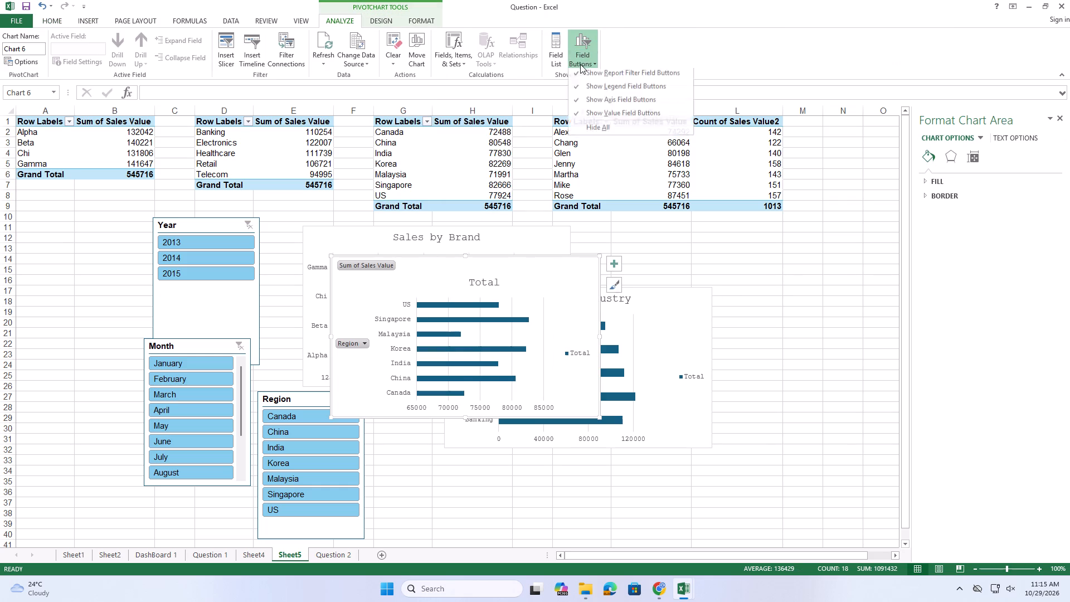
left_click(573, 129)
Title the country bar chart "Sales By Country" and shift the chart slightly lower.
double_click(461, 266)
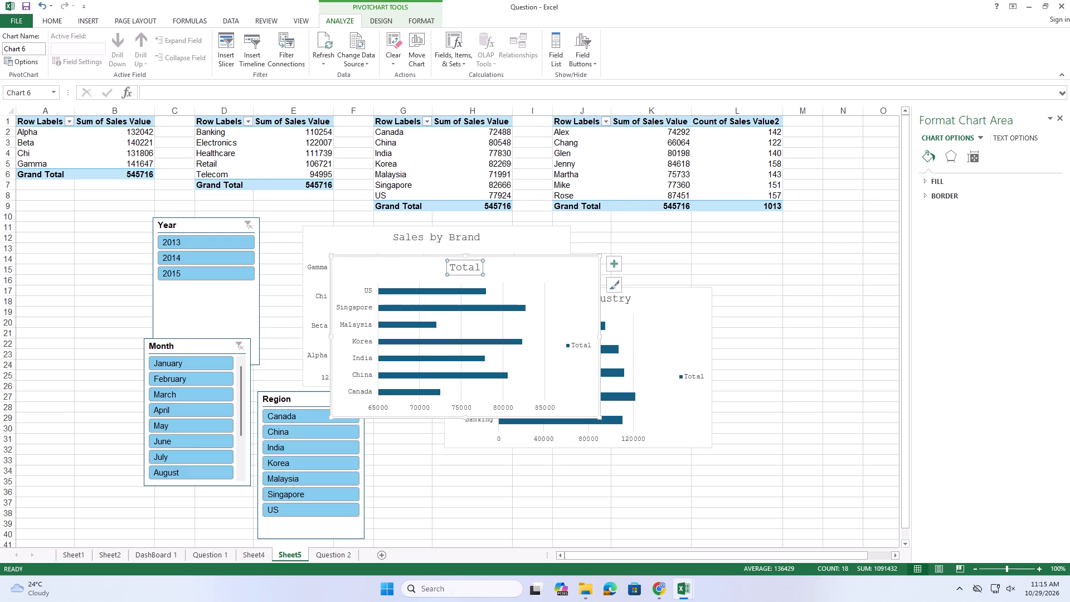
left_click(478, 266)
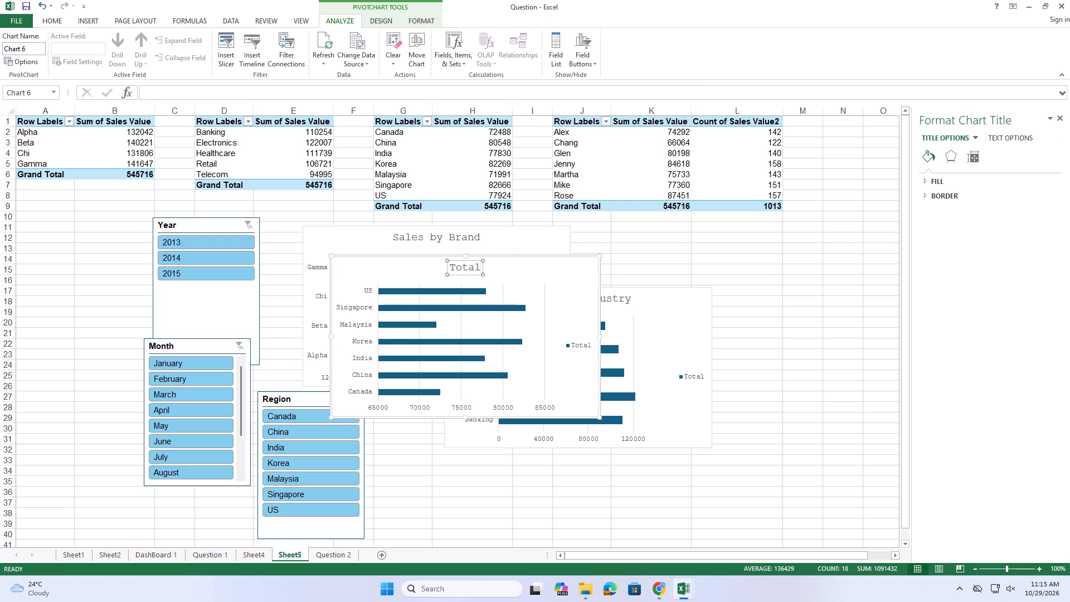
key("BackSpace")
key("BackSpace")
key("BackSpace")
key("BackSpace")
key("BackSpace")
key("BackSpace")
key("BackSpace")
key("BackSpace")
key("BackSpace")
key("BackSpace")
key("BackSpace")
key("BackSpace")
key("BackSpace")
type("Sales By")
key("space")
type("Country")
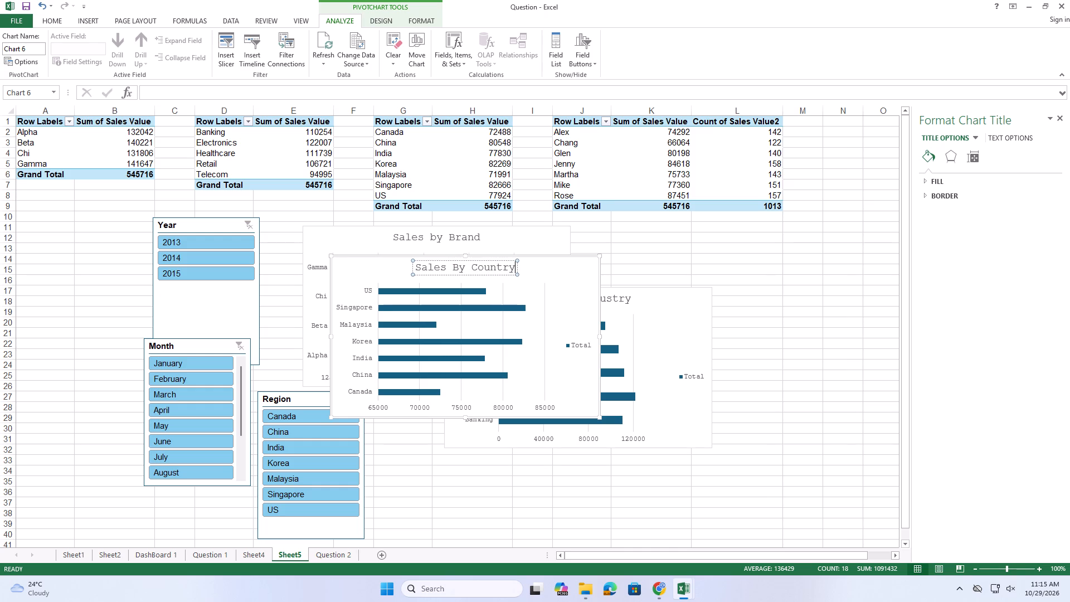
left_click(532, 258)
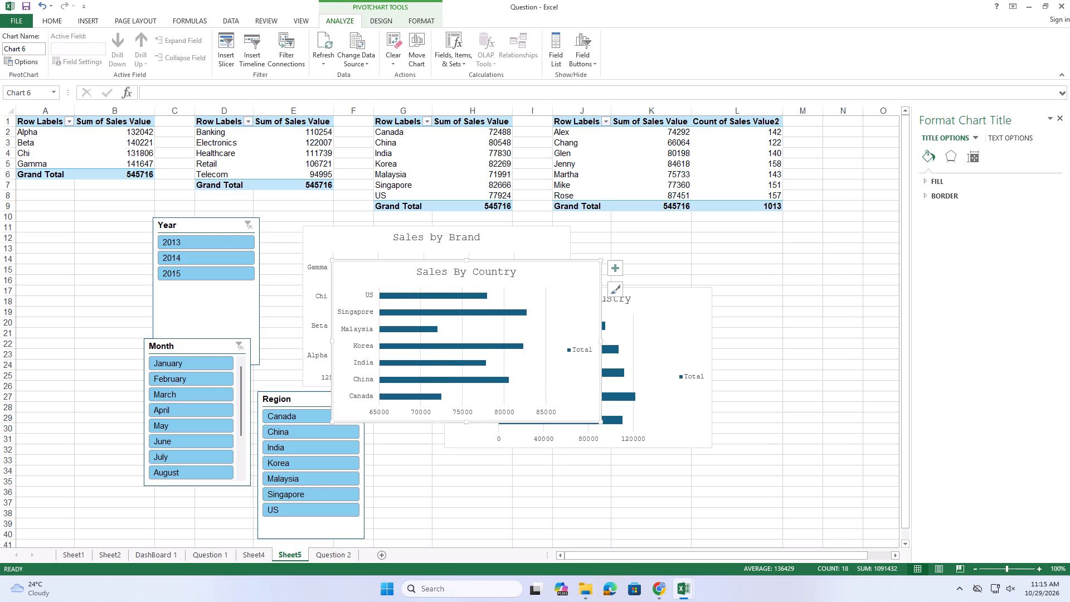
left_click_drag(533, 273, 520, 293)
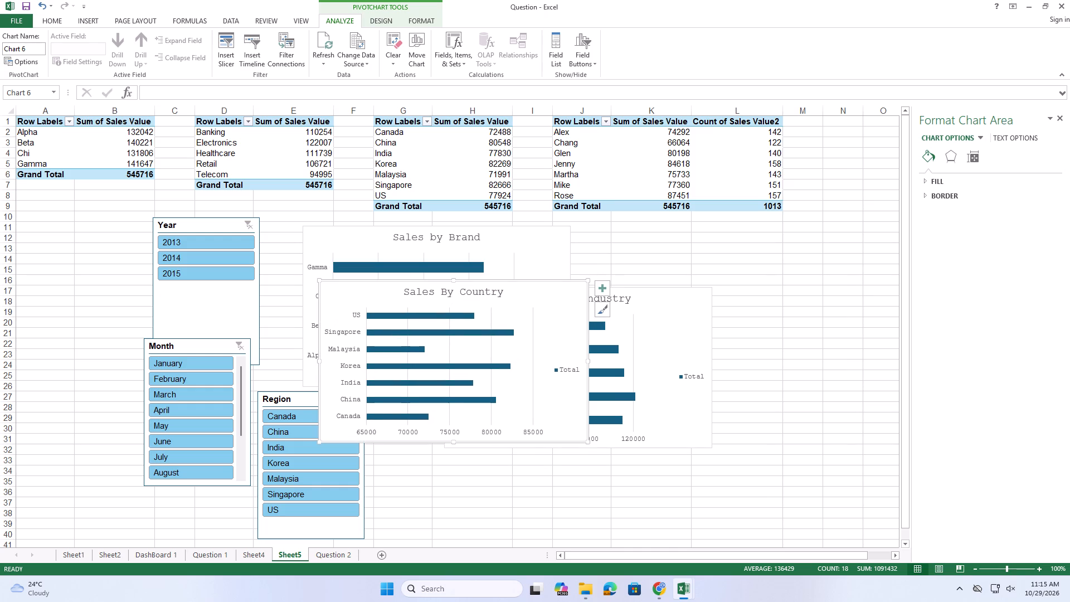
Preview the available PivotChart types, including column, line, bar, area, surface and combo, for the sales rep PivotTable in J1:L9.
left_click_drag(570, 123, 732, 198)
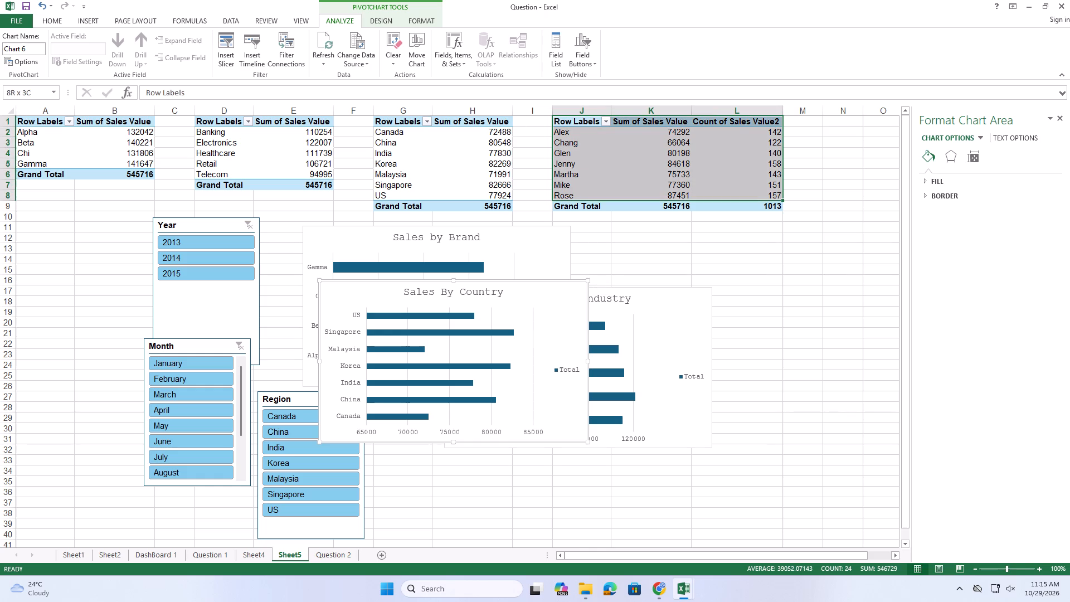
left_click_drag(732, 198, 736, 210)
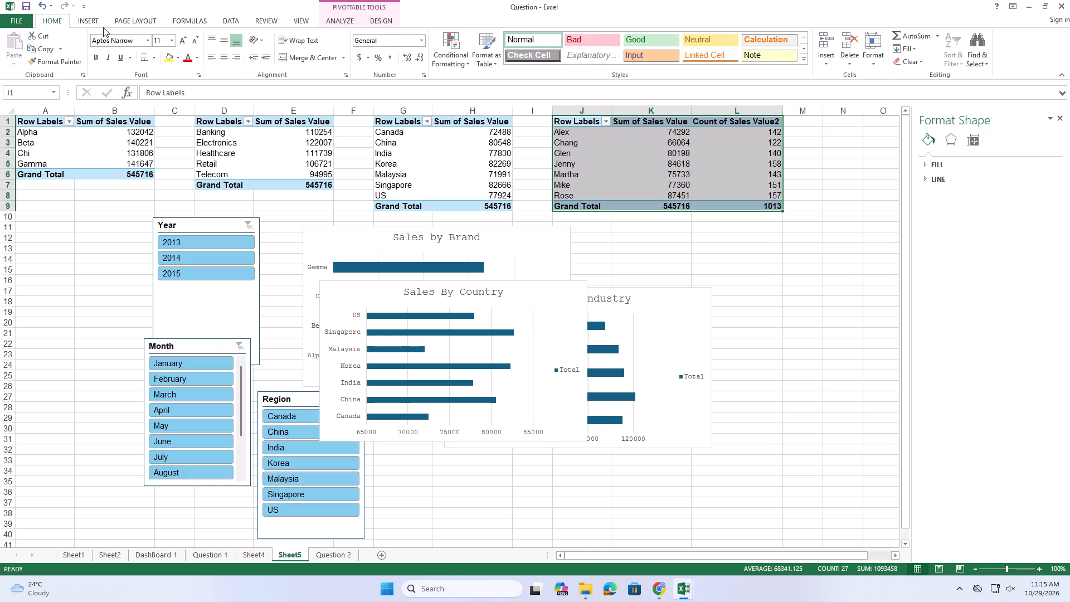
left_click(97, 27)
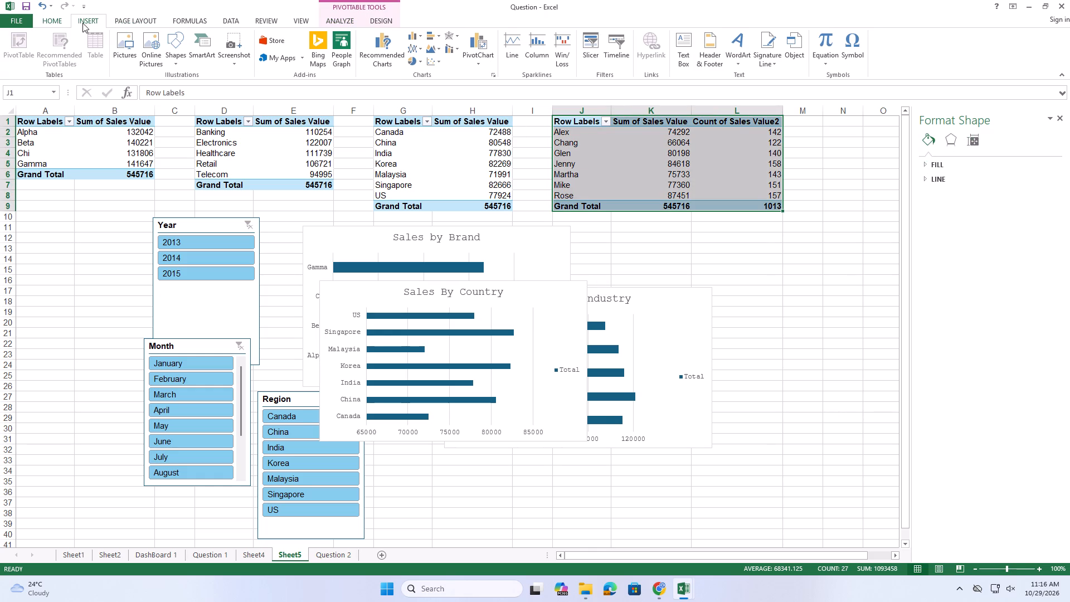
left_click(391, 61)
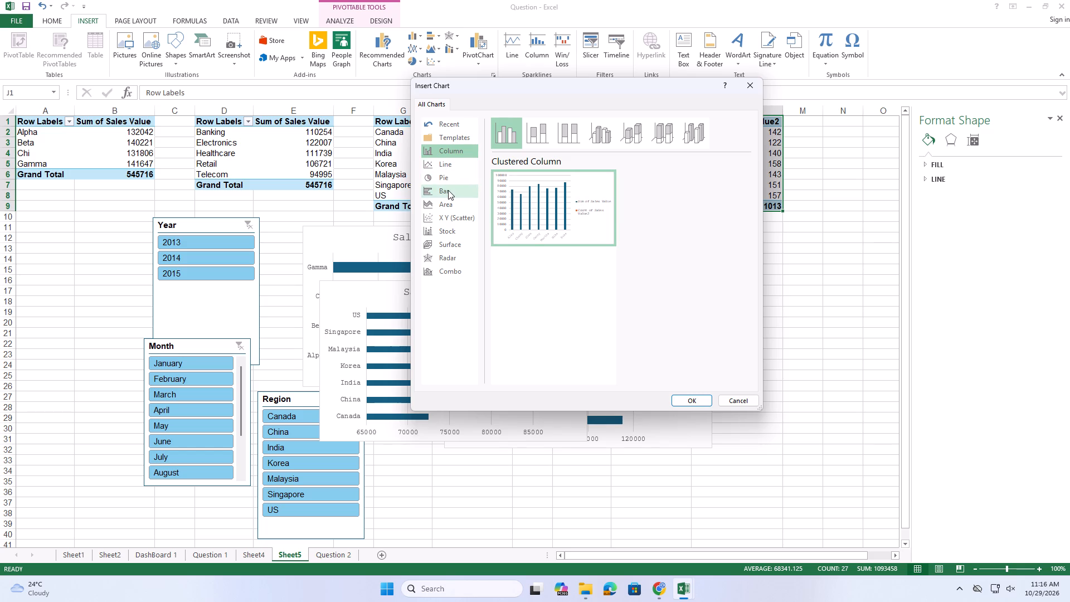
left_click(601, 140)
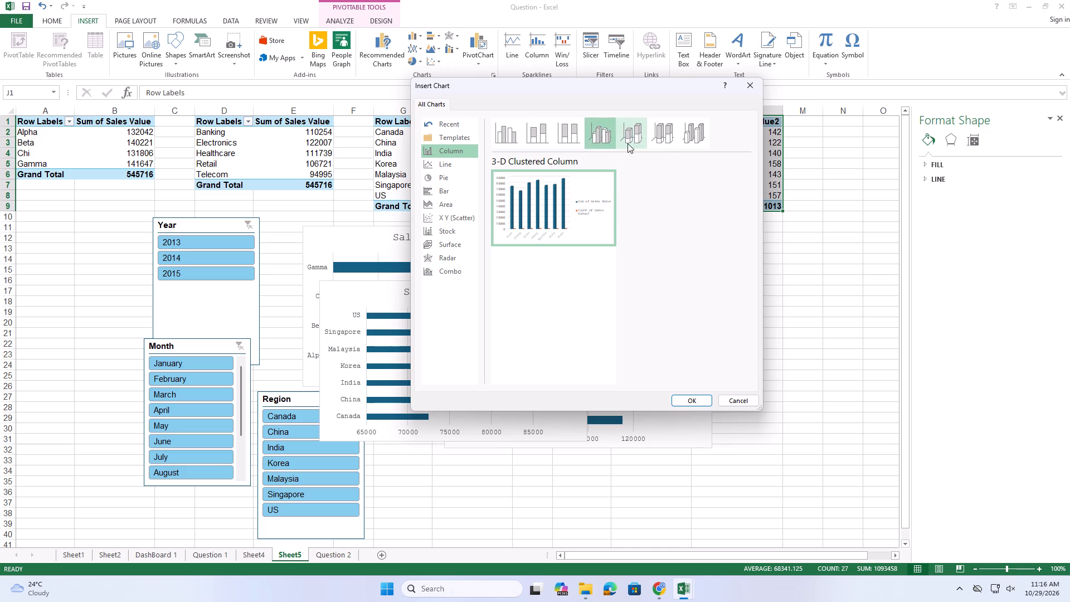
left_click(628, 143)
left_click(665, 144)
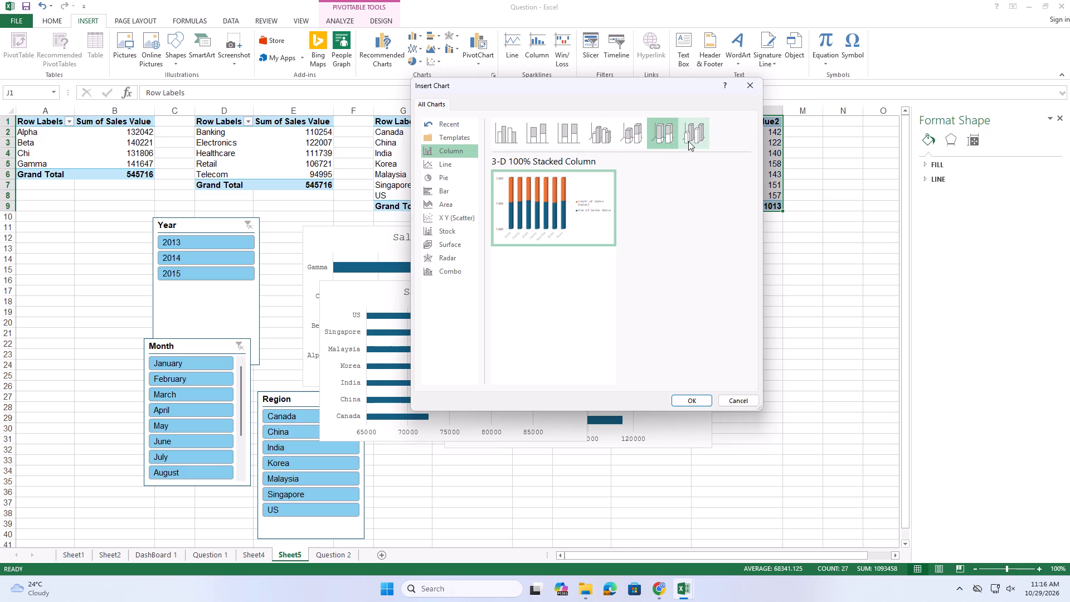
left_click(688, 141)
left_click(542, 130)
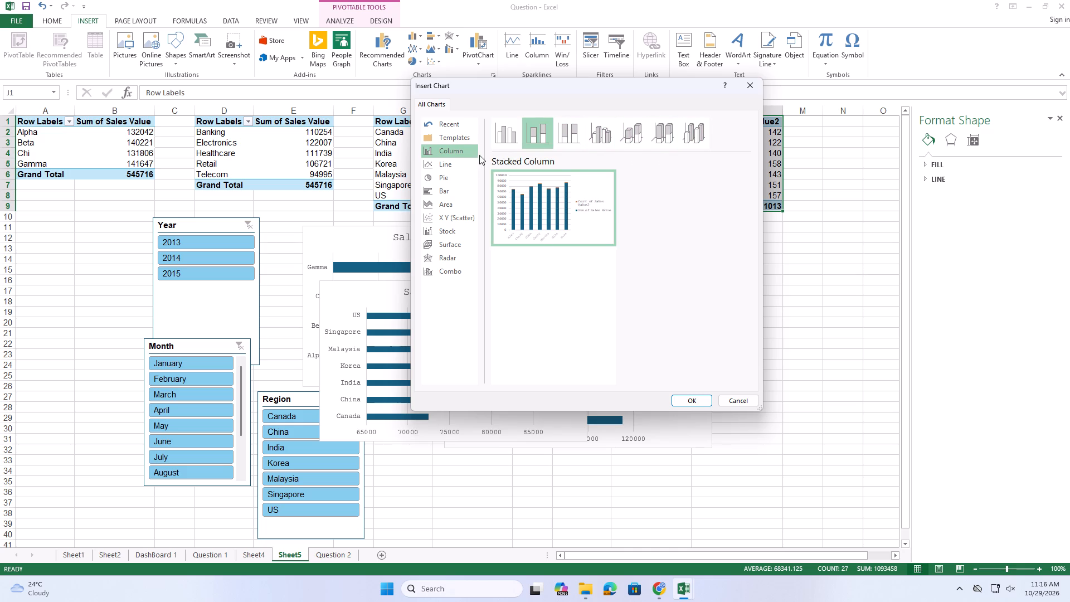
left_click(459, 168)
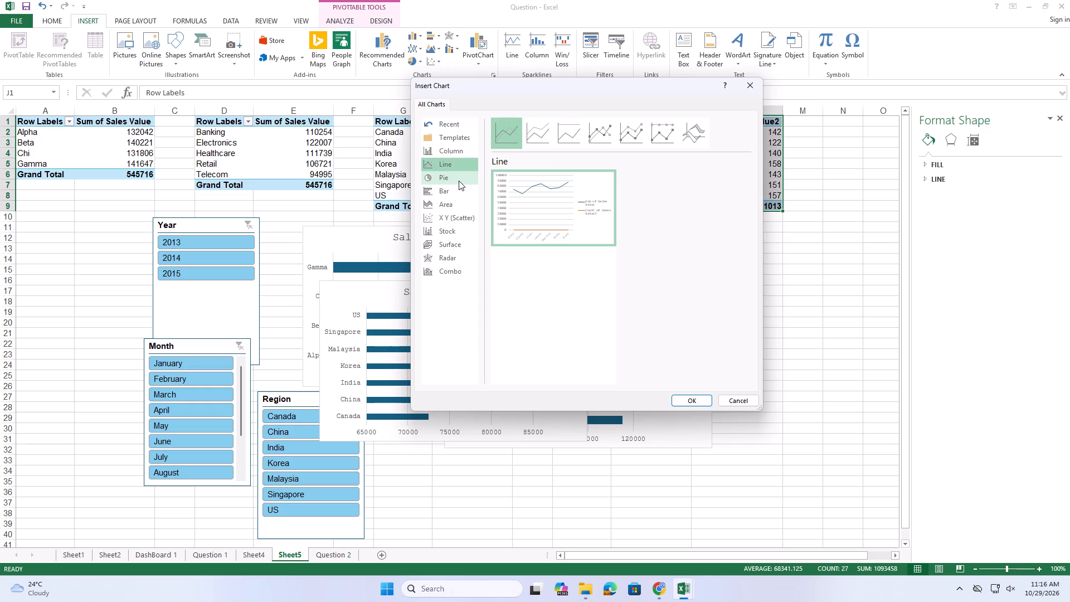
left_click(459, 181)
left_click(461, 195)
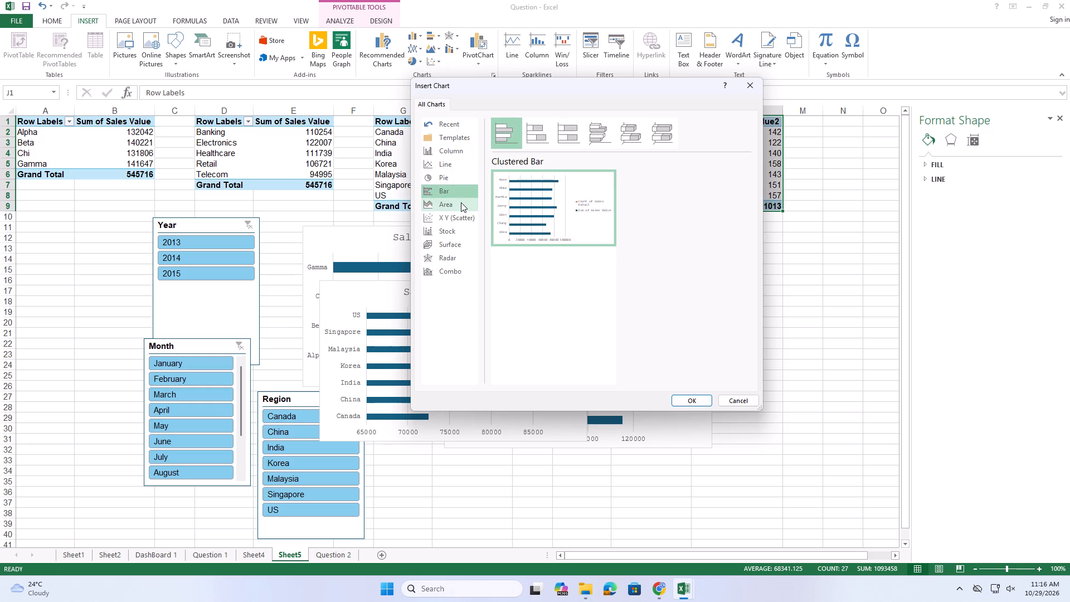
left_click(461, 202)
left_click(463, 213)
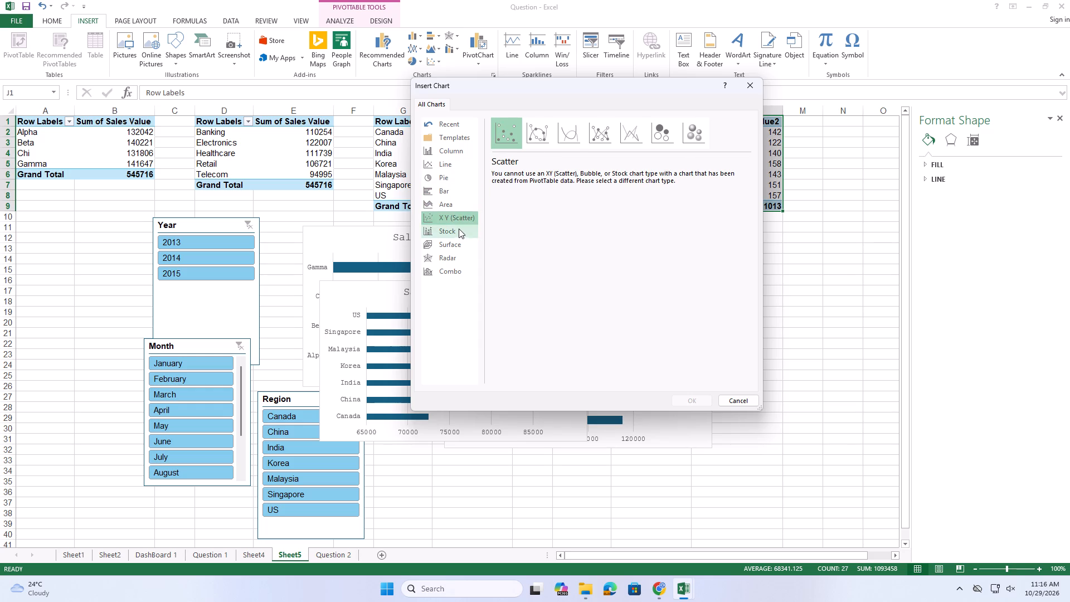
left_click(459, 229)
left_click(456, 242)
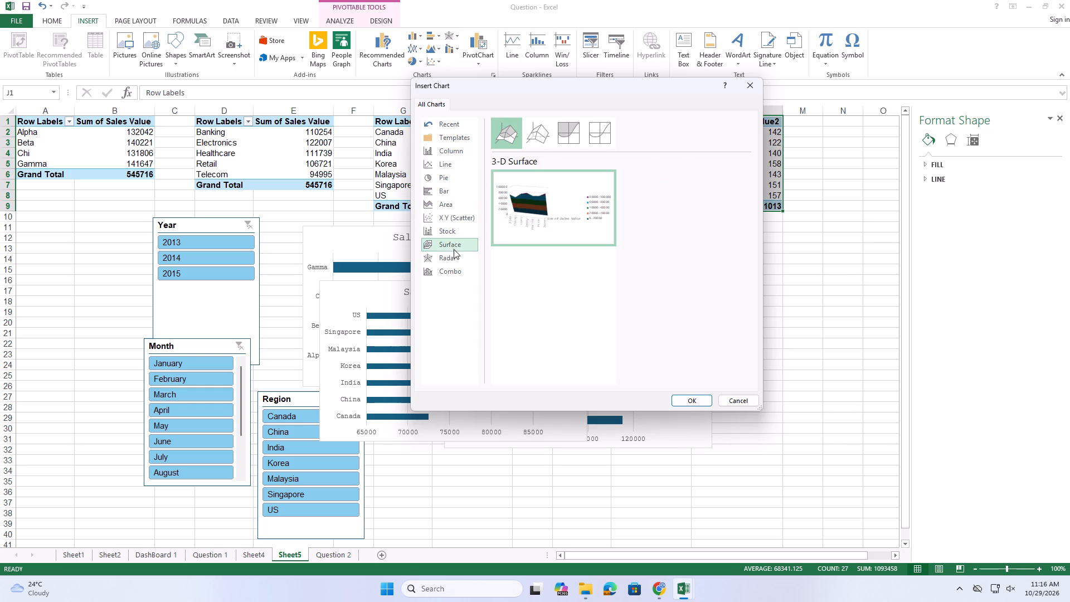
left_click(450, 256)
left_click(444, 268)
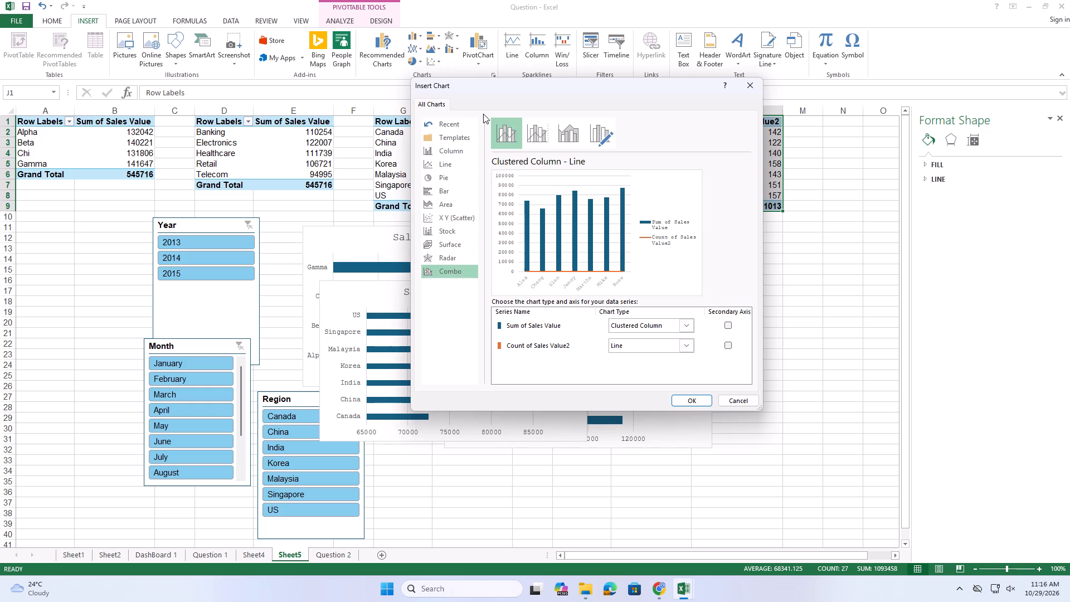
left_click(446, 153)
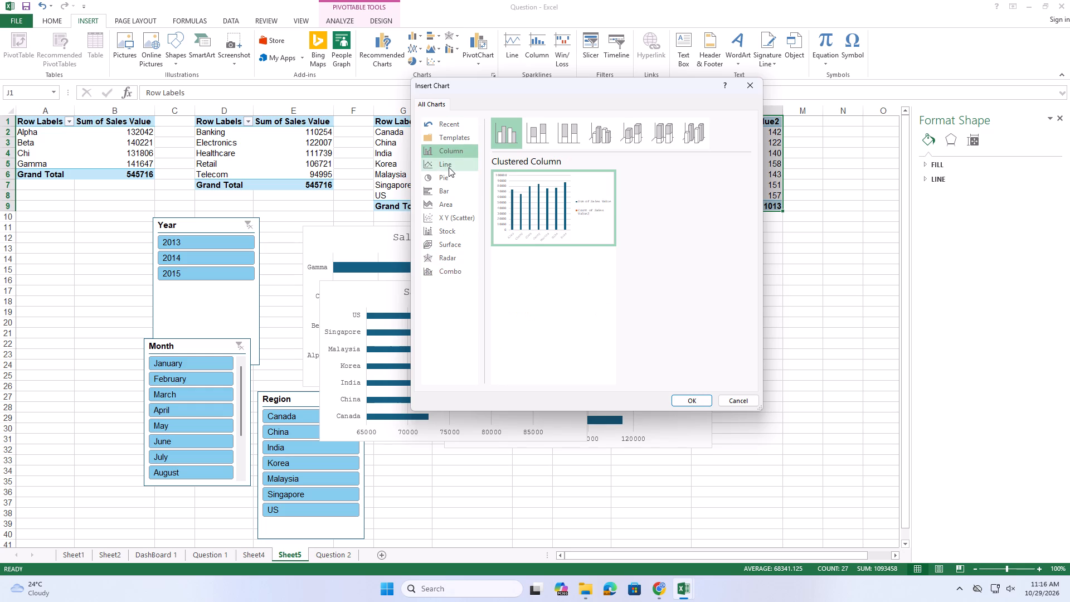
left_click(449, 167)
left_click(454, 199)
left_click(450, 210)
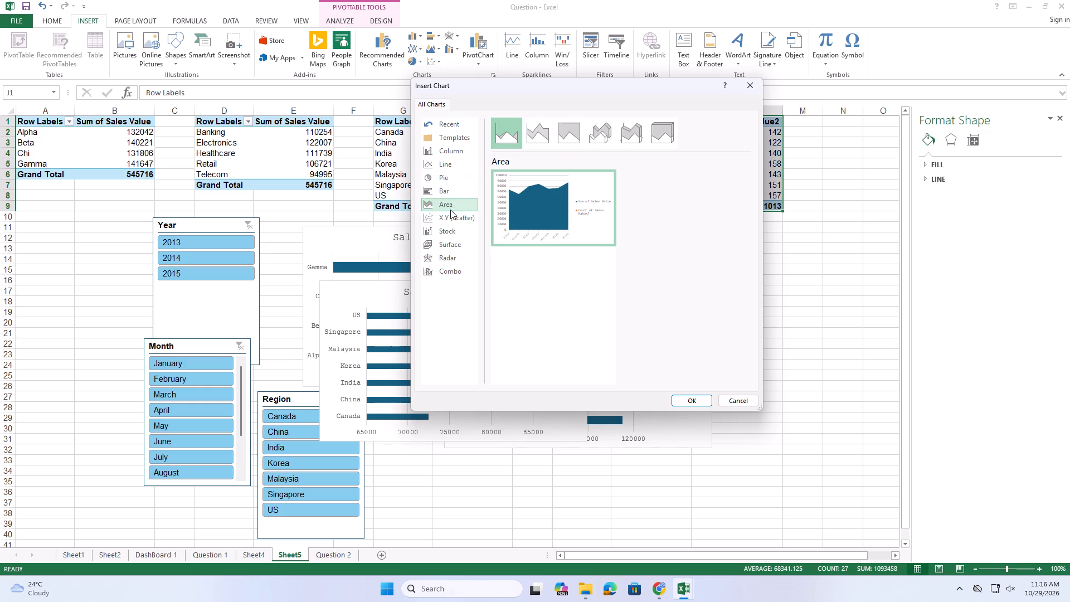
left_click(449, 219)
left_click(449, 225)
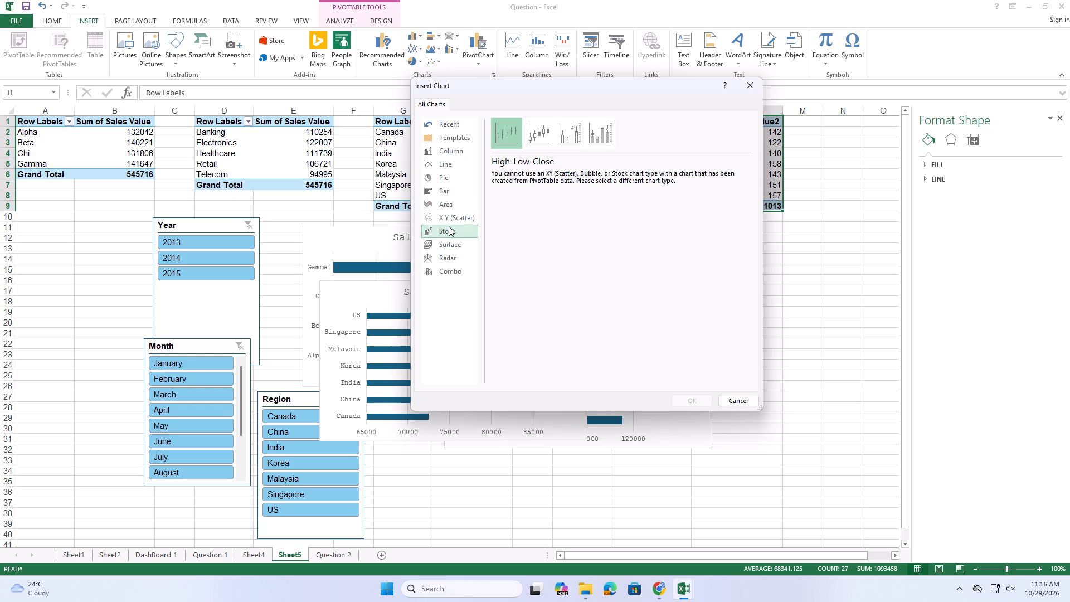
left_click(446, 232)
left_click(746, 401)
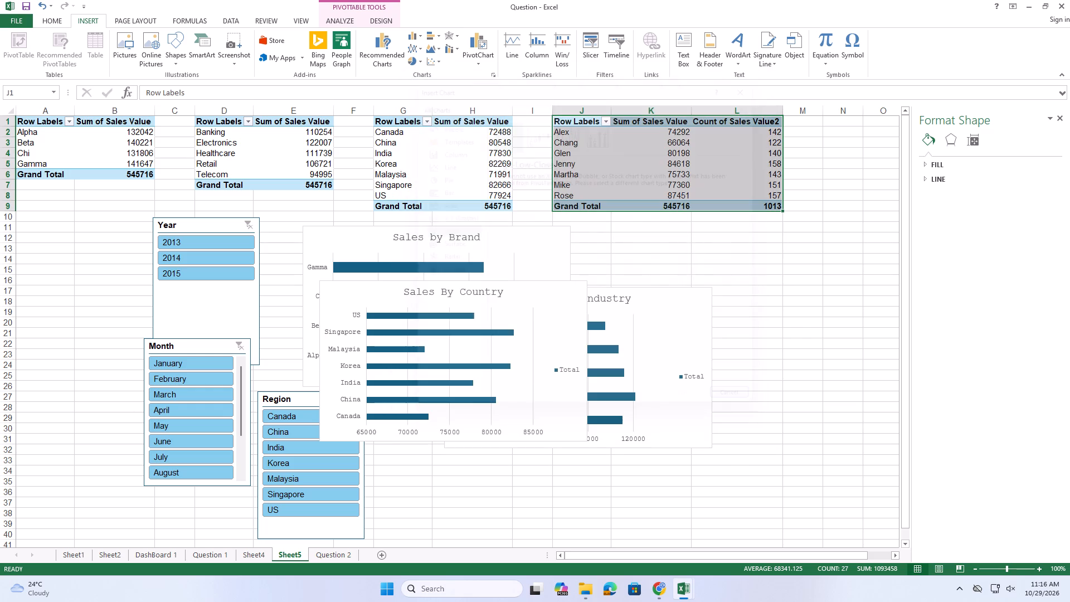
Move the Sales By Country chart away from the Region slicer so that it overlaps the industry chart.
left_click_drag(522, 292, 596, 280)
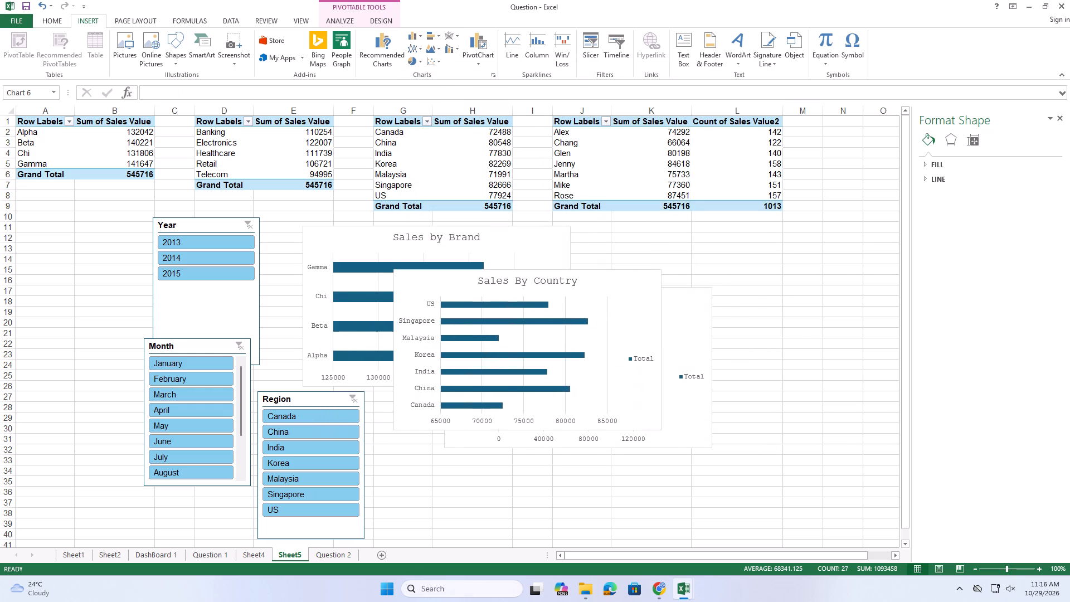
left_click_drag(596, 280, 597, 280)
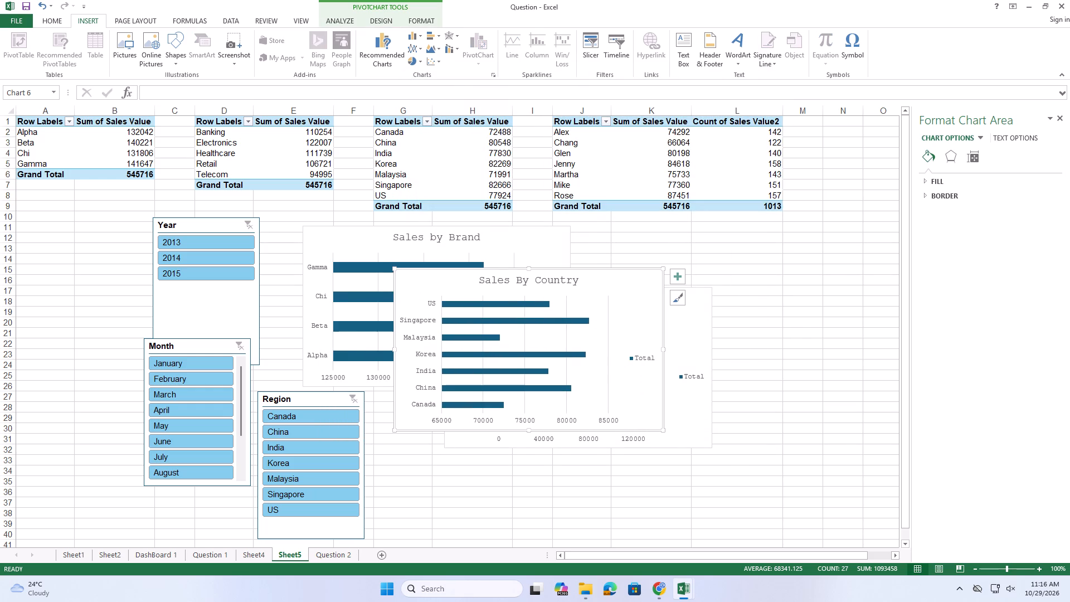
Add a new sheet before Question 2 and rename it "DashBoard 2".
left_click(380, 556)
double_click(379, 556)
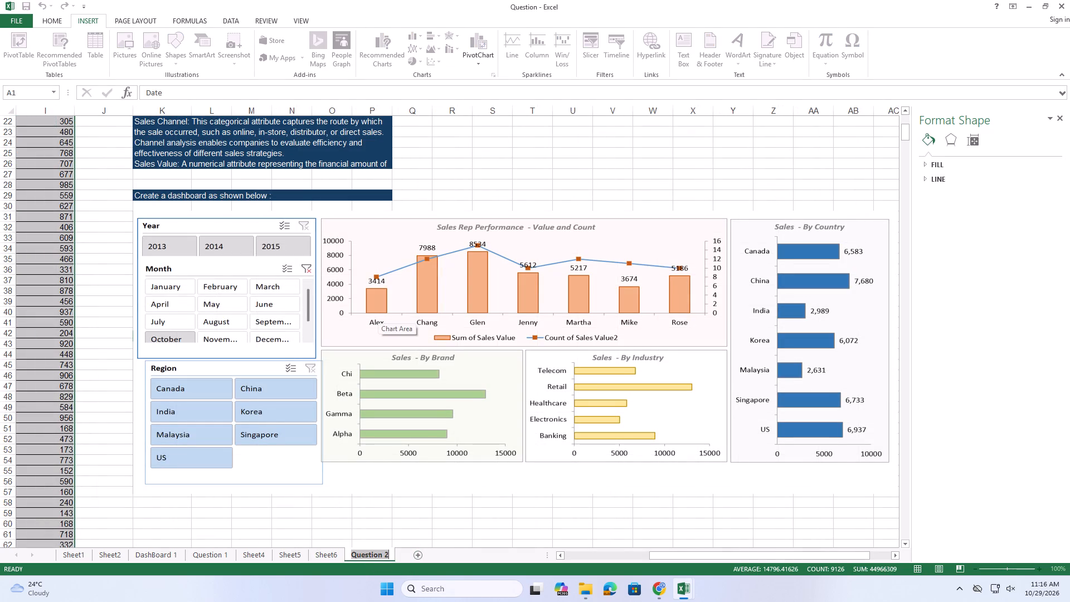
double_click(332, 552)
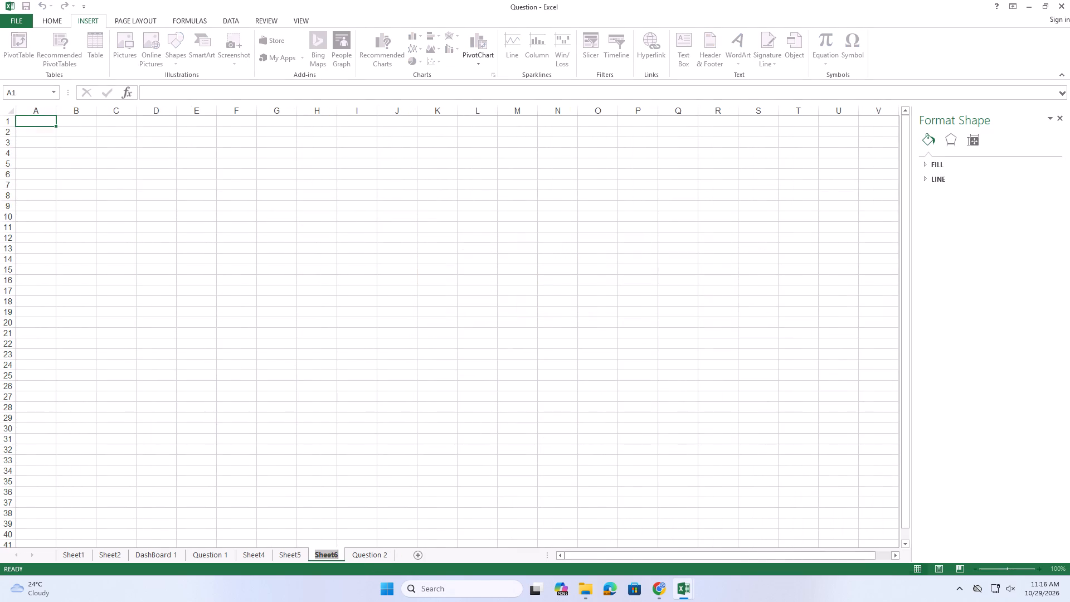
type("Dash")
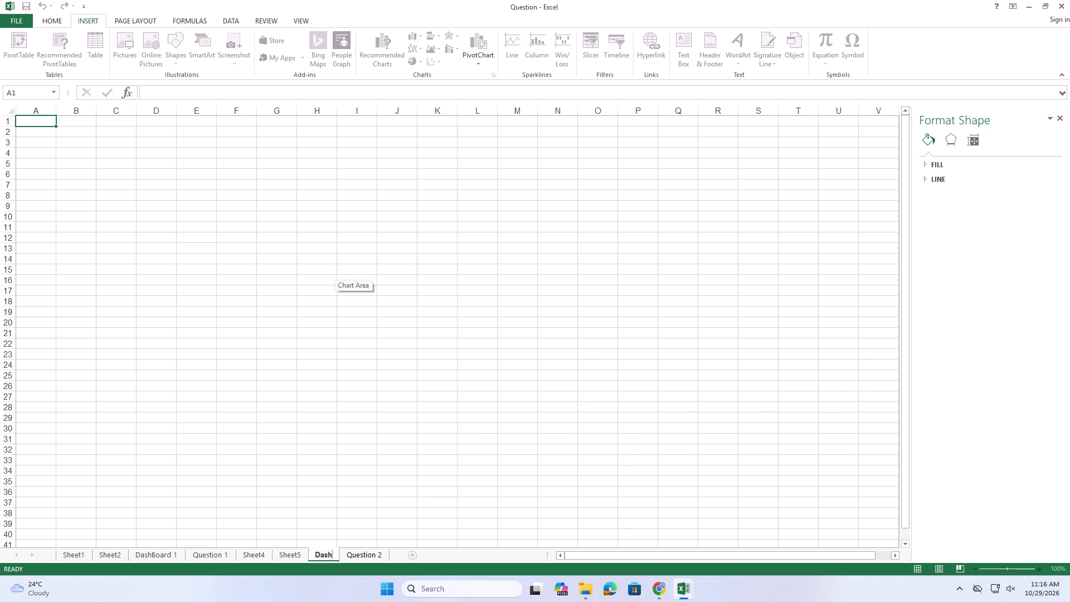
type("Board 2")
left_click(349, 264)
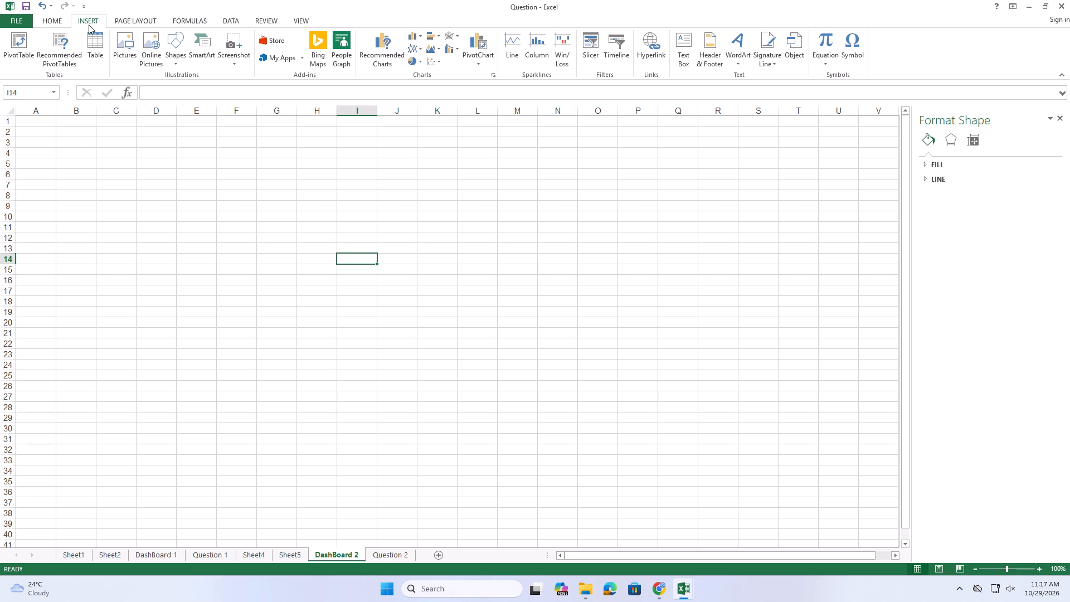
Turn off the gridlines on the DashBoard 2 sheet.
left_click(62, 20)
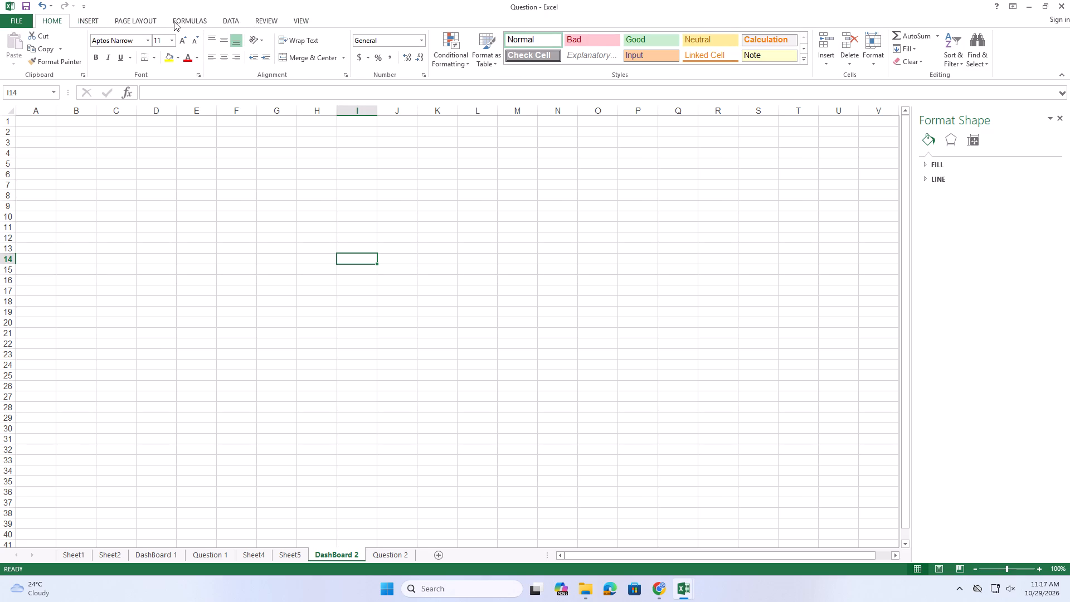
left_click(258, 19)
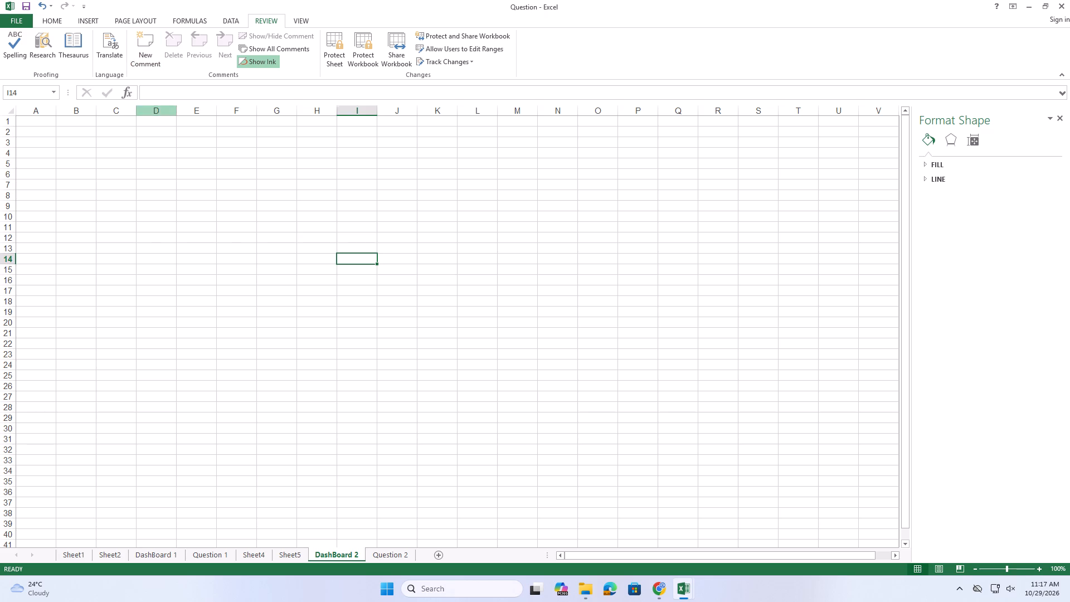
left_click(183, 155)
left_click(183, 155)
left_click(59, 18)
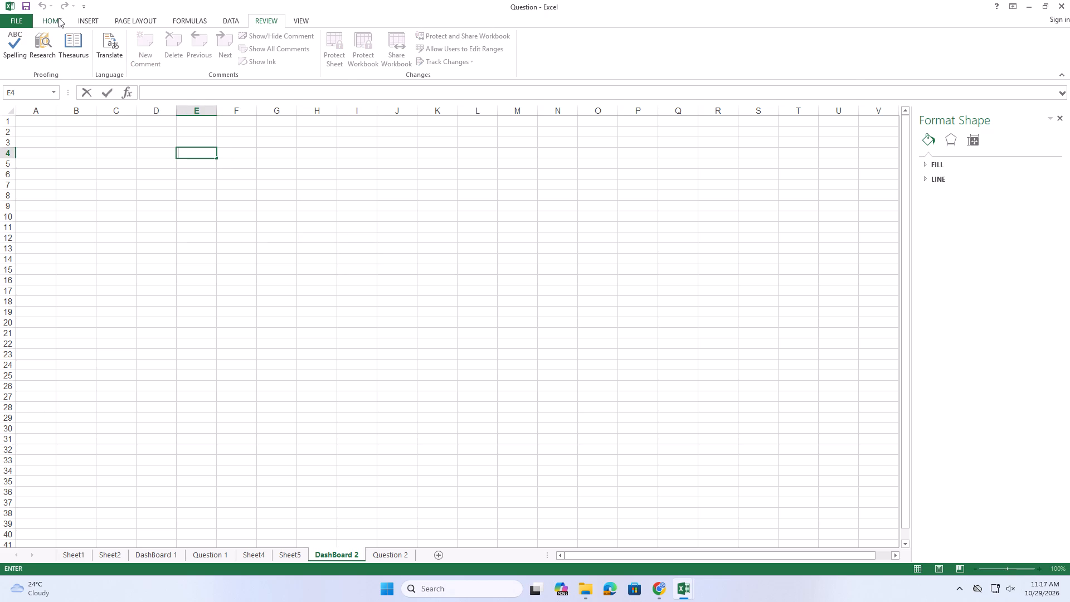
left_click(291, 21)
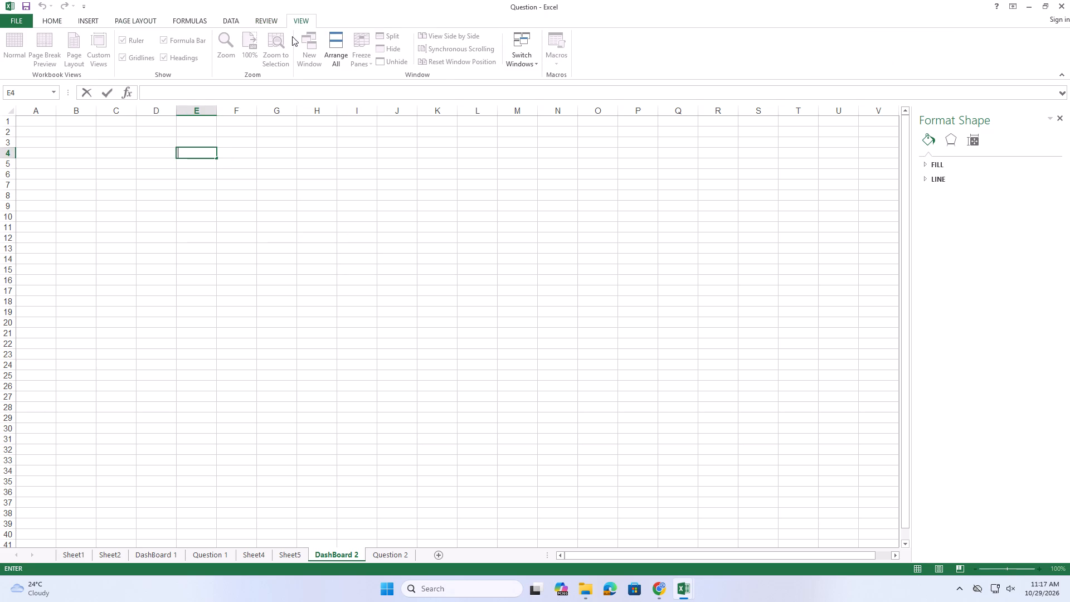
left_click(132, 54)
double_click(148, 140)
left_click(202, 169)
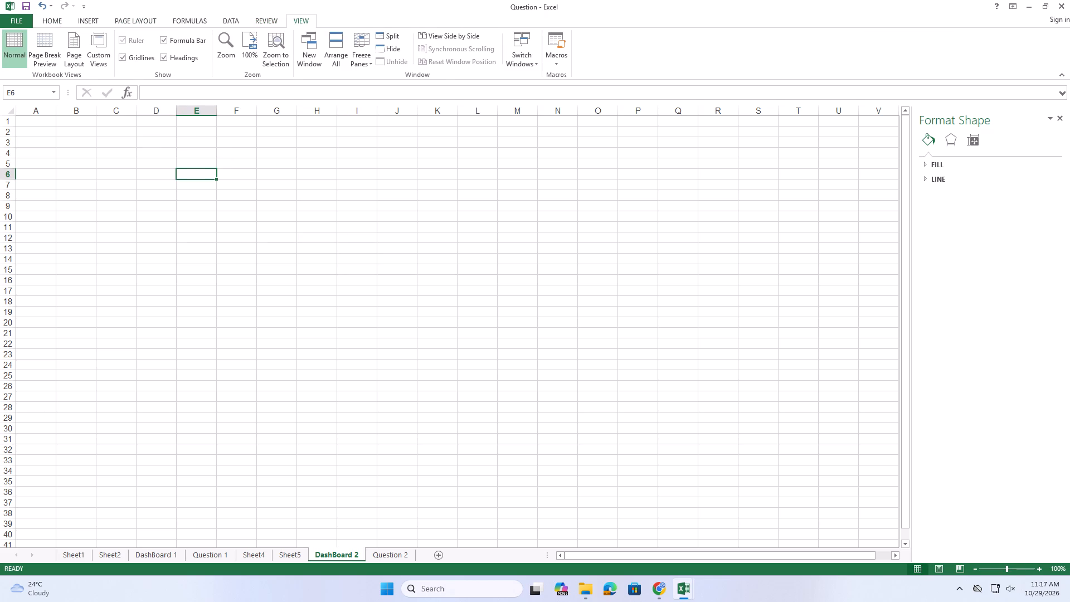
left_click(134, 58)
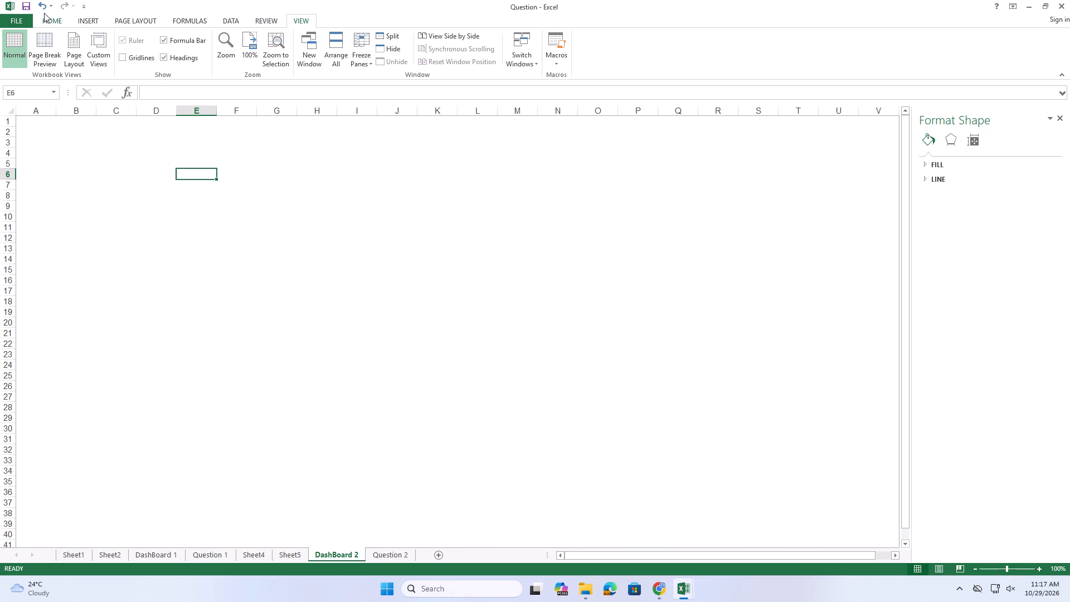
left_click(45, 14)
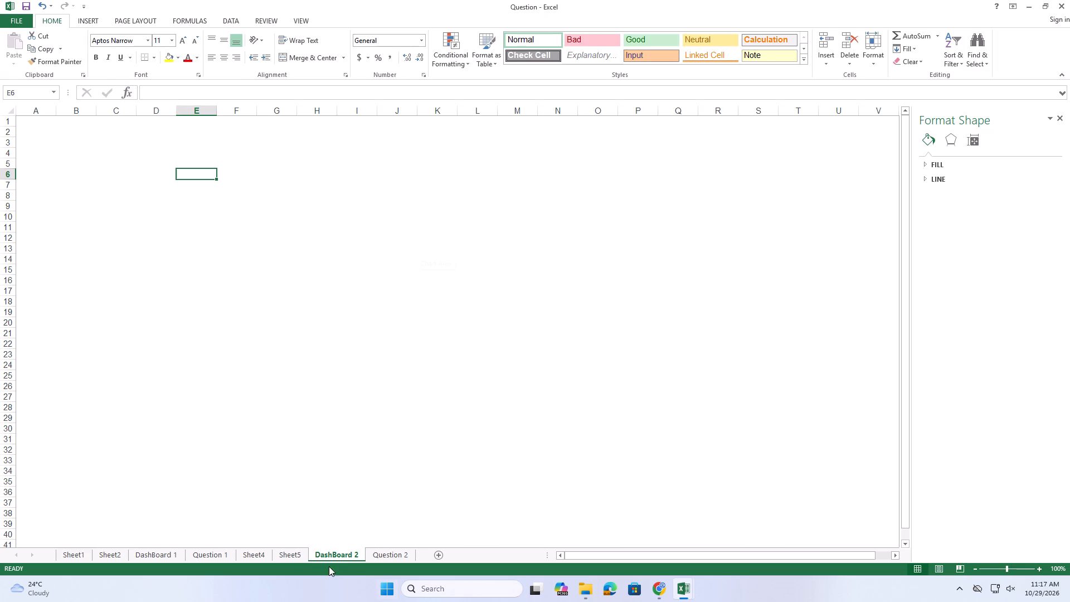
Copy the Year and Month slicers and the brand, country and industry charts from Sheet5 to DashBoard 2, moving the group up near row 4.
left_click(296, 555)
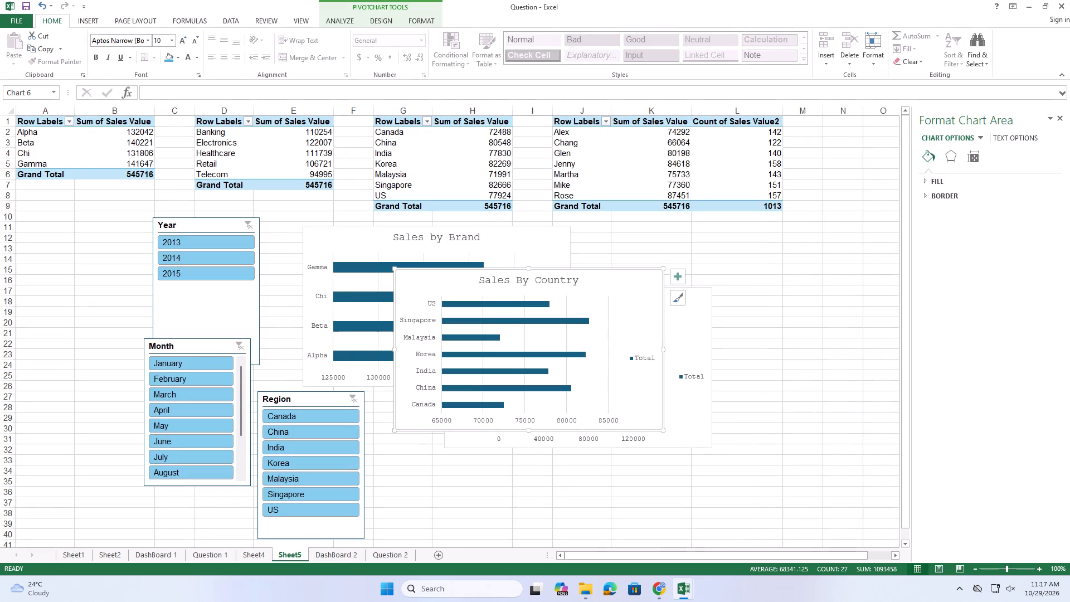
left_click(423, 237, "ctrl")
left_click(232, 288, "ctrl")
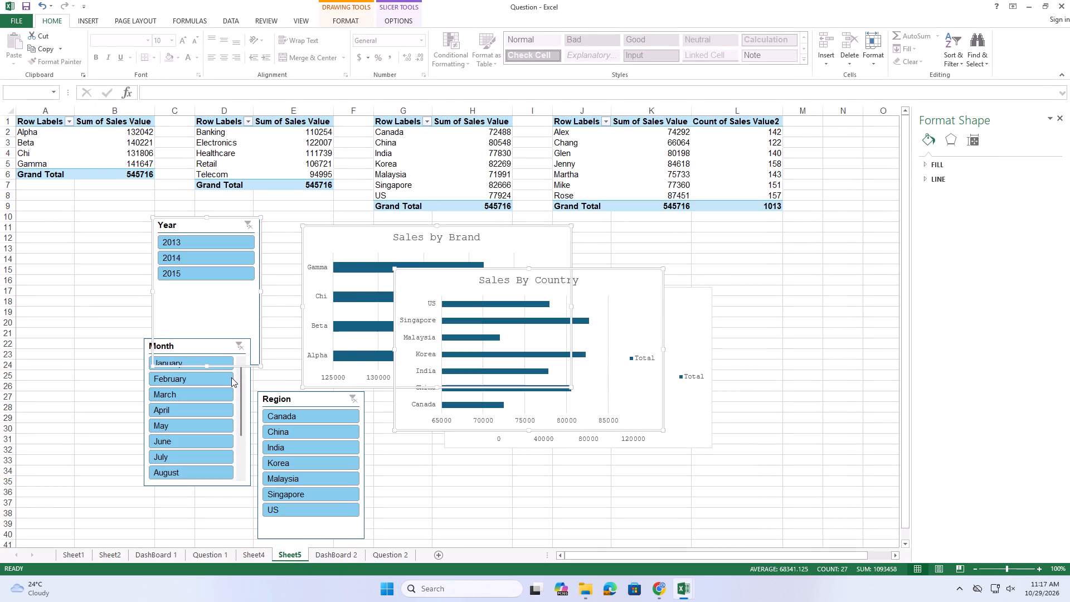
left_click(231, 377, "ctrl")
left_click(245, 431, "ctrl")
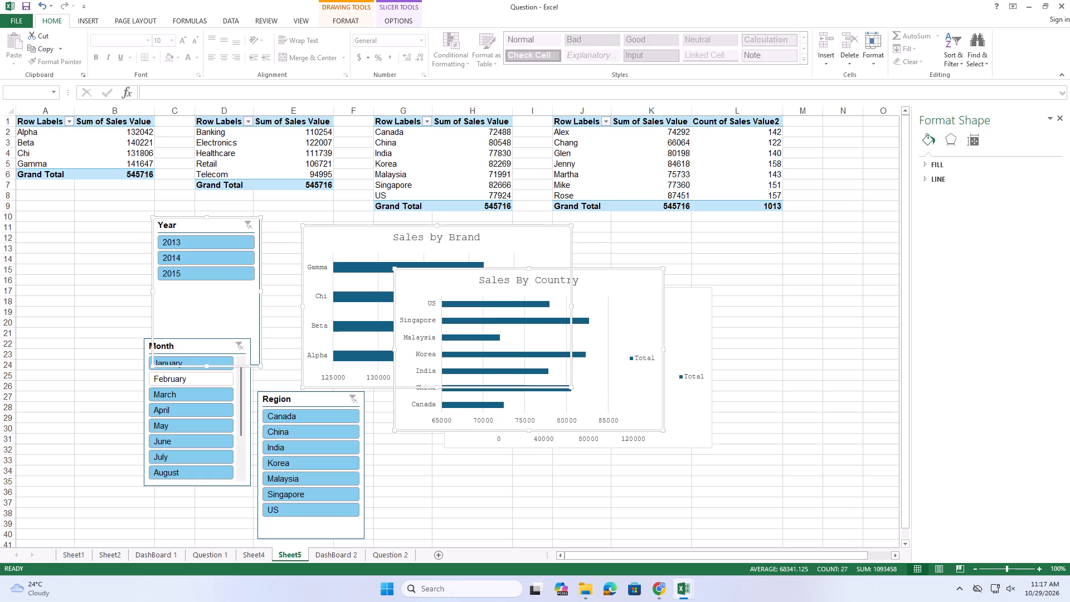
left_click(314, 405, "ctrl")
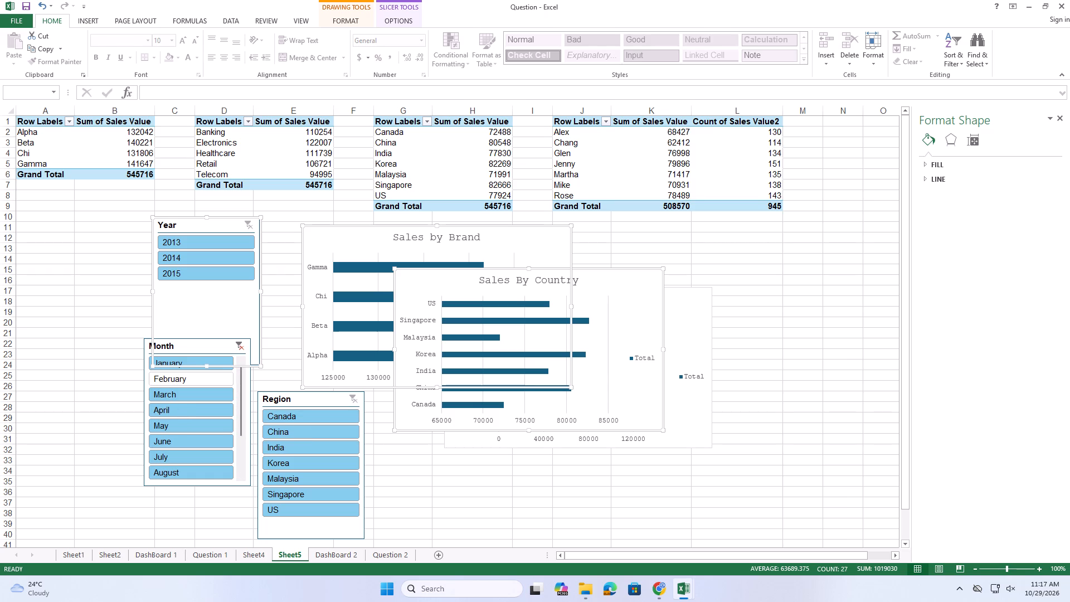
left_click(146, 353, "ctrl")
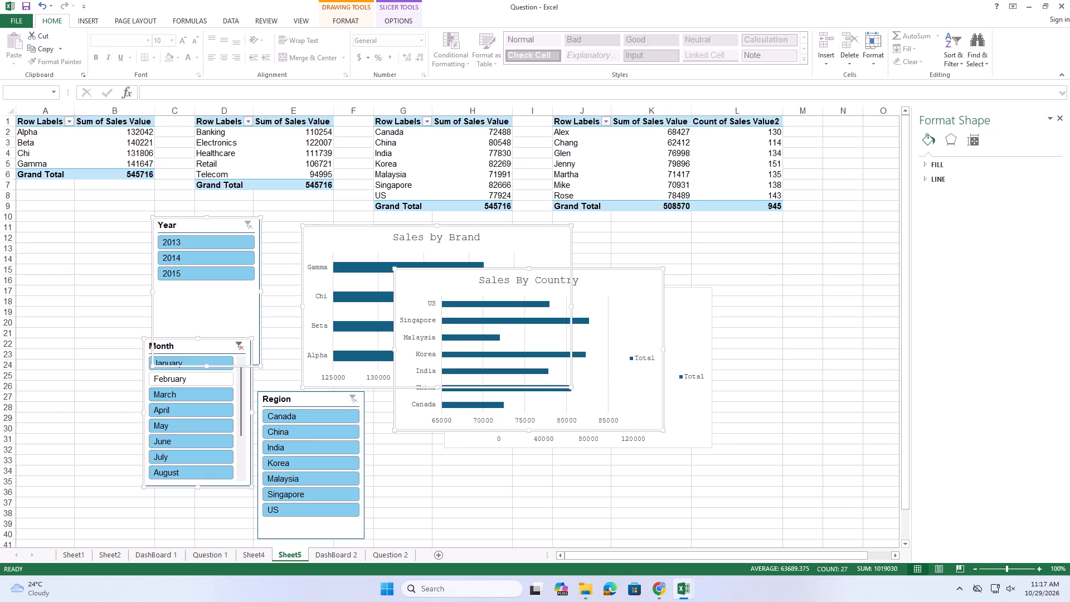
left_click(682, 324, "ctrl")
key("ctrl+c")
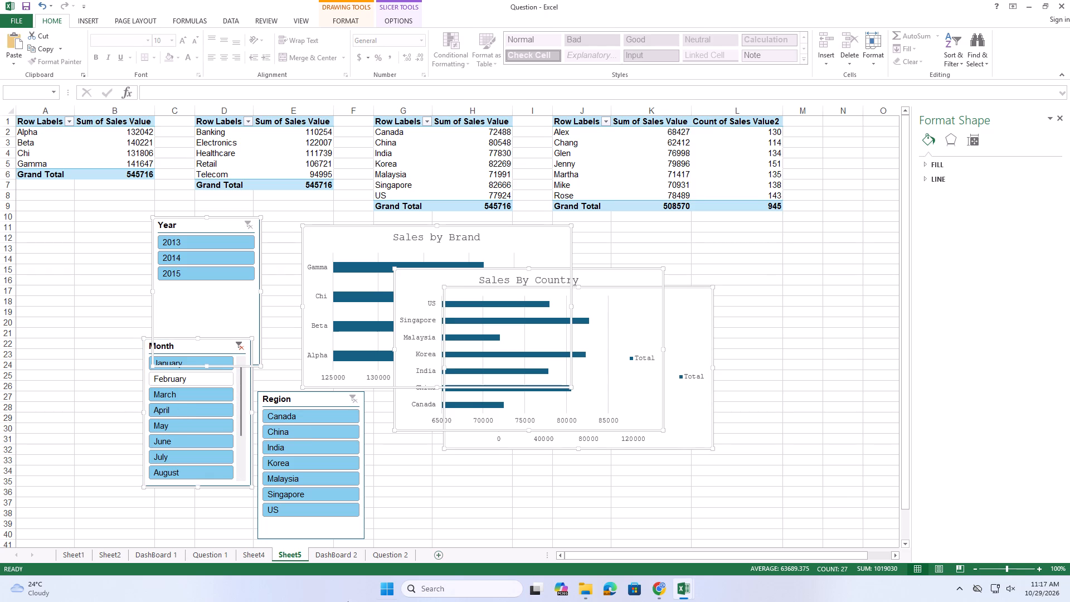
left_click(333, 560)
left_click(324, 422)
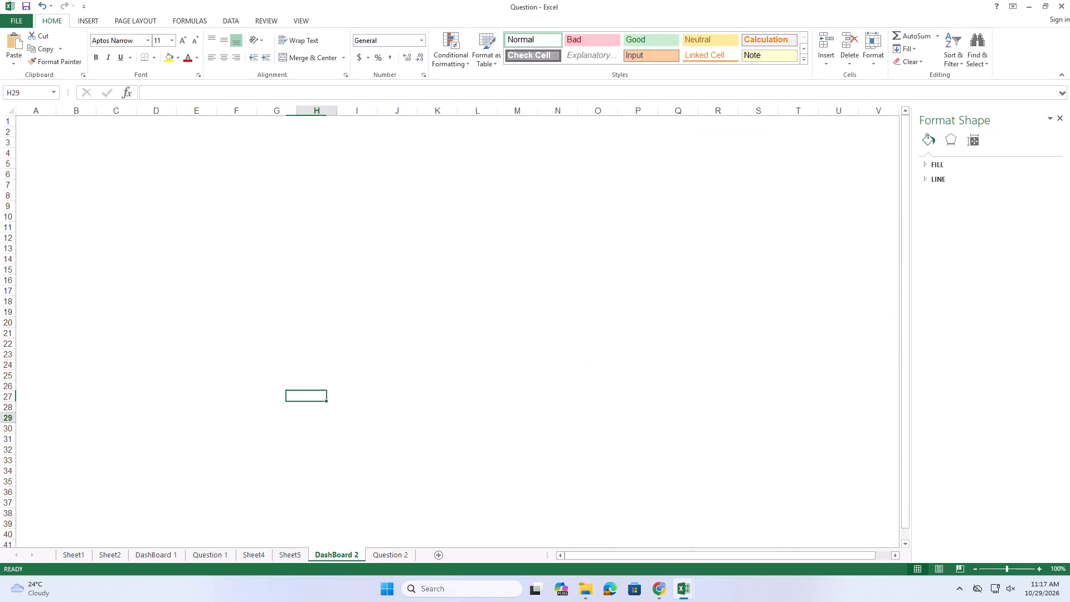
key("ctrl+v")
left_click_drag(499, 427, 296, 163)
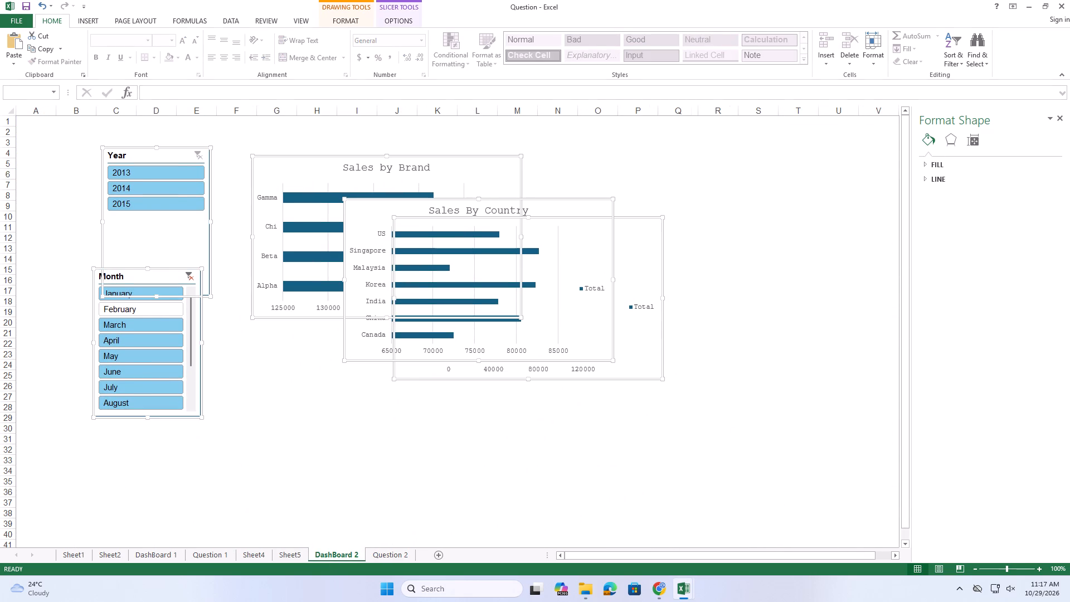
left_click_drag(444, 210, 489, 213)
left_click(455, 436)
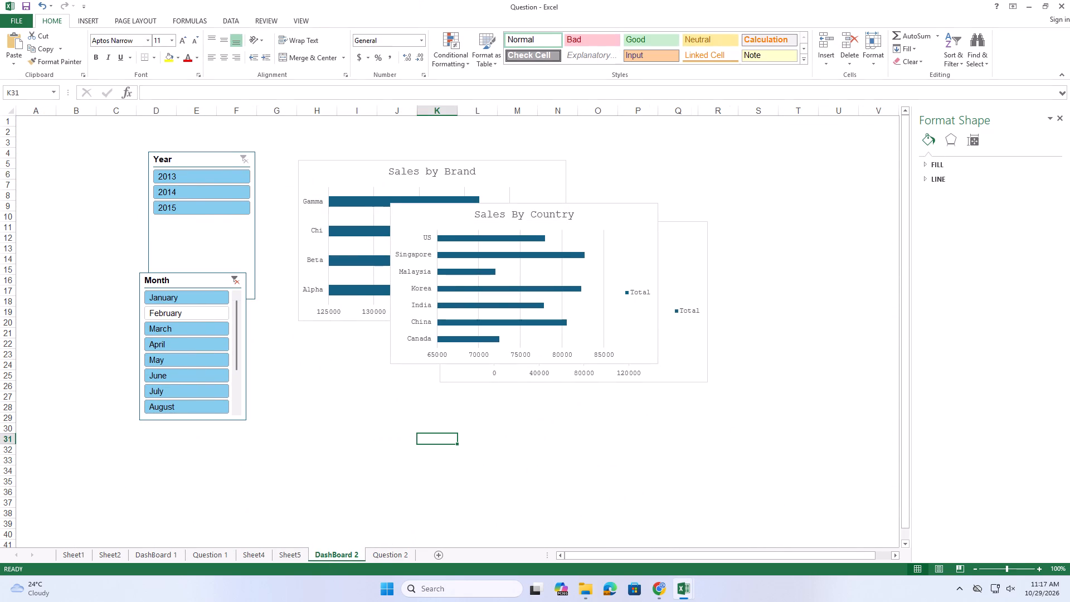
Spread the three charts apart on DashBoard 2, with Sales By Country above and Sales by Brand and Sales By Industry below it.
left_click(571, 208)
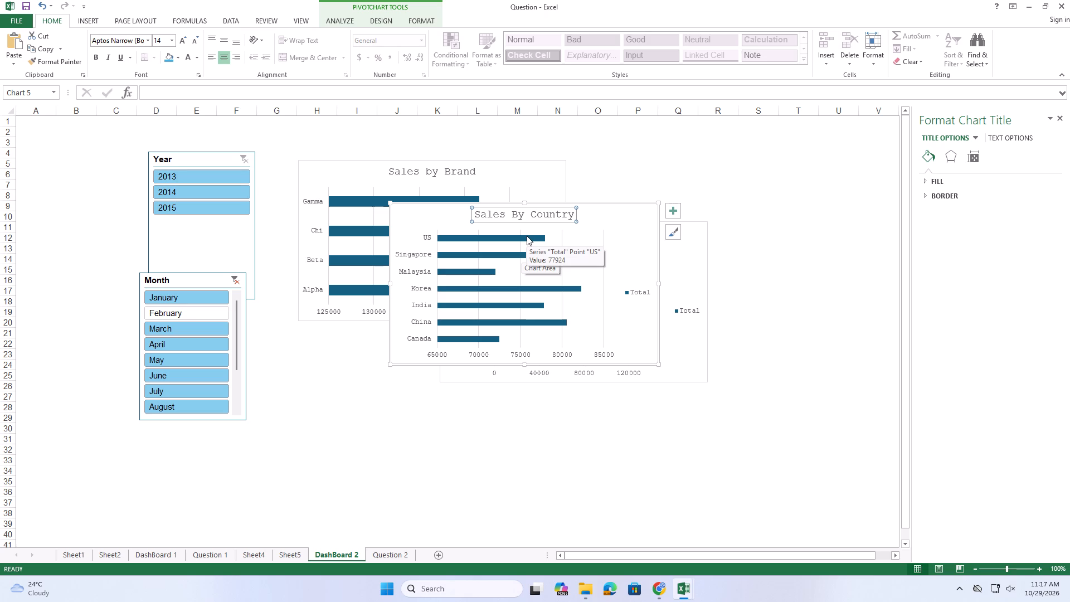
left_click_drag(619, 214, 695, 178)
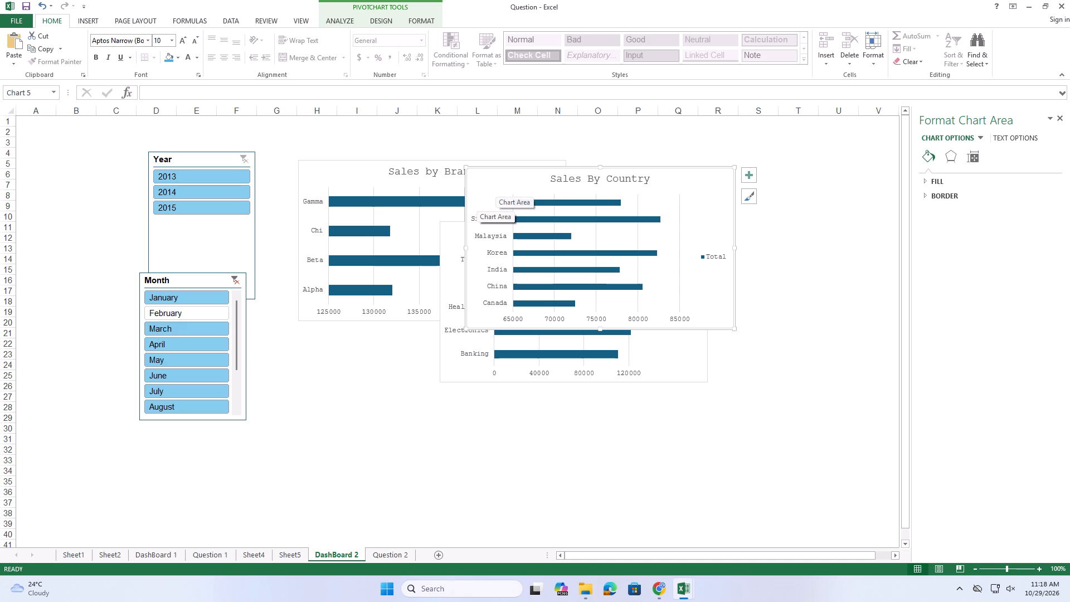
left_click(437, 178)
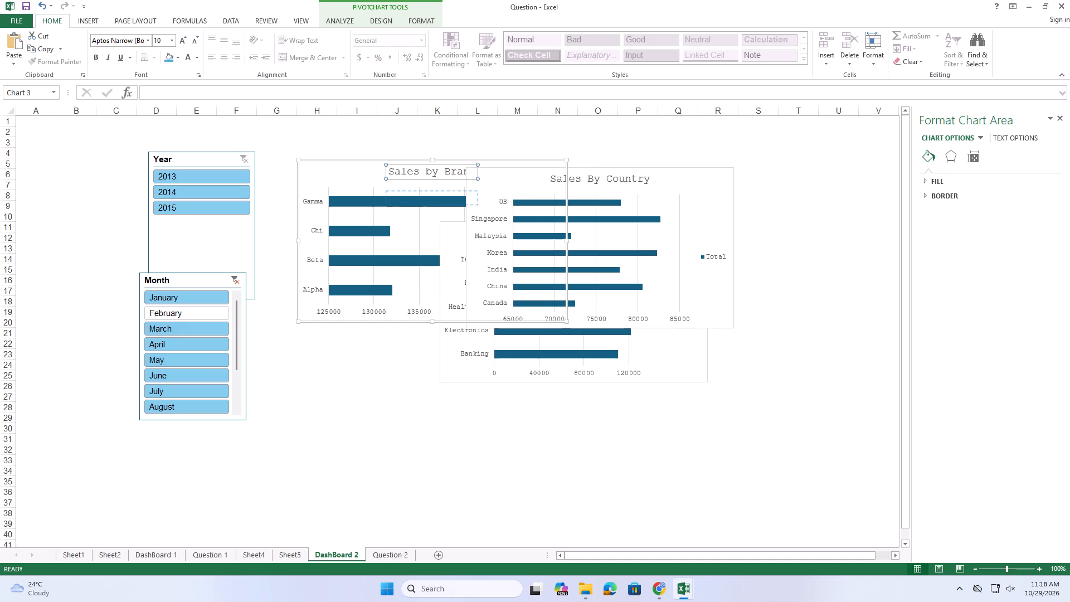
left_click_drag(359, 173, 340, 311)
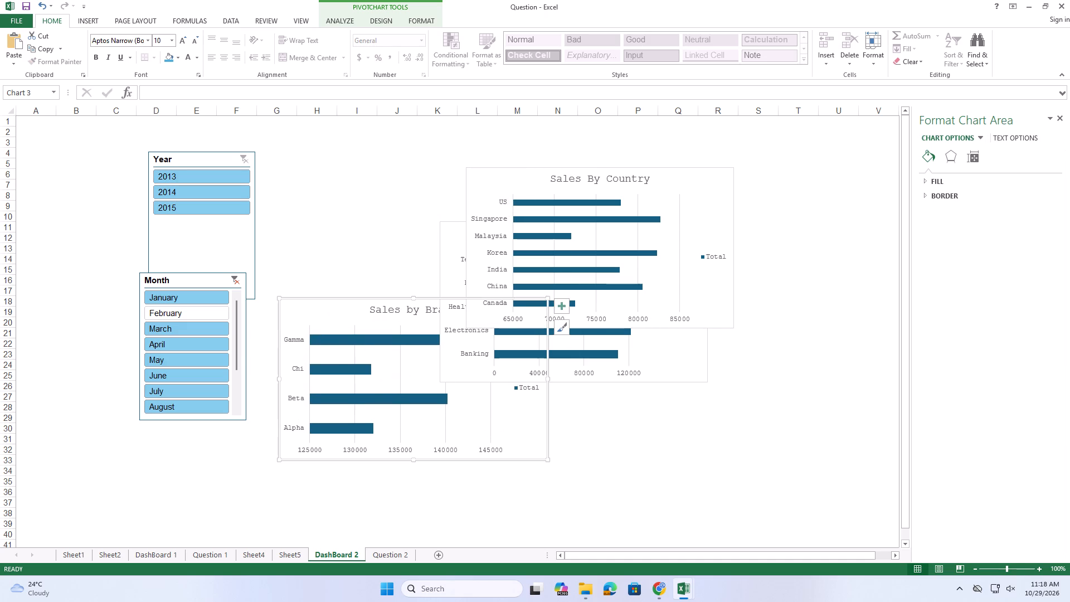
left_click_drag(664, 351, 809, 460)
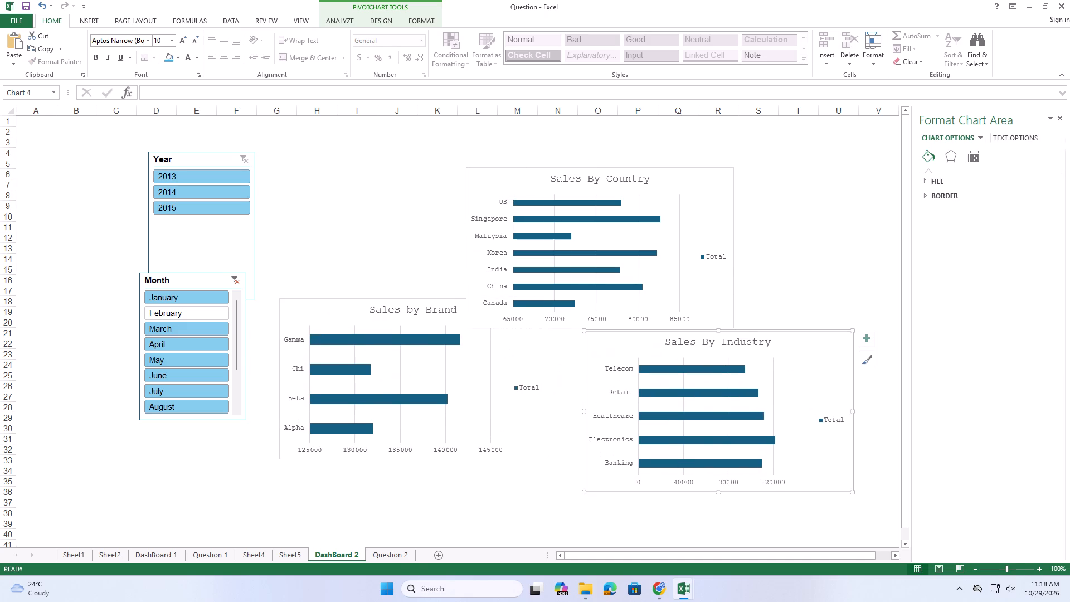
Insert a Clustered Column - Line on Secondary Axis combo PivotChart for the sales rep PivotTable in J1:L9 of Sheet5, following the Question 2 sample.
left_click(403, 556)
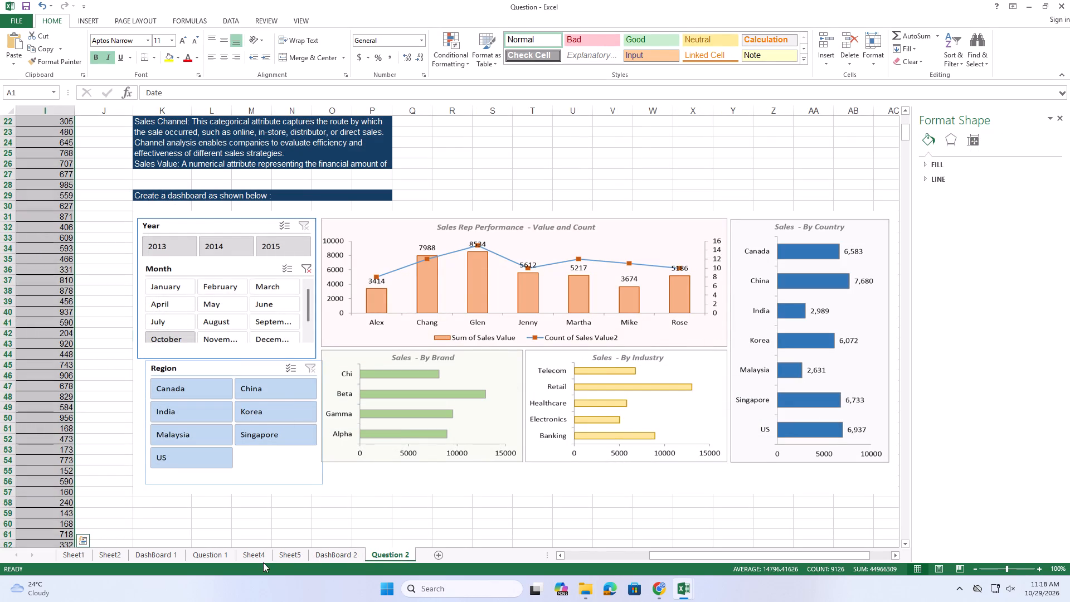
left_click(280, 555)
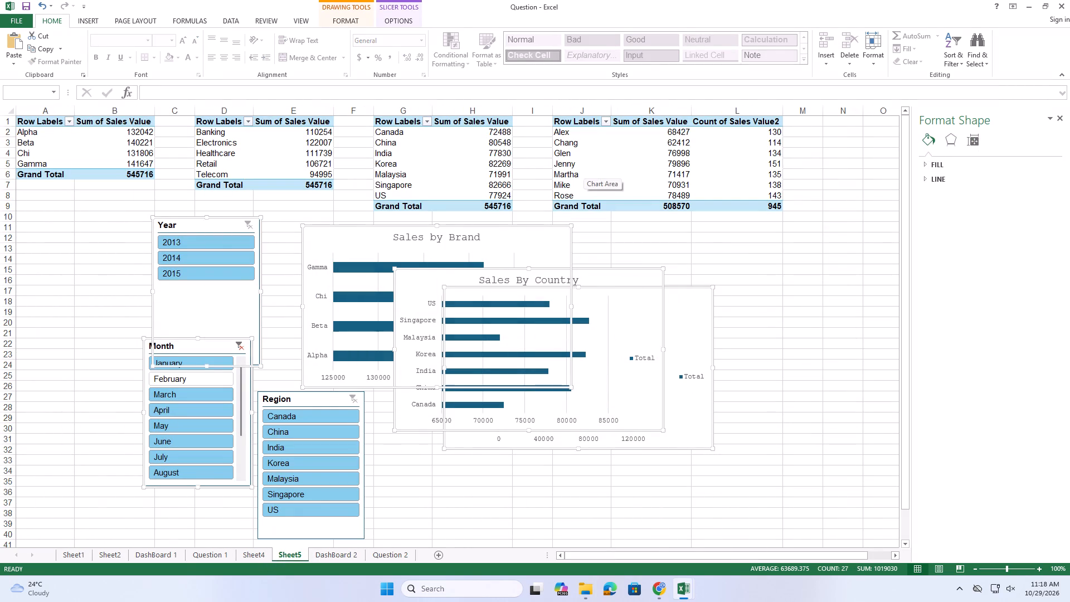
left_click_drag(578, 122, 764, 202)
left_click(337, 22)
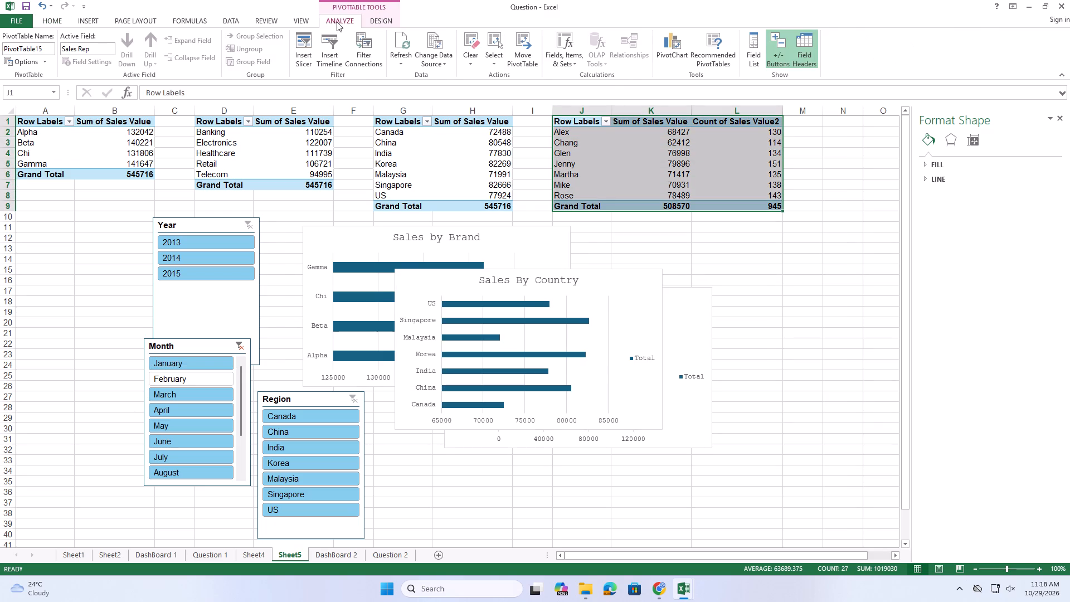
left_click(90, 24)
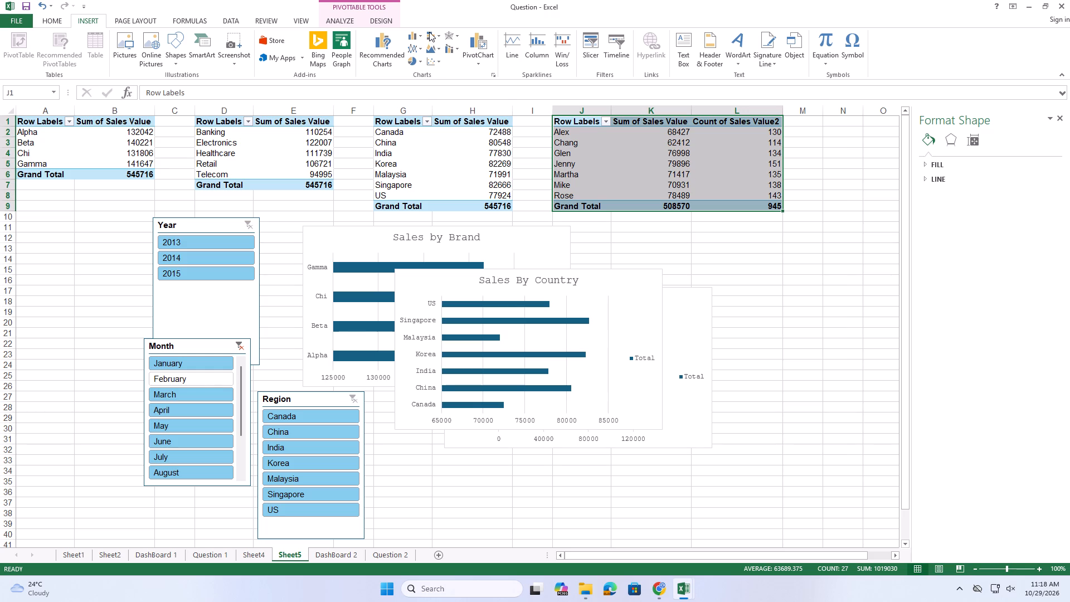
left_click(362, 48)
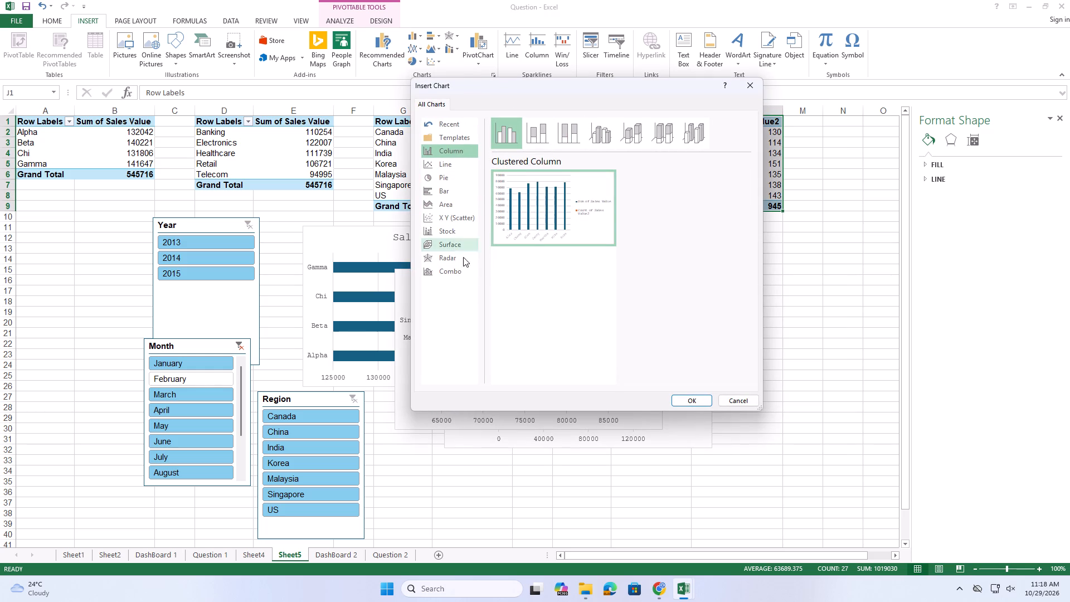
left_click(453, 273)
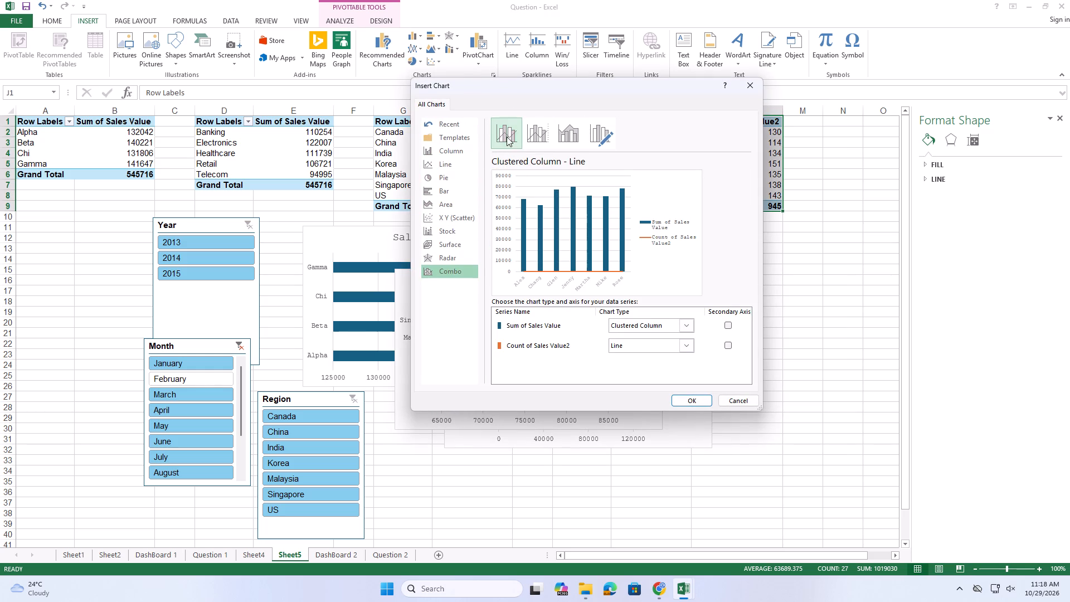
left_click(507, 137)
left_click(534, 137)
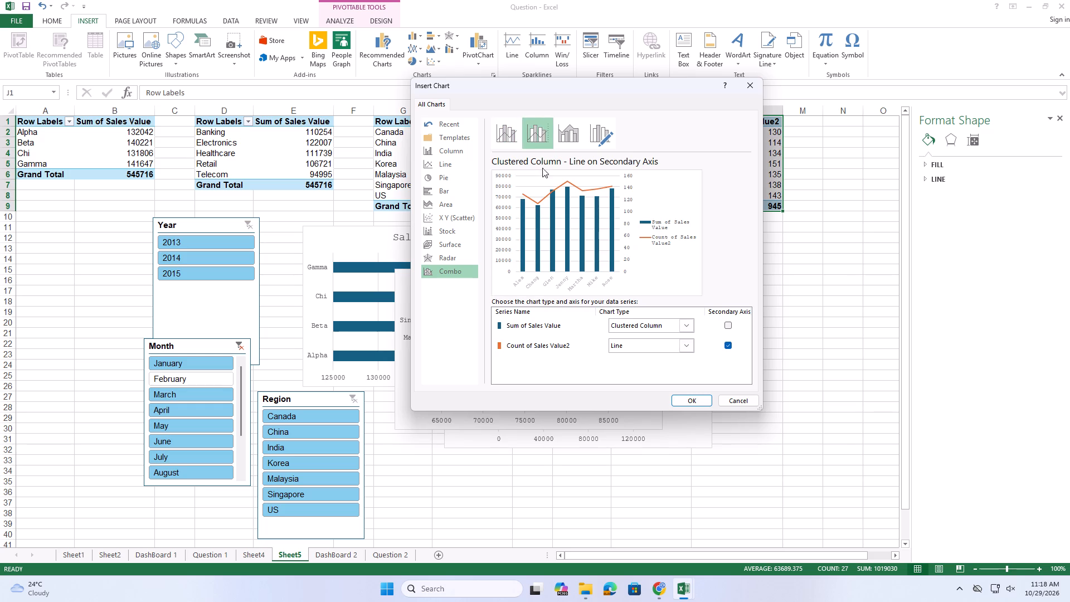
left_click(695, 399)
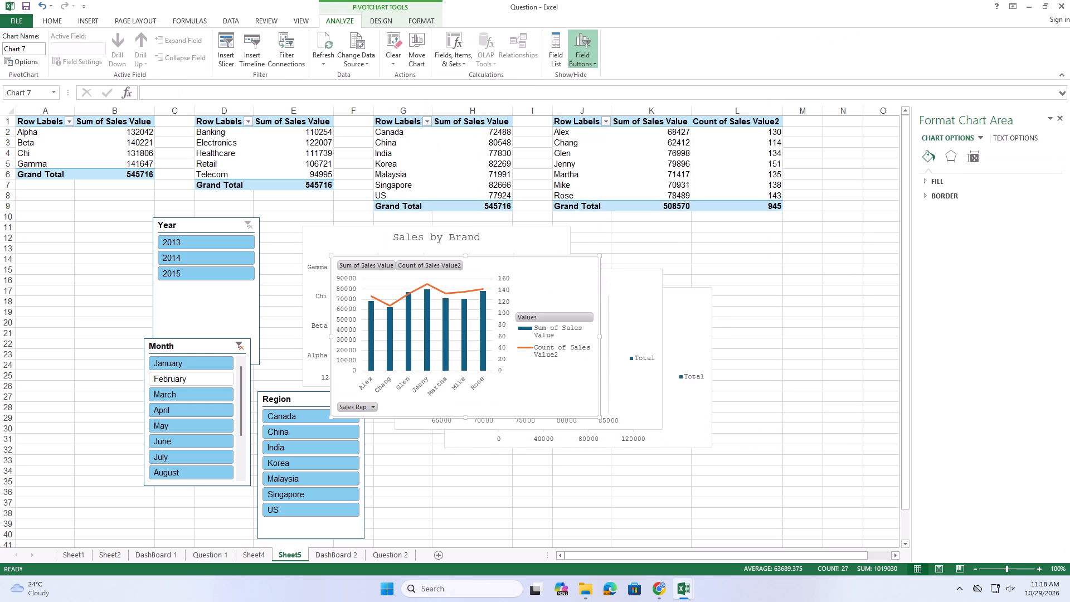
Copy the sales rep combo chart to DashBoard 2 and shift it so it overlaps the brand and country charts, starting around row 11.
left_click(555, 280)
key("ctrl+c")
left_click(337, 554)
left_click(427, 254)
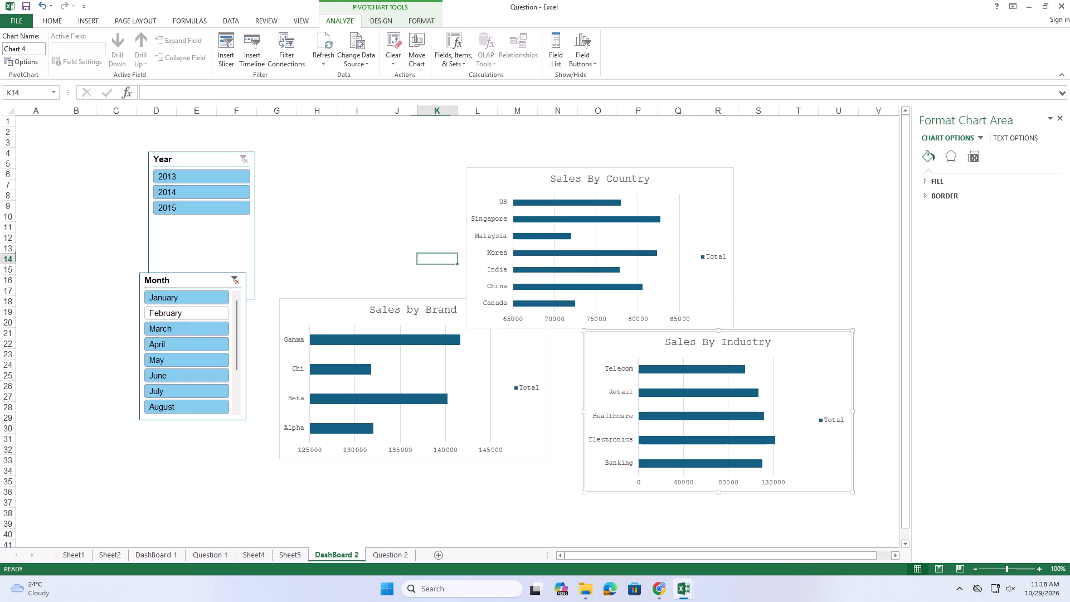
key("ctrl+v")
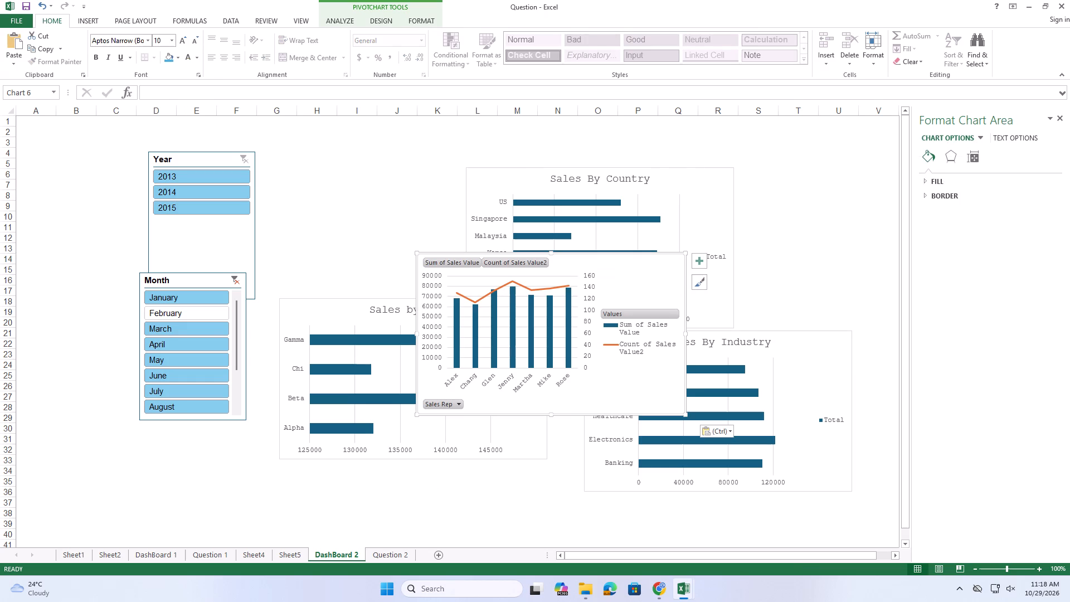
left_click_drag(600, 269, 539, 235)
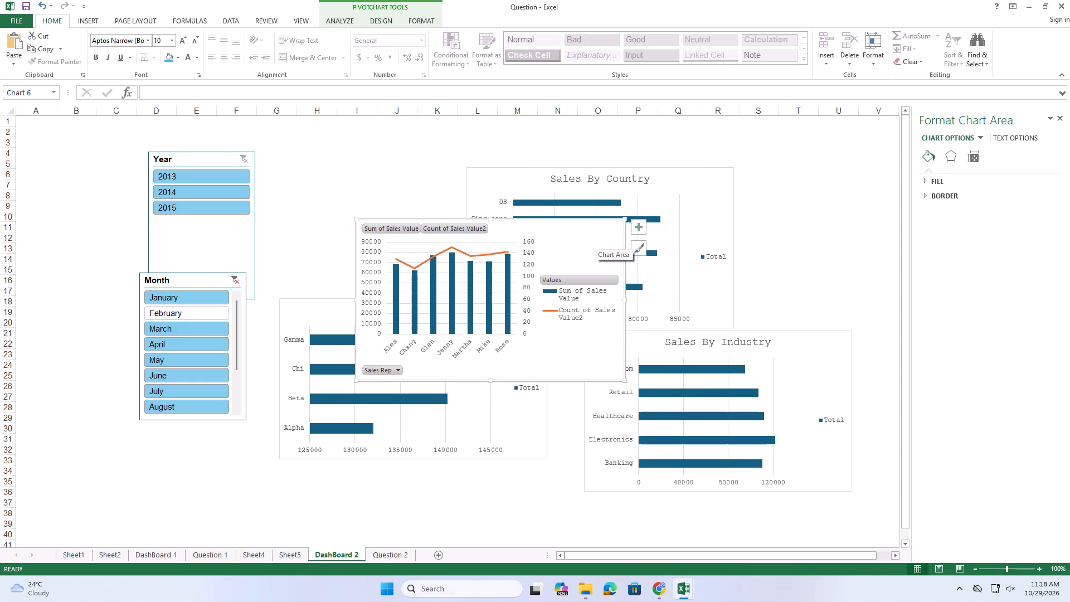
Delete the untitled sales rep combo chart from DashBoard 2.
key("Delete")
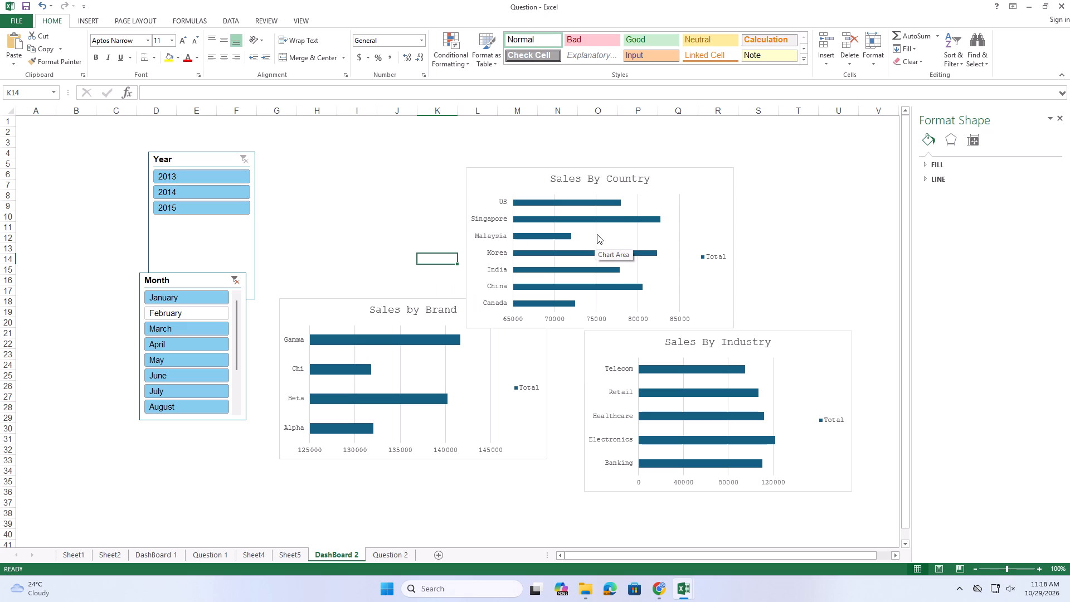
Hide all field buttons on the sales rep combo PivotChart in Sheet5.
left_click(291, 551)
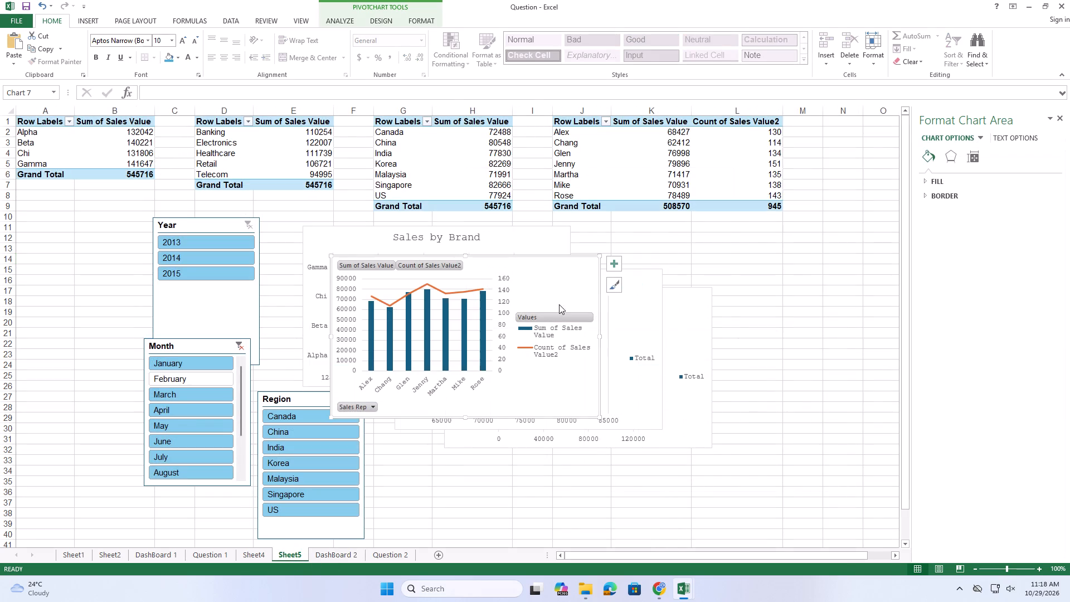
left_click(555, 274)
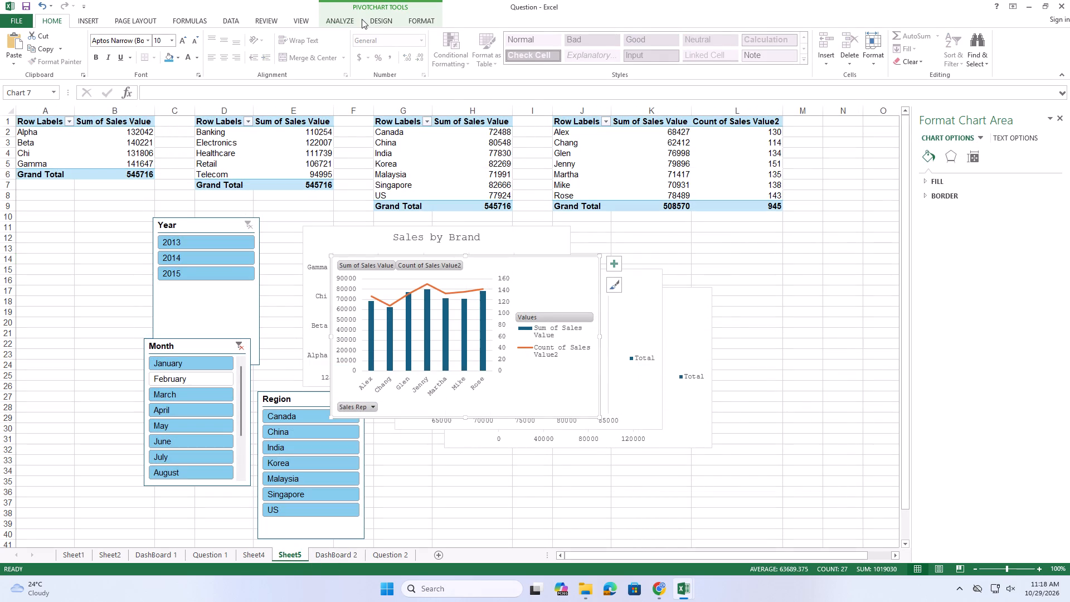
left_click(376, 19)
left_click(346, 17)
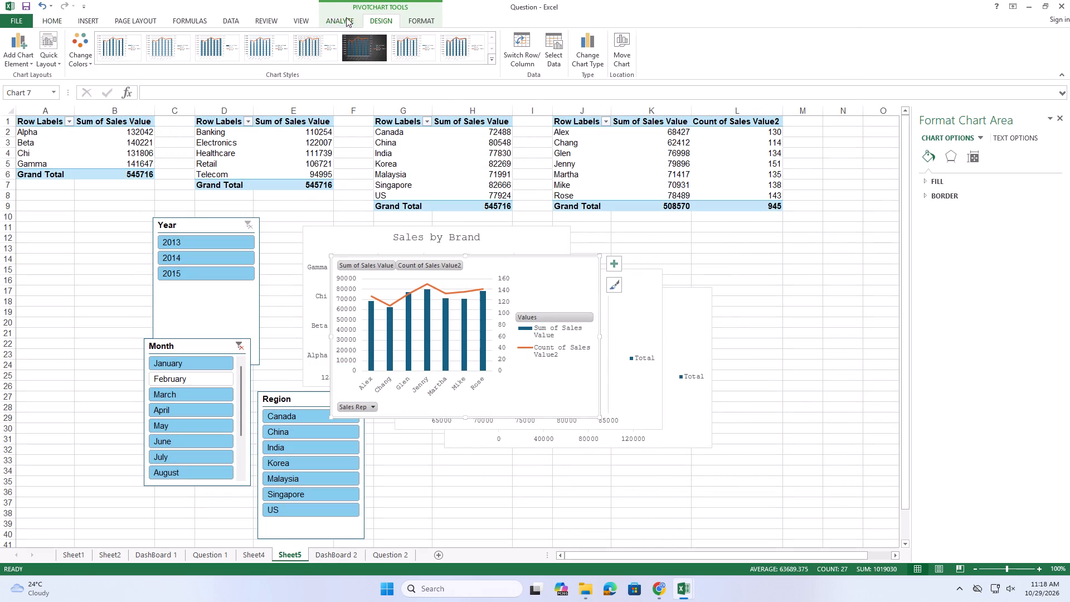
left_click(411, 19)
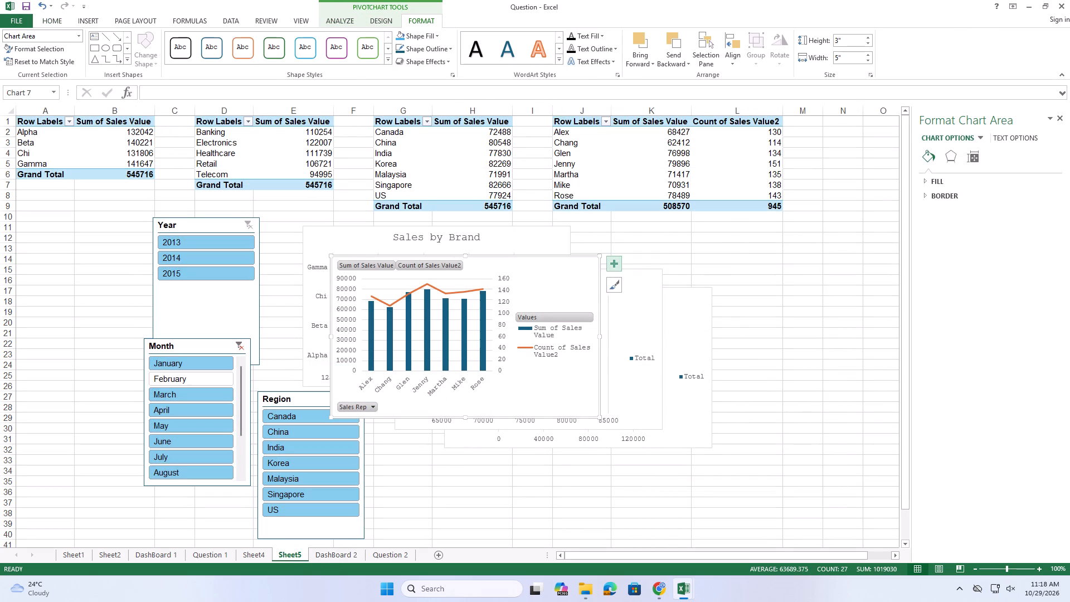
left_click(738, 247)
left_click(567, 279)
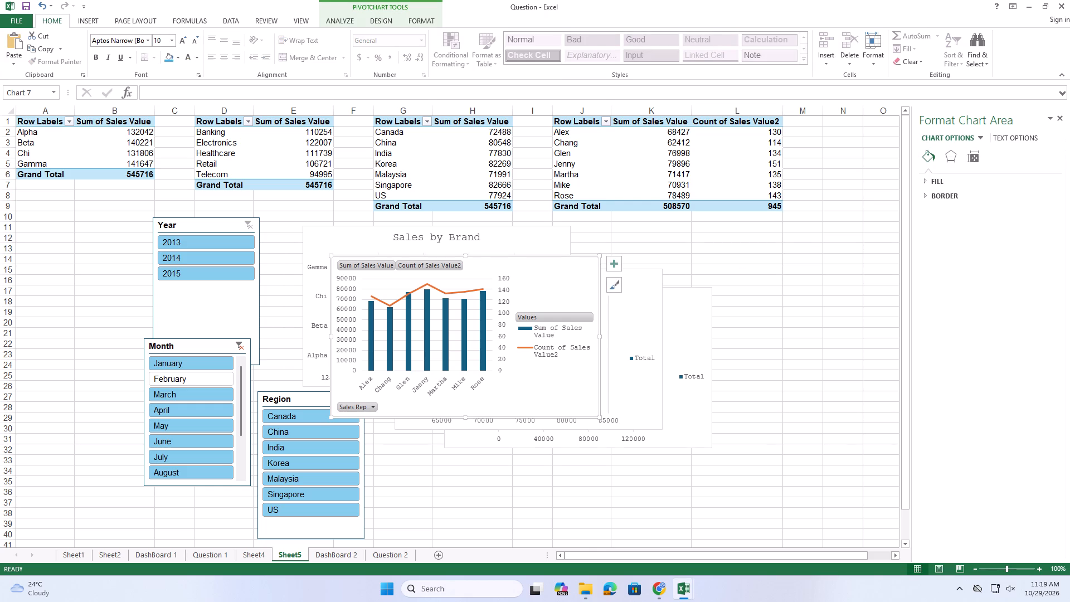
left_click(427, 23)
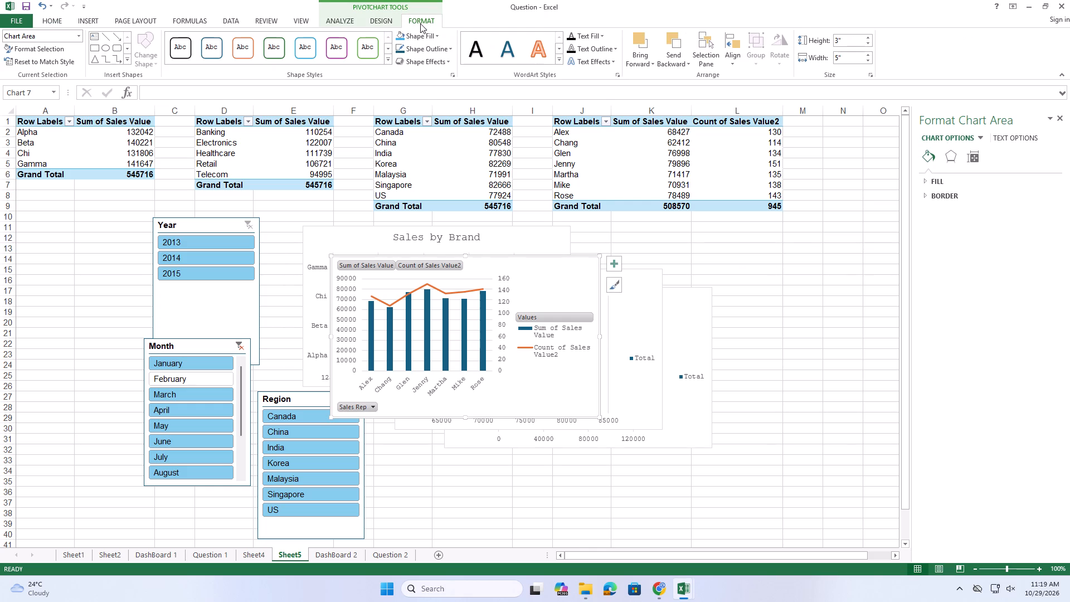
left_click(390, 22)
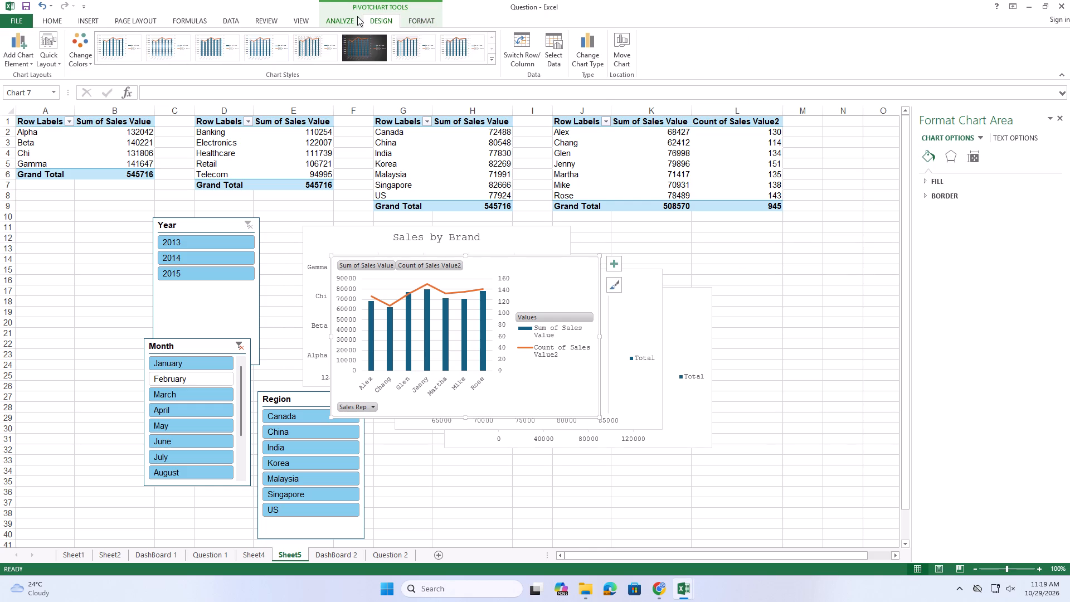
left_click(353, 19)
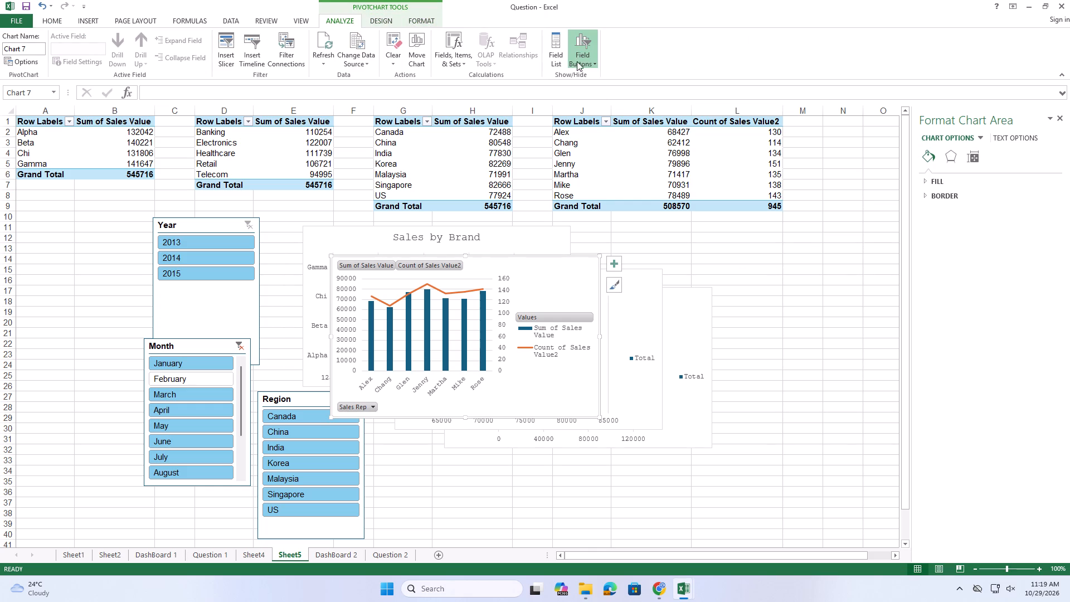
left_click(579, 64)
left_click(610, 126)
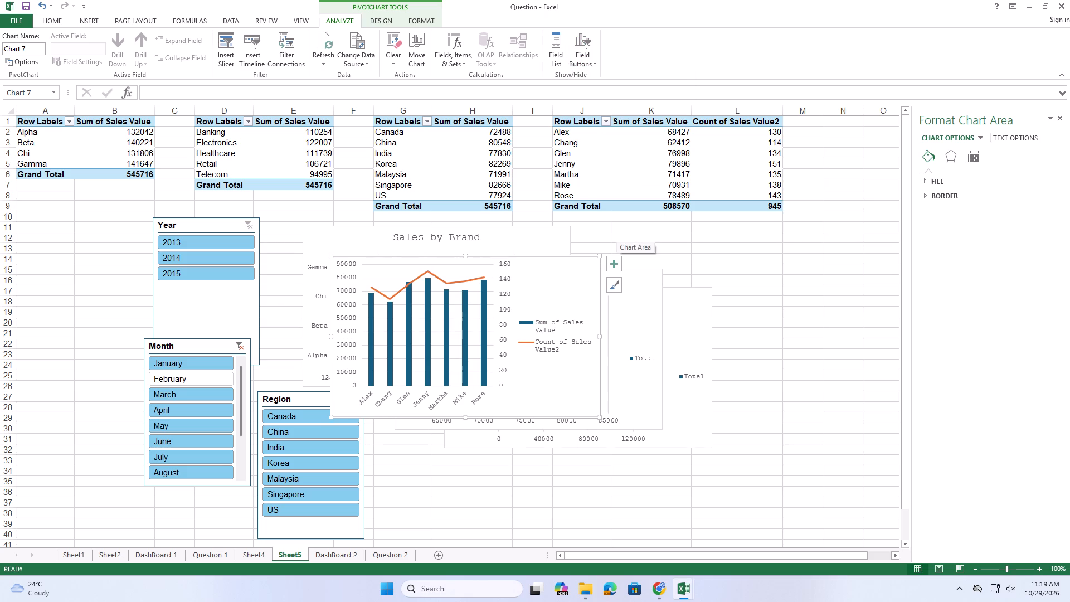
Move the sales rep combo chart on Sheet5 up to about row 10, just beneath the PivotTables.
left_click_drag(580, 270, 603, 242)
left_click_drag(597, 245, 594, 235)
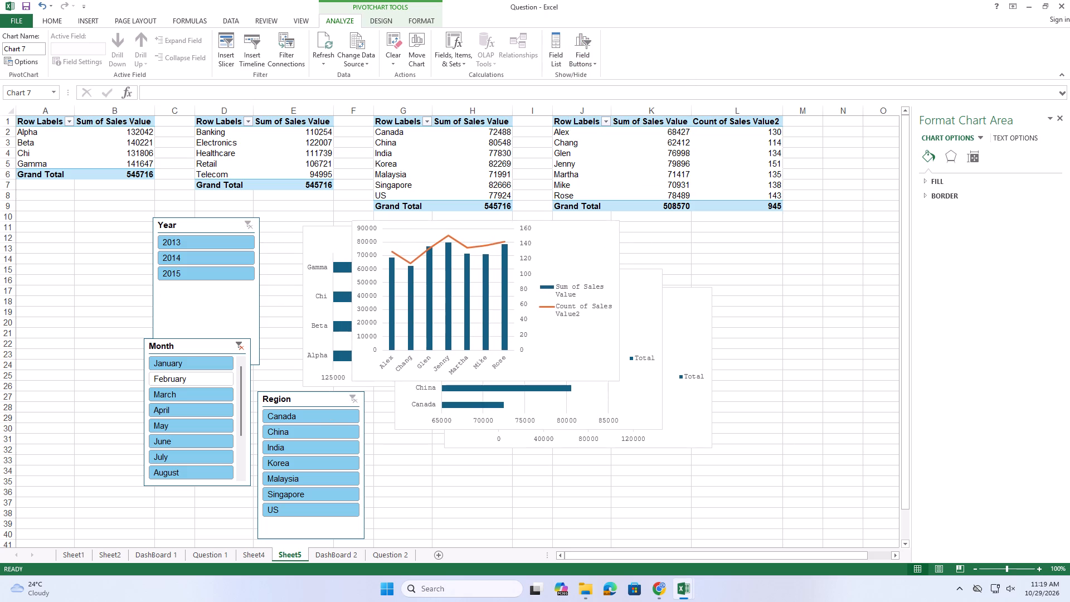
left_click_drag(594, 235, 592, 229)
Add the chart title "Sales By Rep - Value And Count" to the sales rep combo chart.
left_click(629, 220)
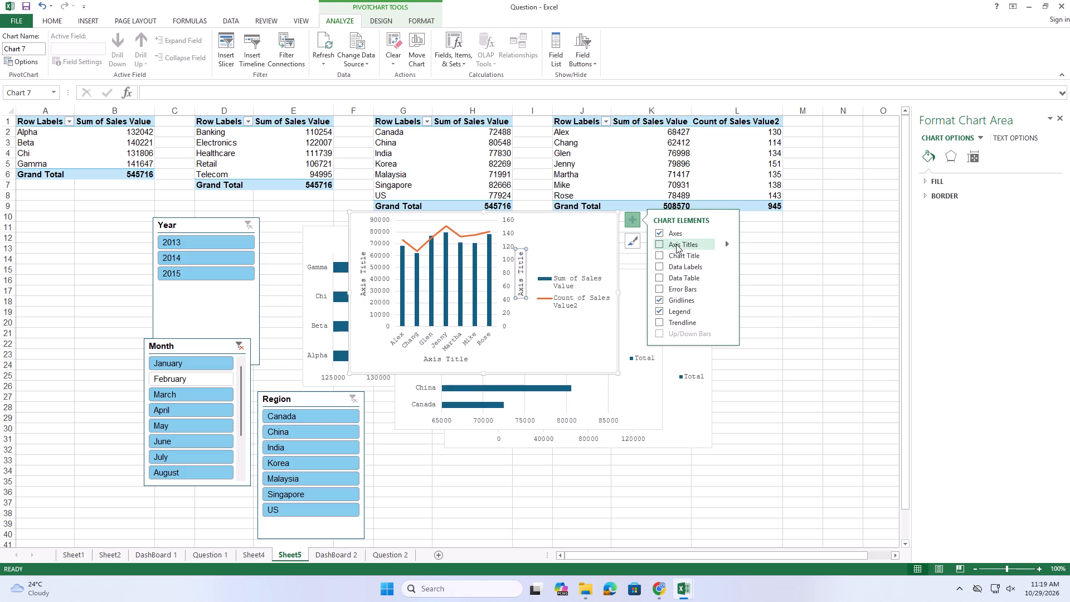
left_click(671, 254)
left_click(504, 224)
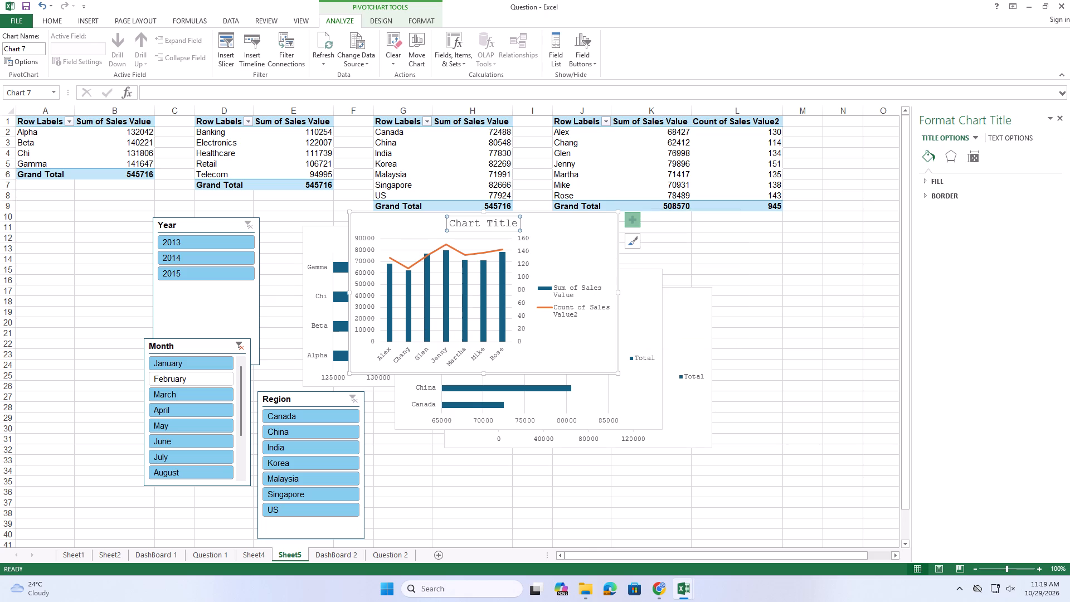
left_click_drag(516, 222, 467, 228)
key("BackSpace")
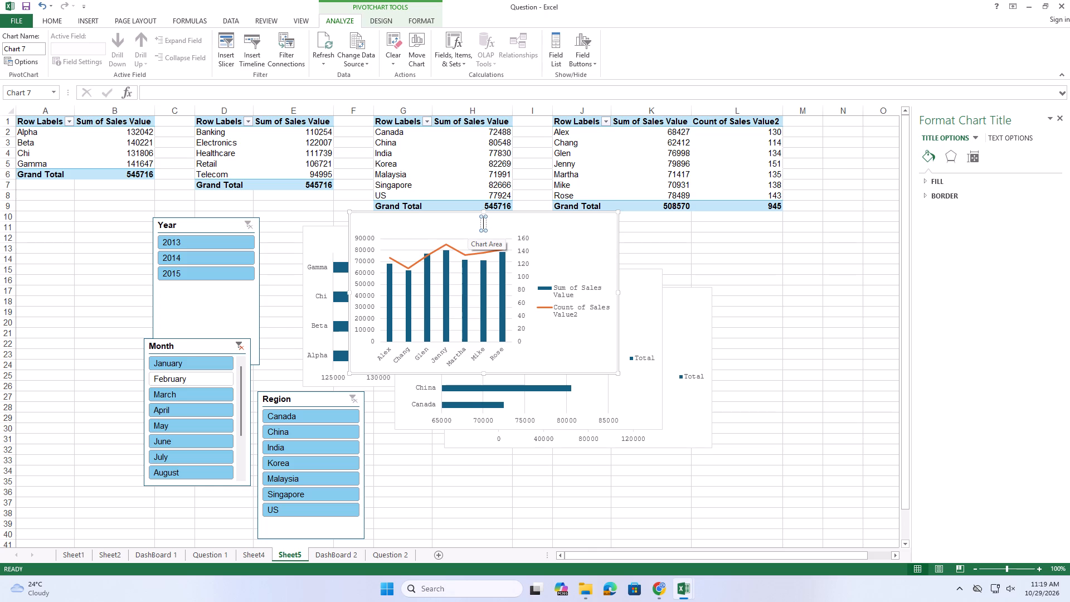
type("Sa")
type("les")
key("space")
type("Rep")
key("space")
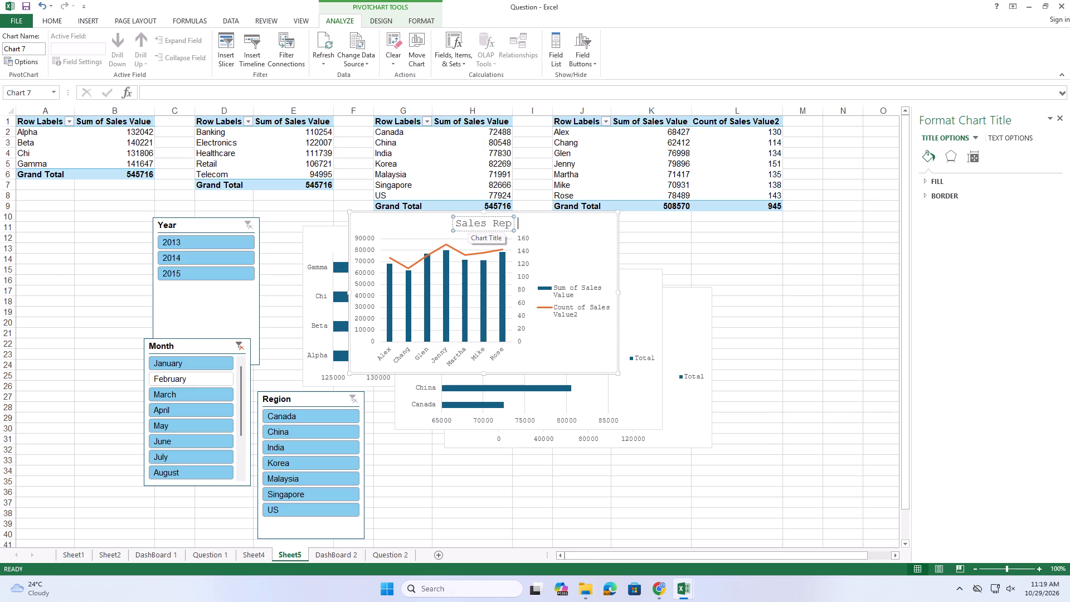
type("-")
key("space")
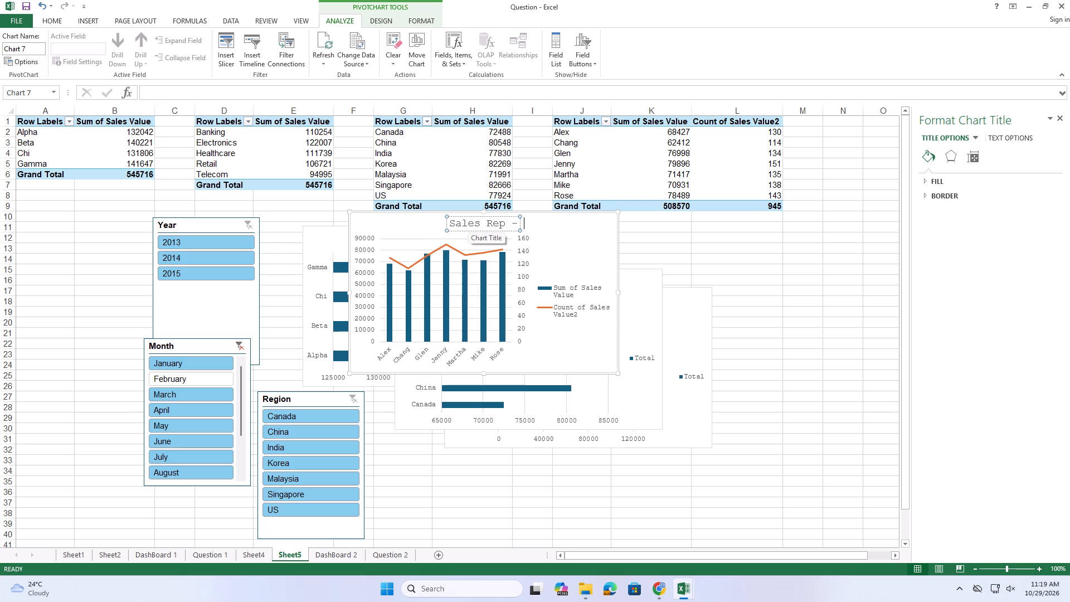
type("Value")
key("space")
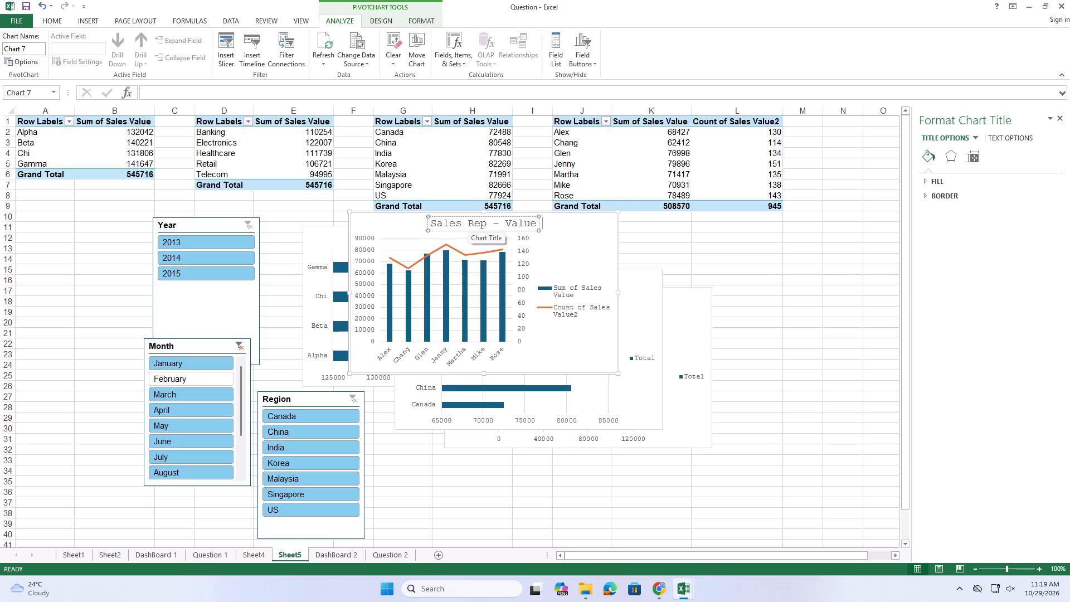
type("And Count")
left_click(434, 224)
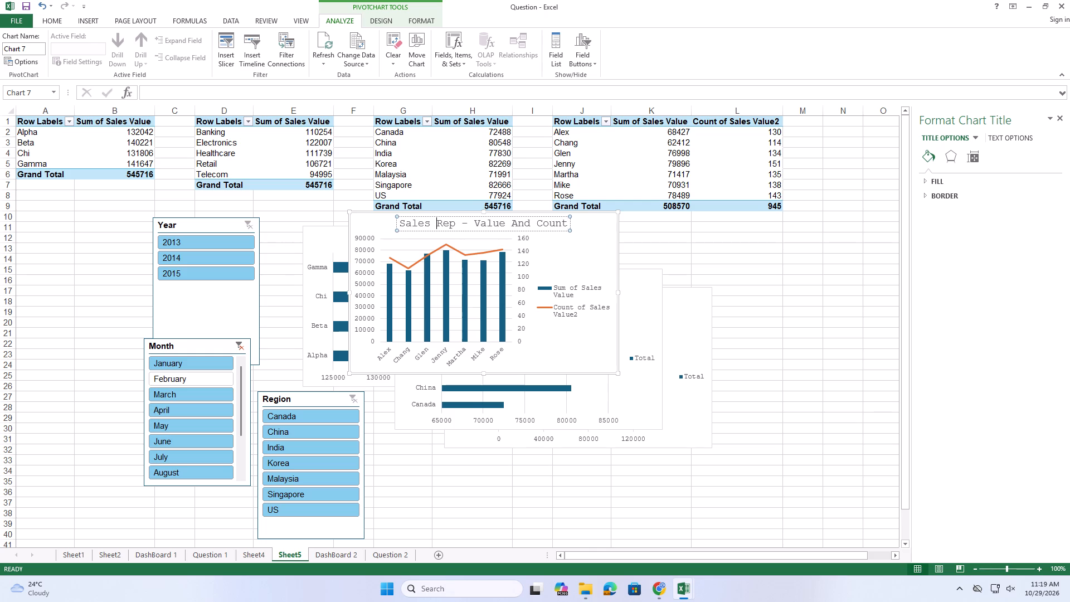
type("By")
key("space")
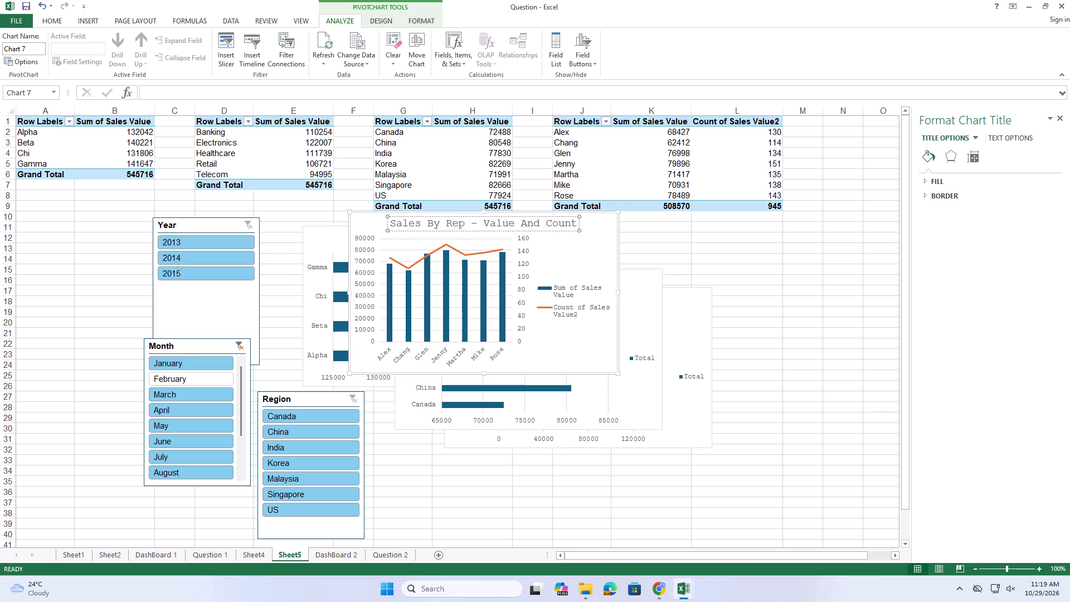
left_click(602, 236)
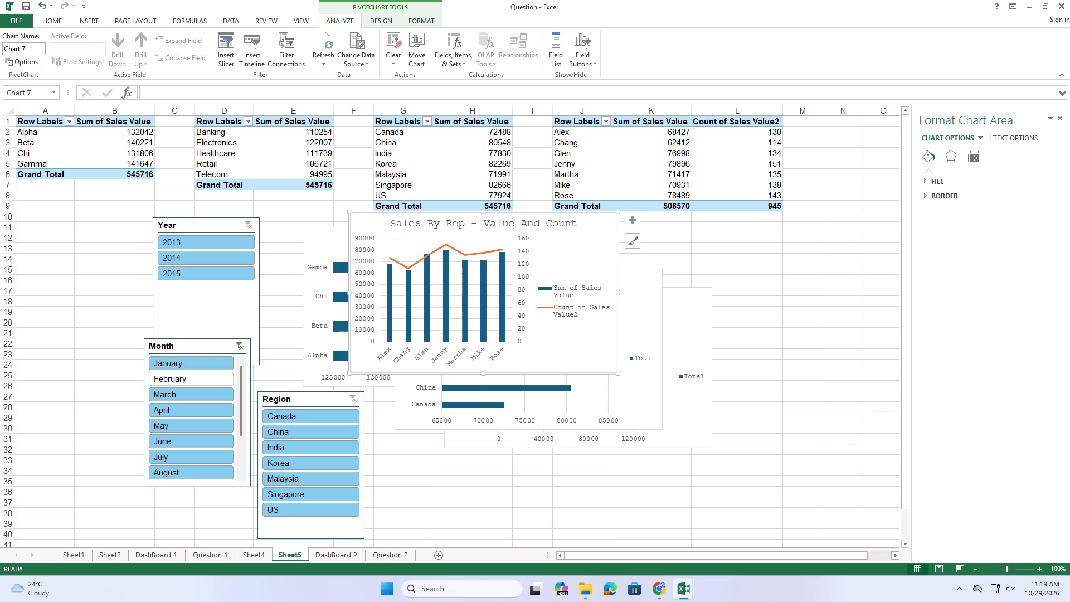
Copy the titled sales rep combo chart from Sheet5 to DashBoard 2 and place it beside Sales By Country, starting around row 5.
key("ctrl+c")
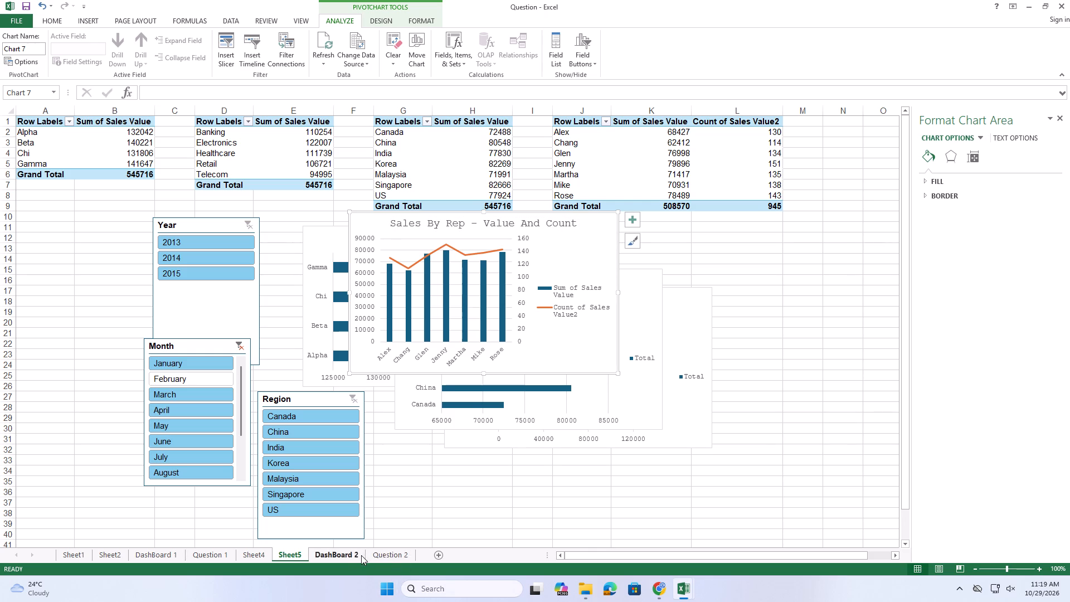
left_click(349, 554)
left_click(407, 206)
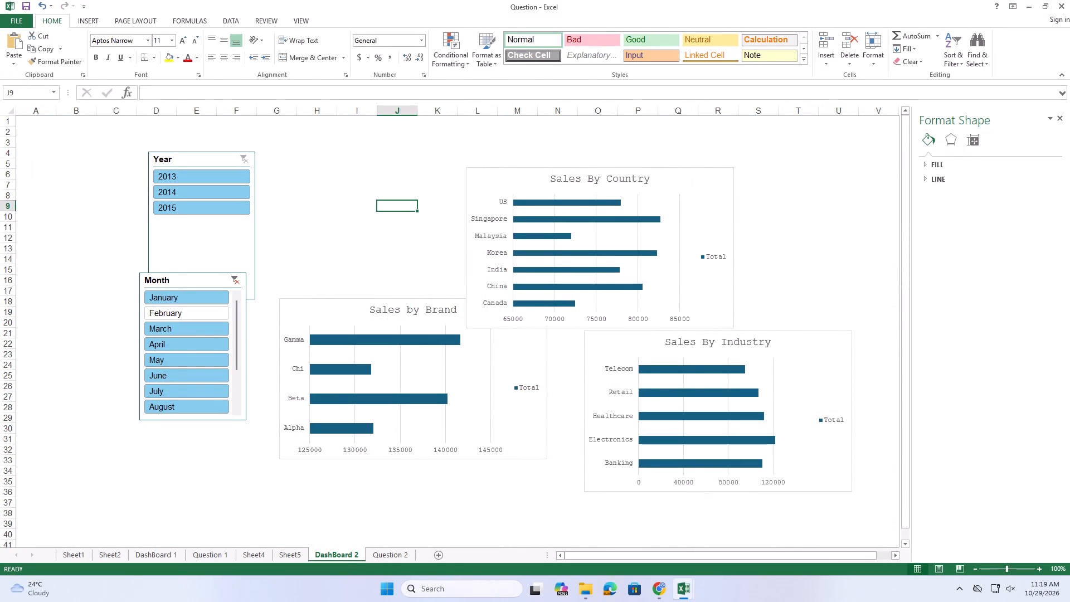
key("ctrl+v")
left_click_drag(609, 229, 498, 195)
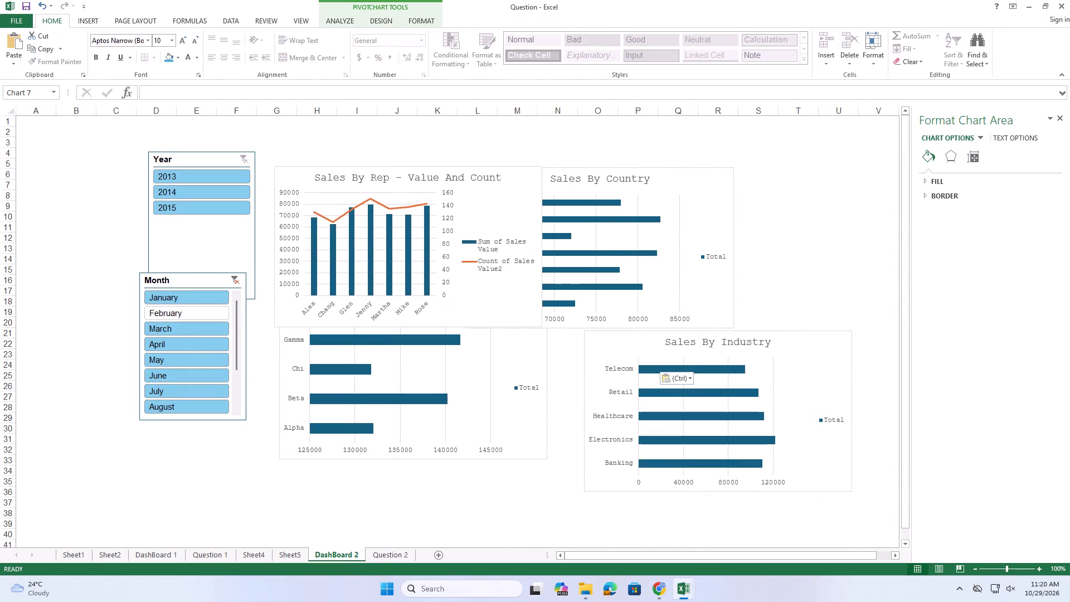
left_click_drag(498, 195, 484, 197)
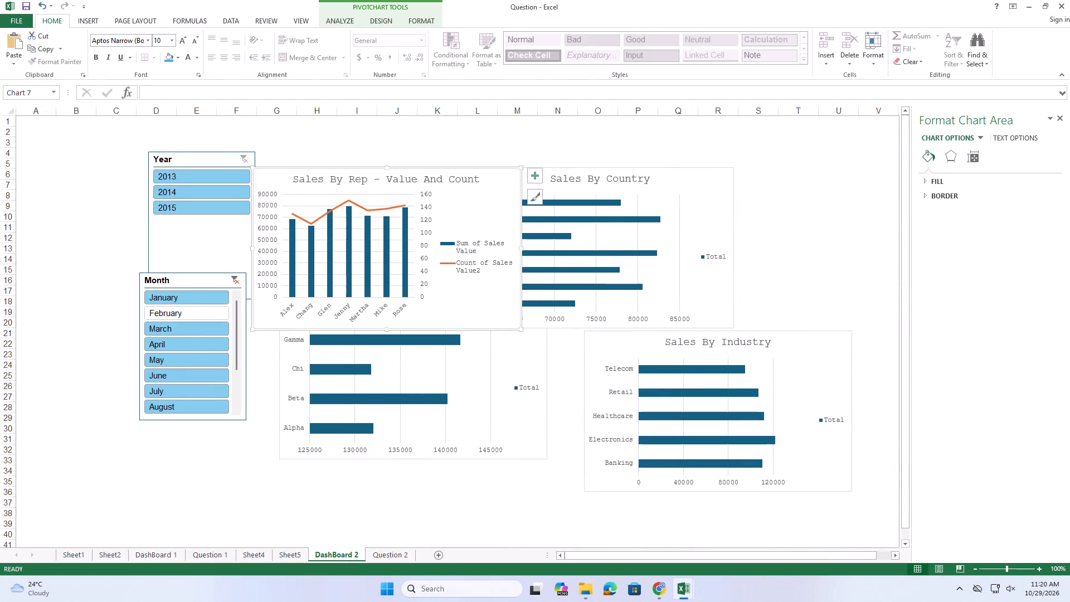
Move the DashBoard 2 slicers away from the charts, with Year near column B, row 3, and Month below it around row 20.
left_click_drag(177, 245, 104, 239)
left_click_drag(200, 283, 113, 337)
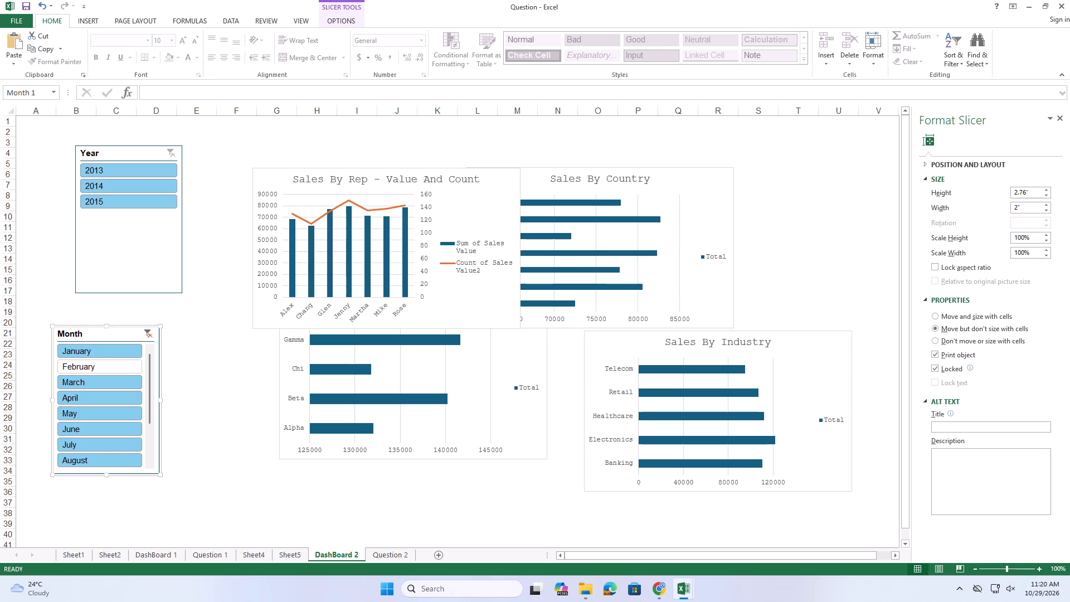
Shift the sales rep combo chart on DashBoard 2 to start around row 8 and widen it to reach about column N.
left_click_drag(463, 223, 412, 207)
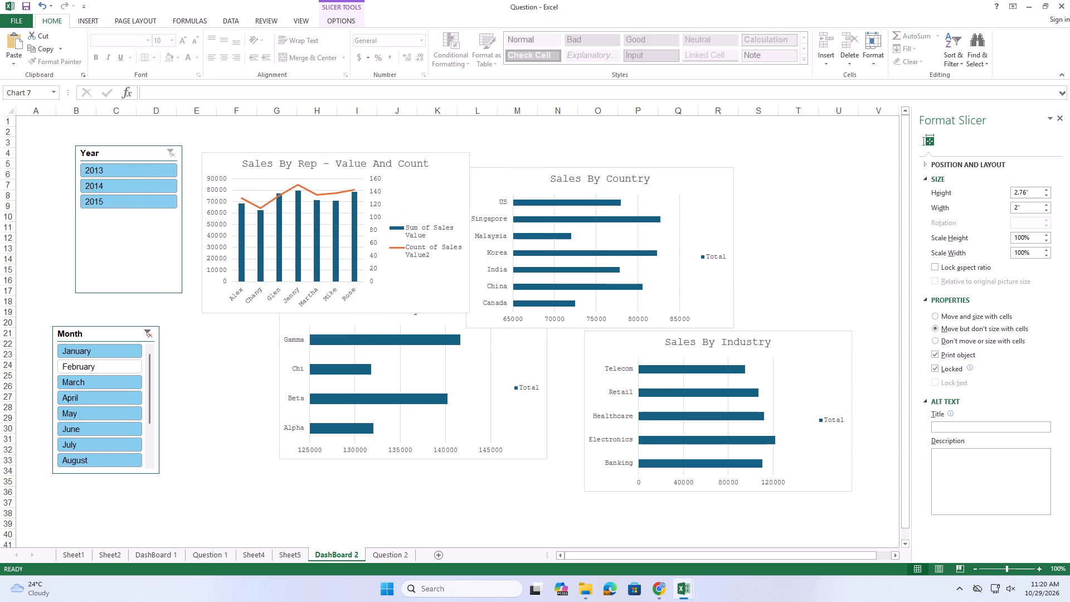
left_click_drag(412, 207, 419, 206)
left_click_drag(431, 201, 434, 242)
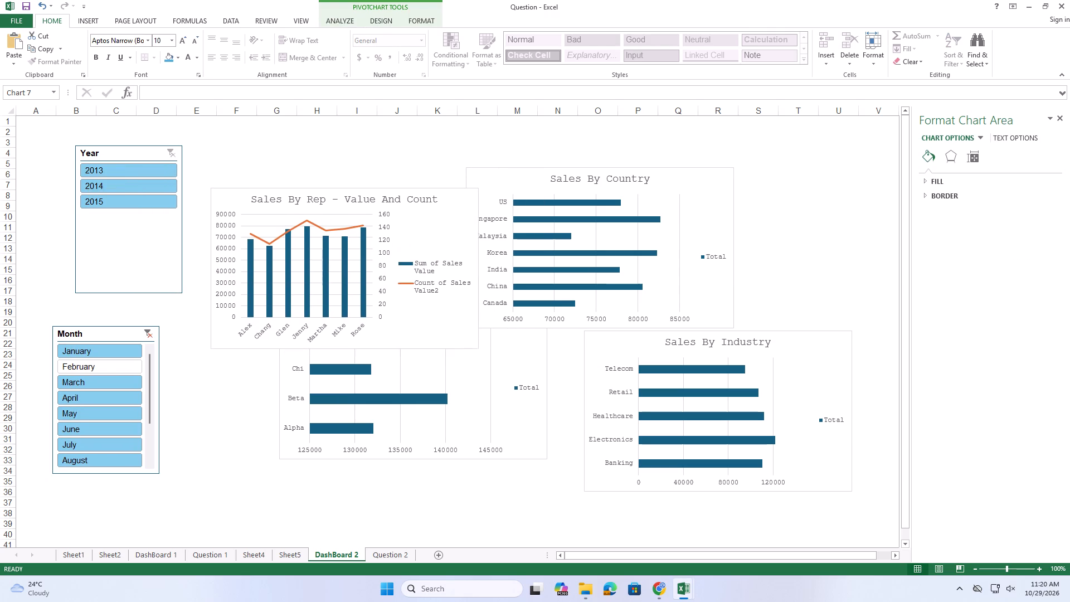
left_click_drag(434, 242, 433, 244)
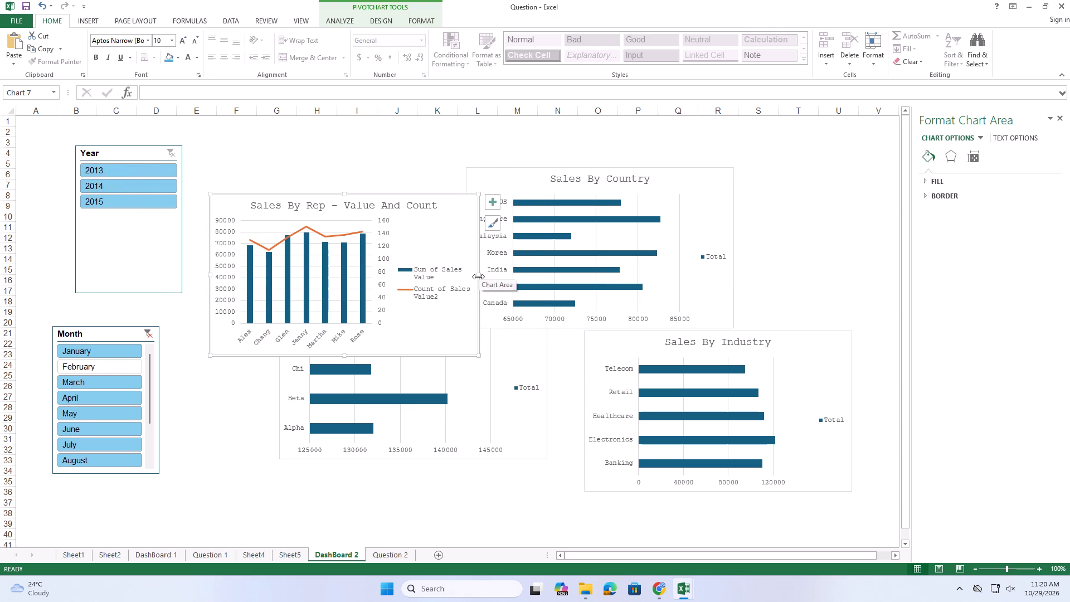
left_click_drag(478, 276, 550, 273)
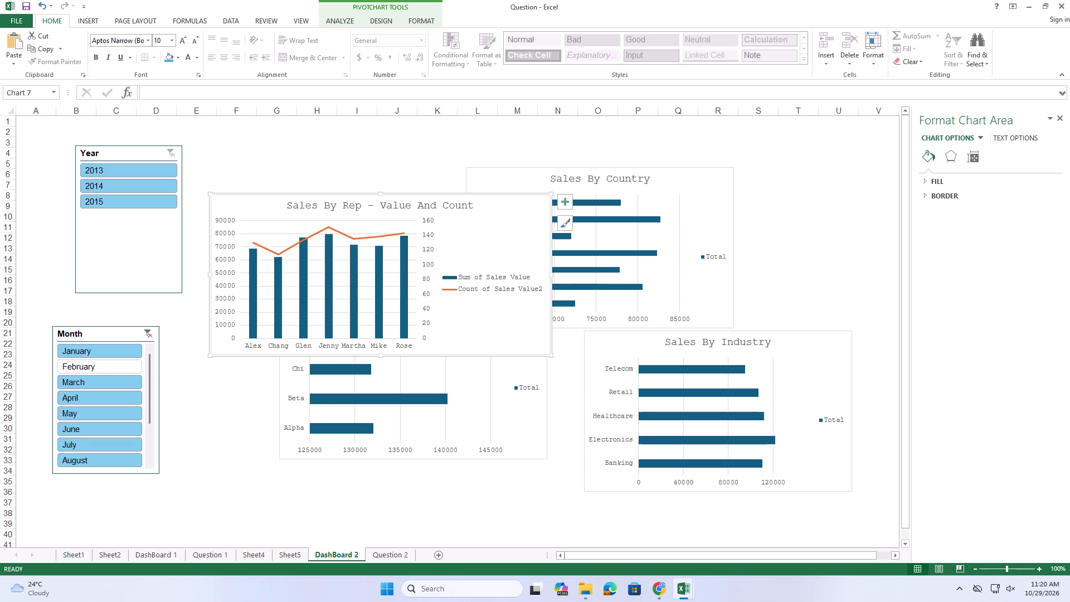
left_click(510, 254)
Delete the DashBoard 2 sheet and return to Sheet5.
right_click(346, 554)
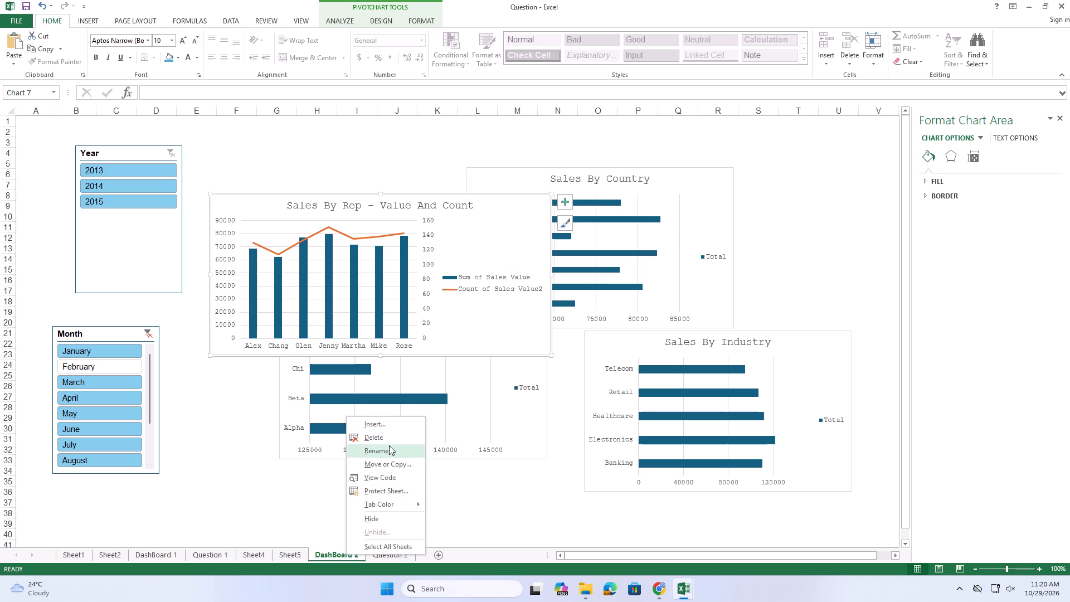
left_click(389, 440)
left_click(517, 317)
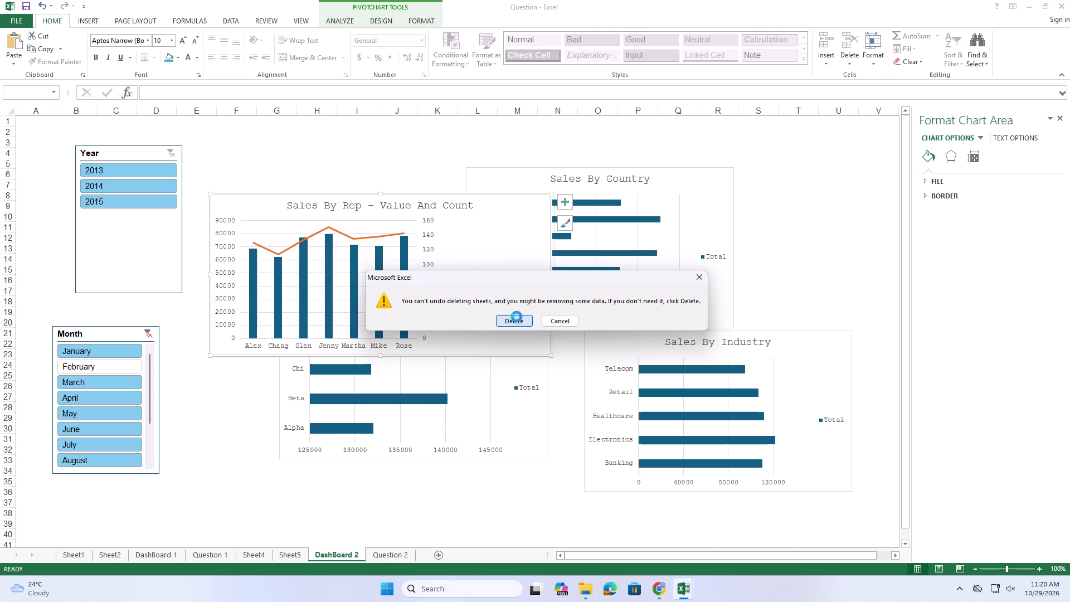
left_click(288, 557)
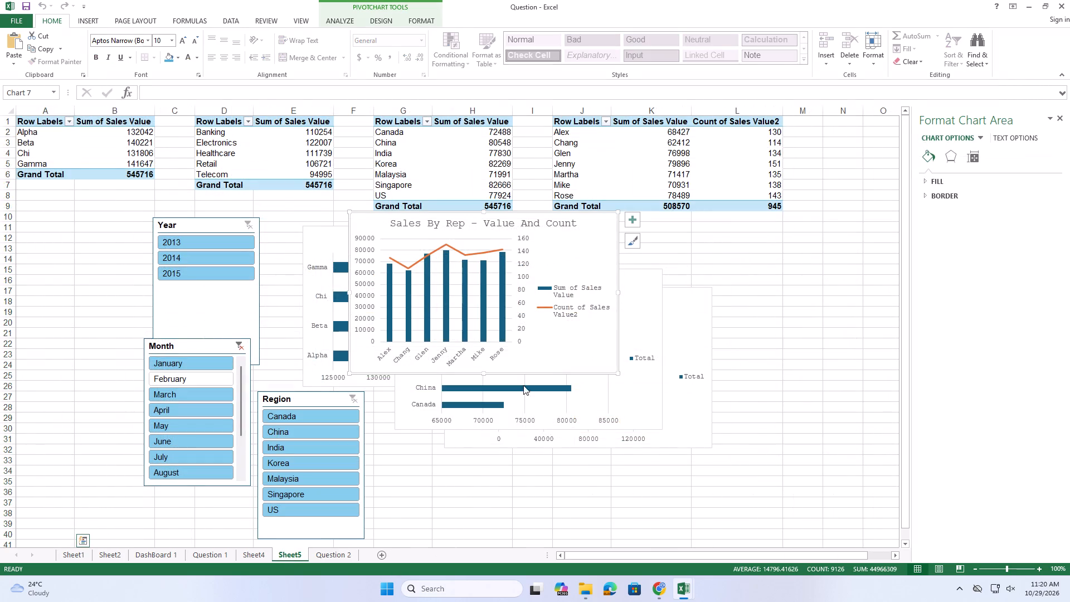
Remove the legend from the Sales By Rep chart on Sheet5 and move the chart away from the other charts' titles.
left_click(583, 263)
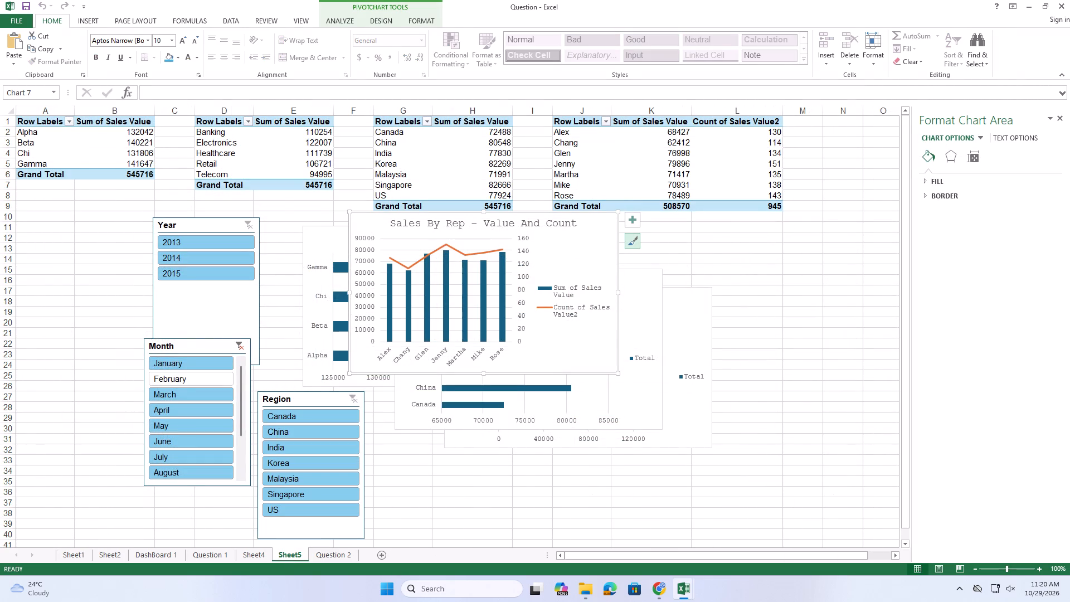
left_click(637, 220)
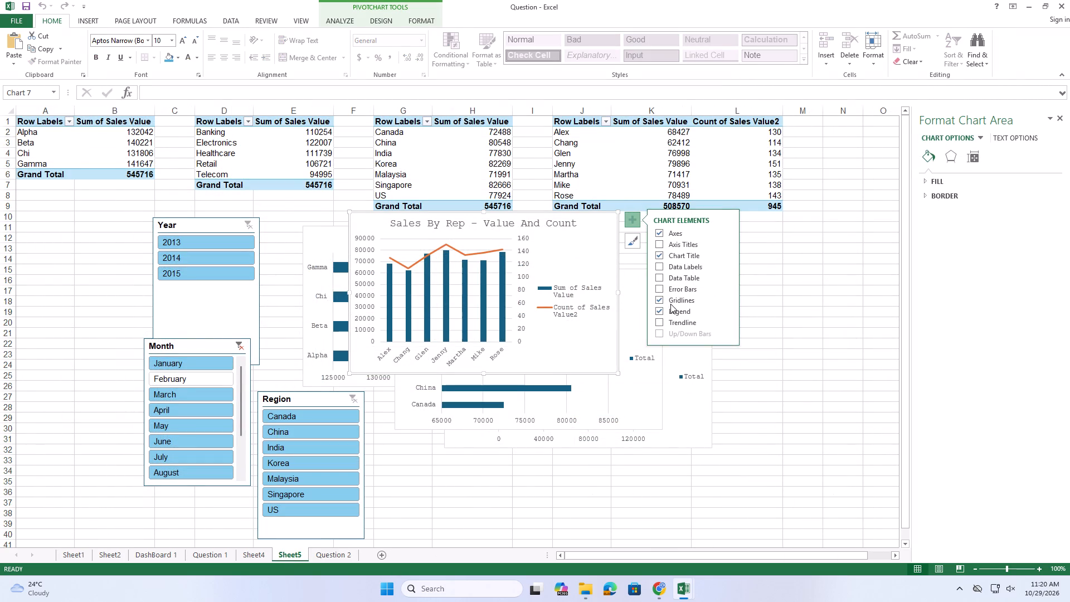
left_click(670, 309)
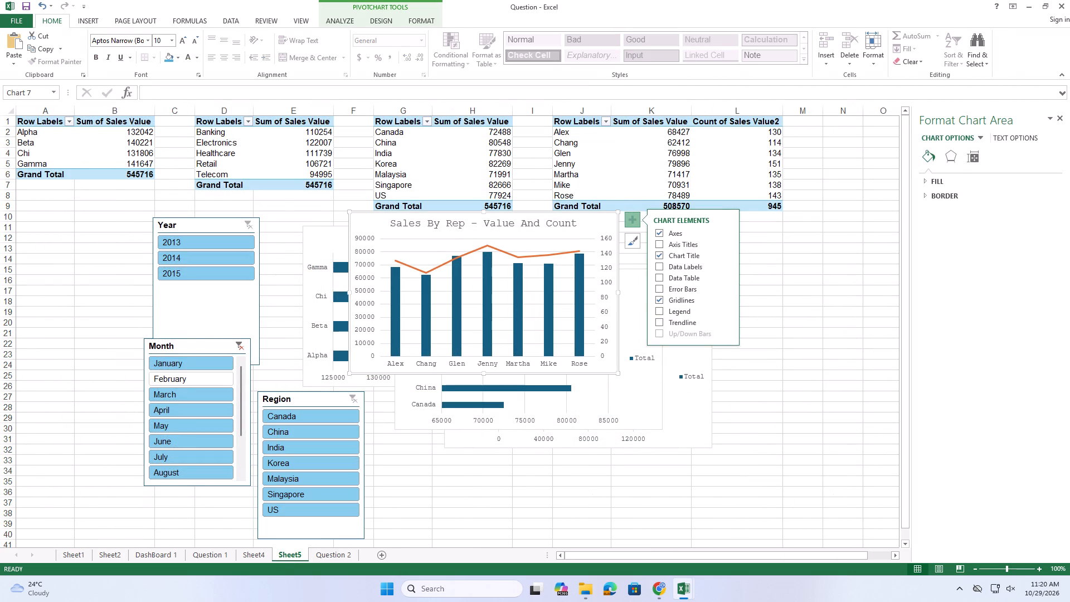
left_click_drag(591, 224, 404, 188)
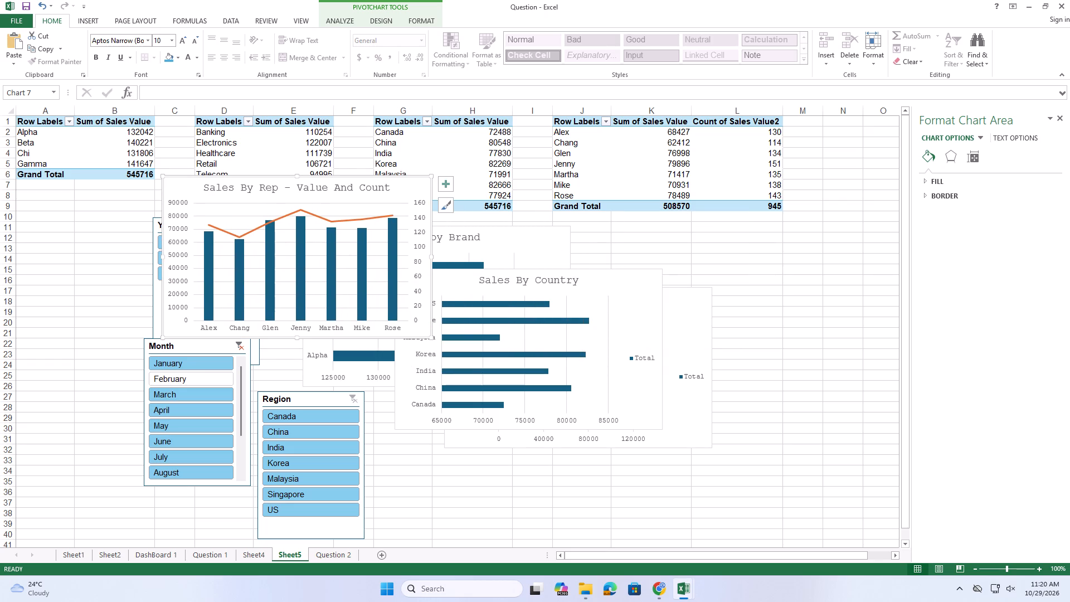
Remove the legend from the Sales By Country chart and move the chart lower to uncover the brand and industry charts.
left_click(615, 279)
left_click(681, 281)
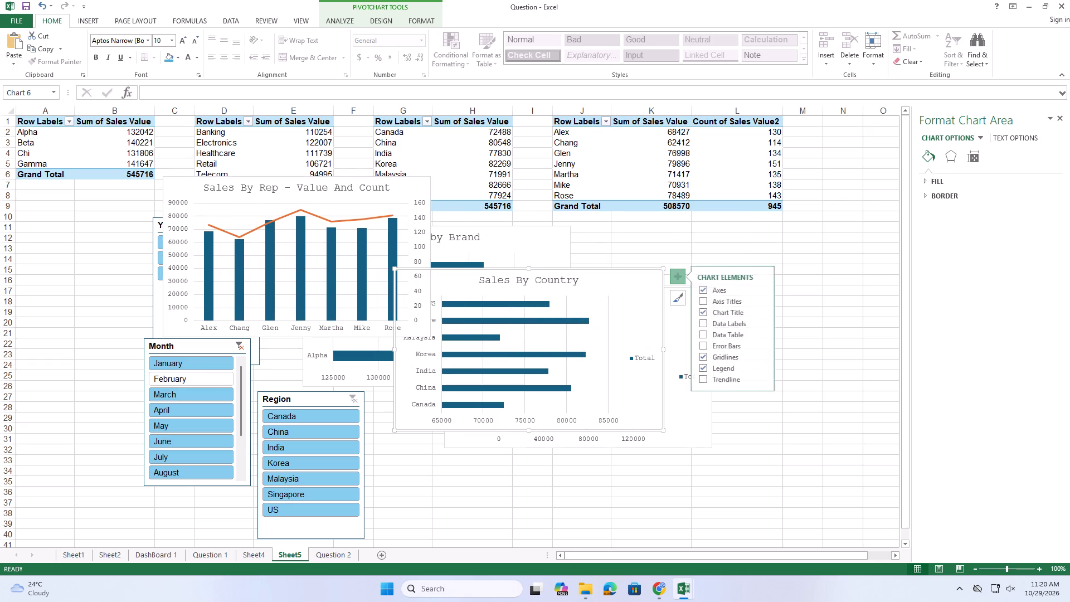
left_click(727, 368)
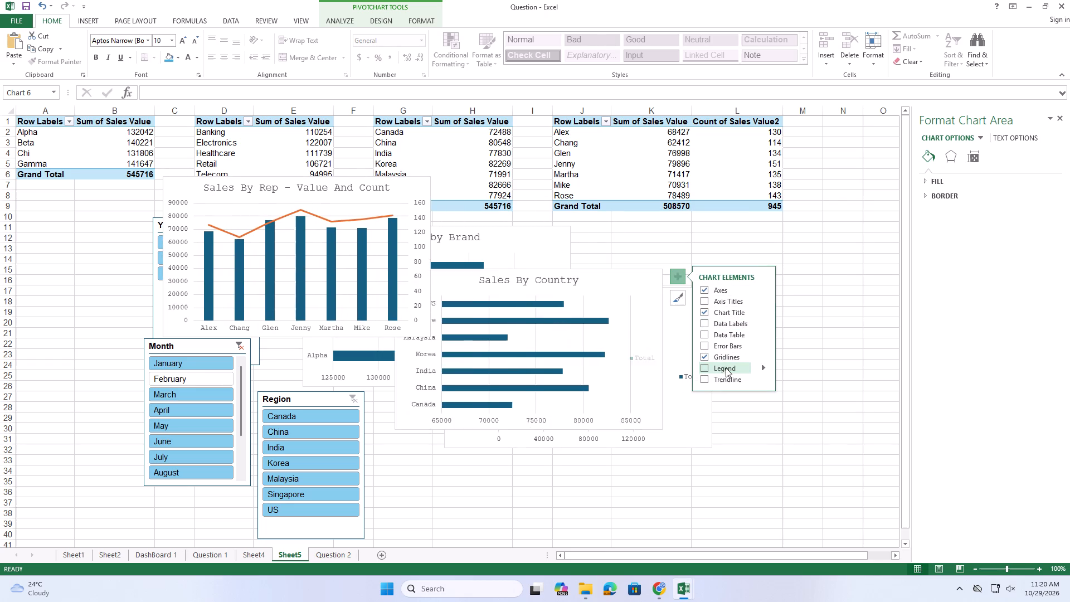
left_click_drag(643, 283, 523, 358)
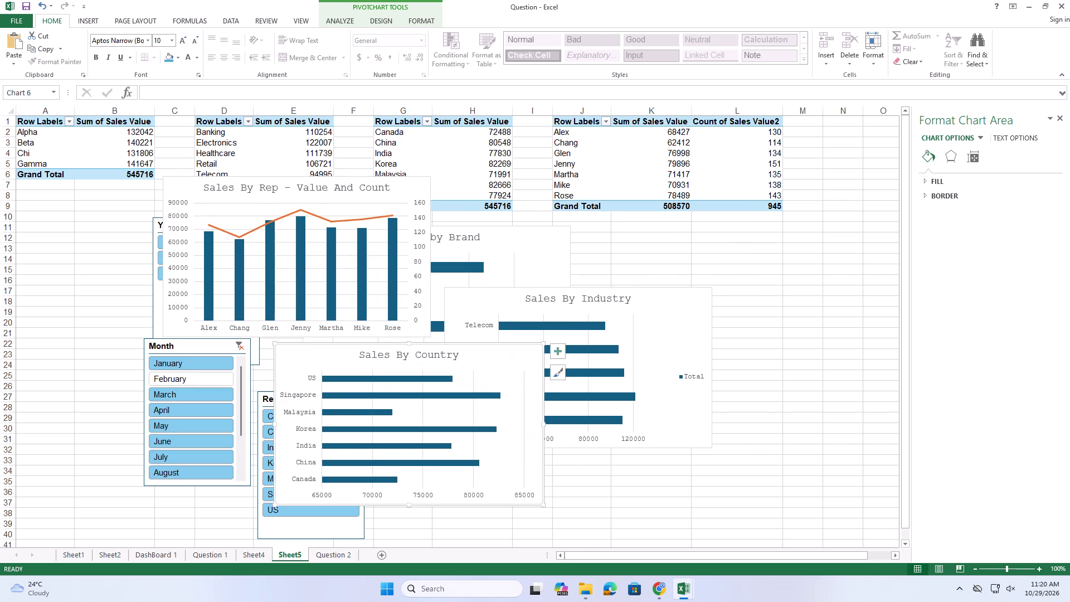
Move the Sales by Brand chart up to around row 4 and remove its legend.
left_click(556, 254)
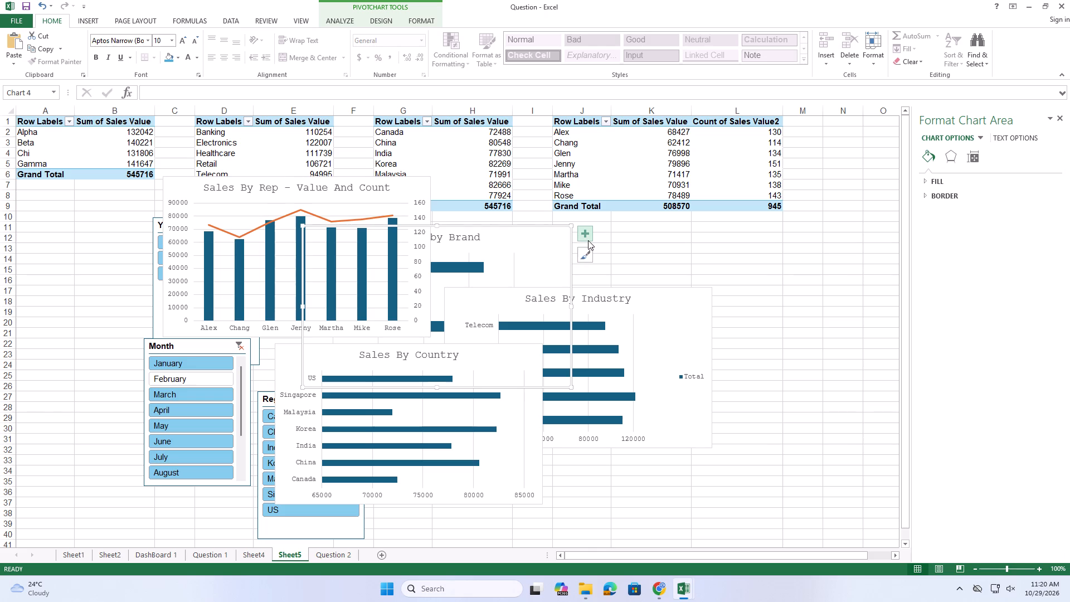
left_click_drag(545, 243, 645, 163)
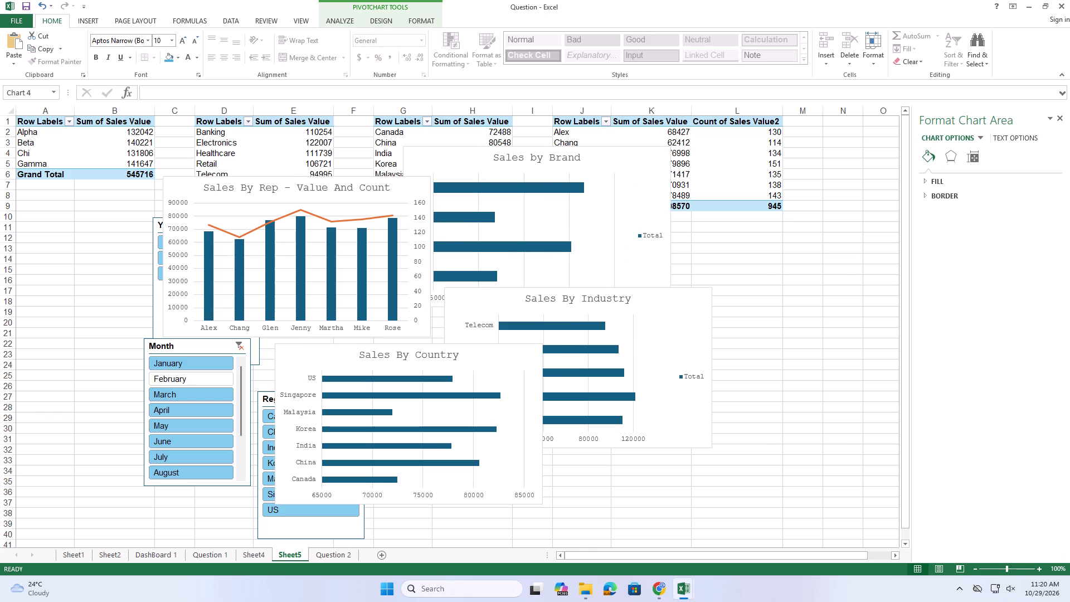
left_click(687, 156)
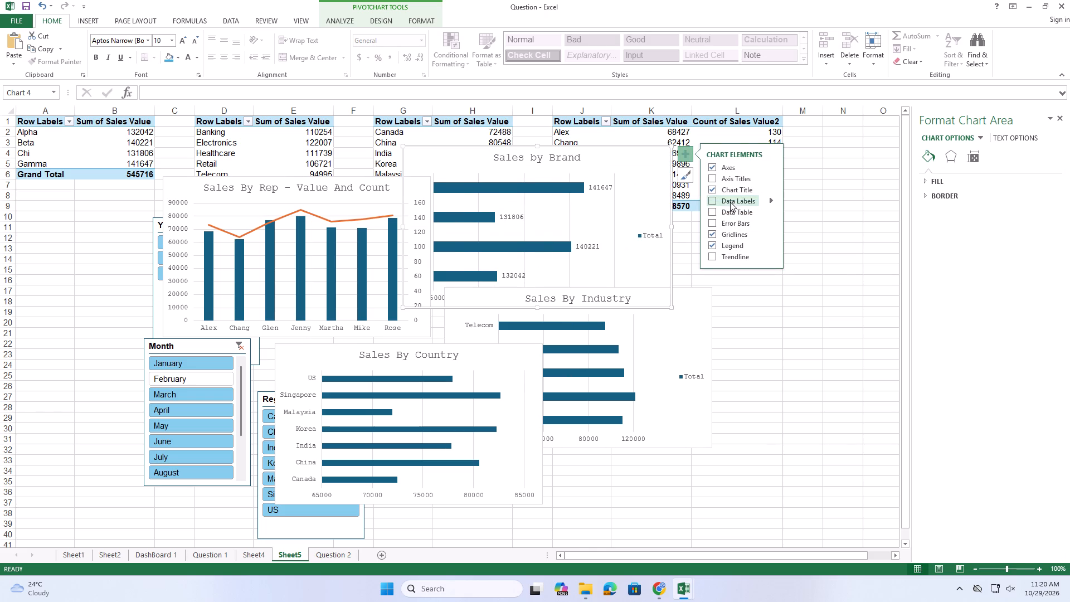
left_click(724, 241)
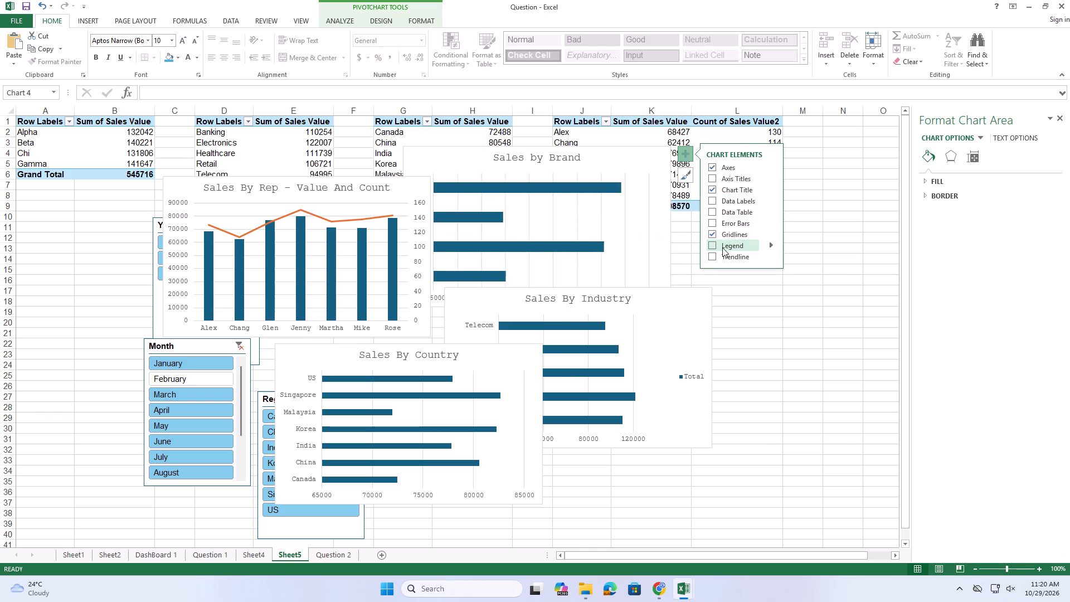
Remove the legend from the Sales By Industry chart and move the chart clear of Sales By Country.
left_click(692, 305)
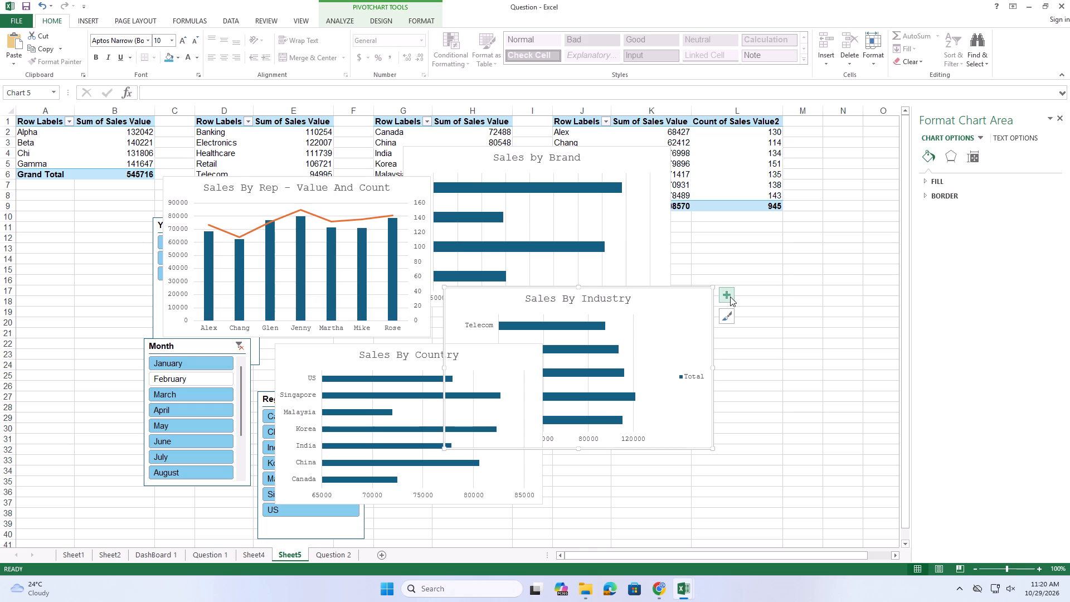
left_click(730, 297)
left_click(779, 379)
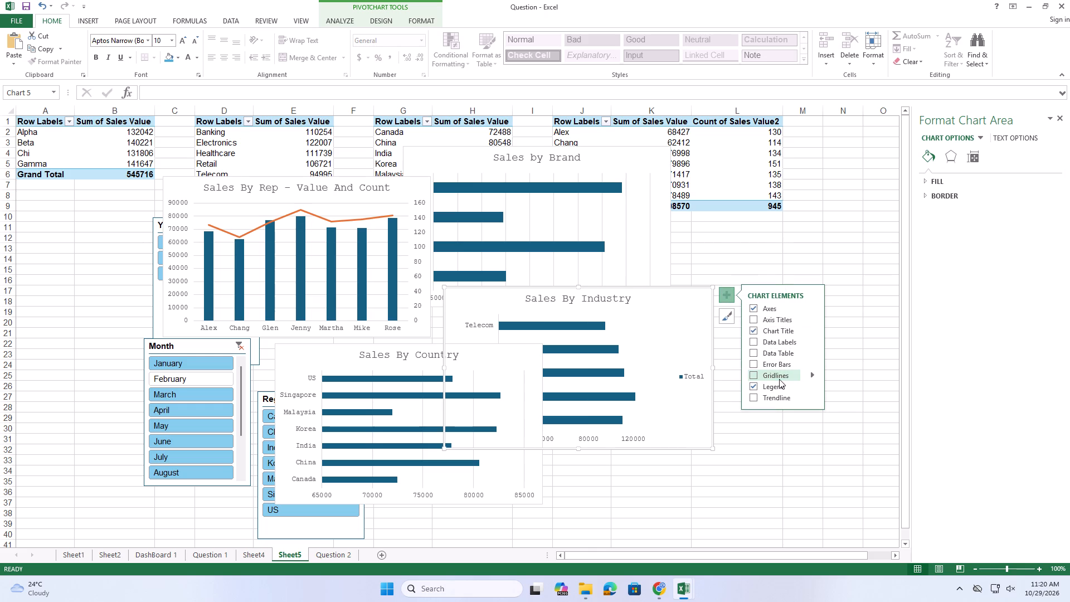
left_click(779, 379)
left_click(770, 384)
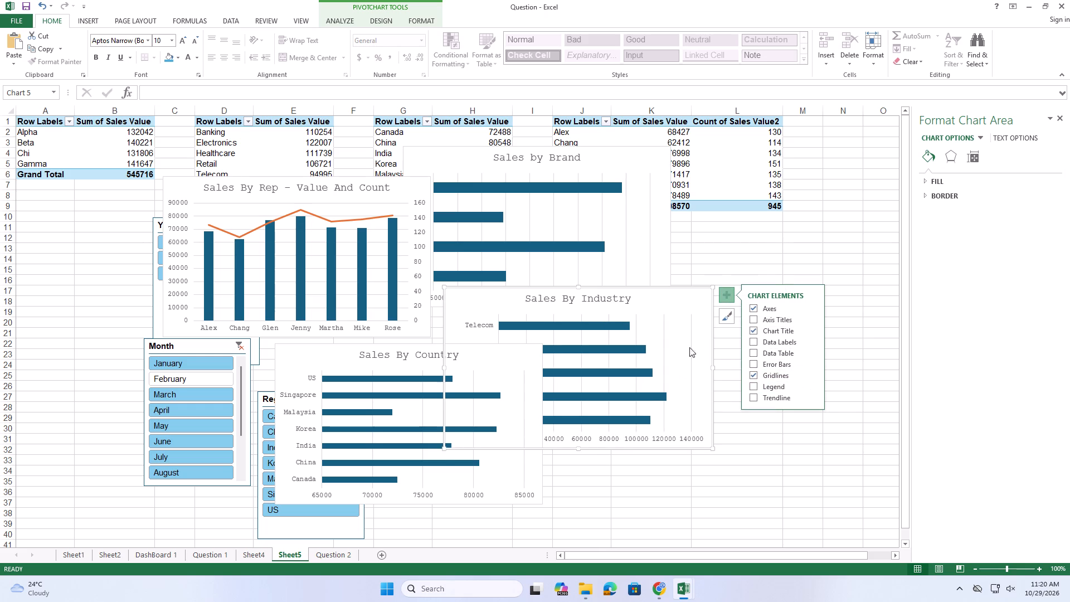
left_click_drag(678, 303, 799, 274)
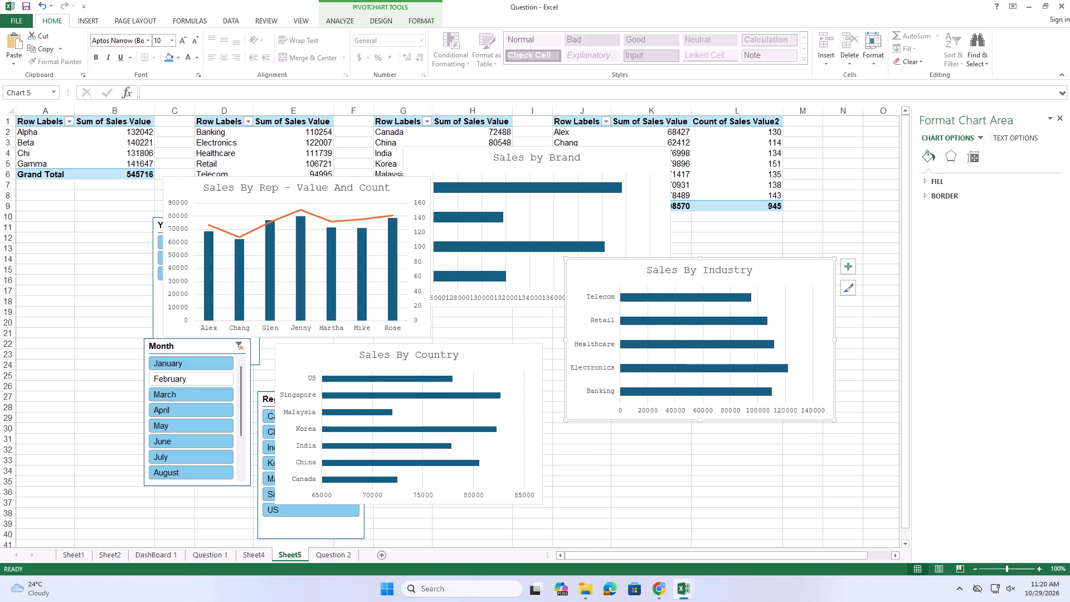
Spread out the Sheet5 charts, then copy the Year, Month and Region slicers with all four charts together onto a new sheet.
left_click_drag(509, 353, 670, 349)
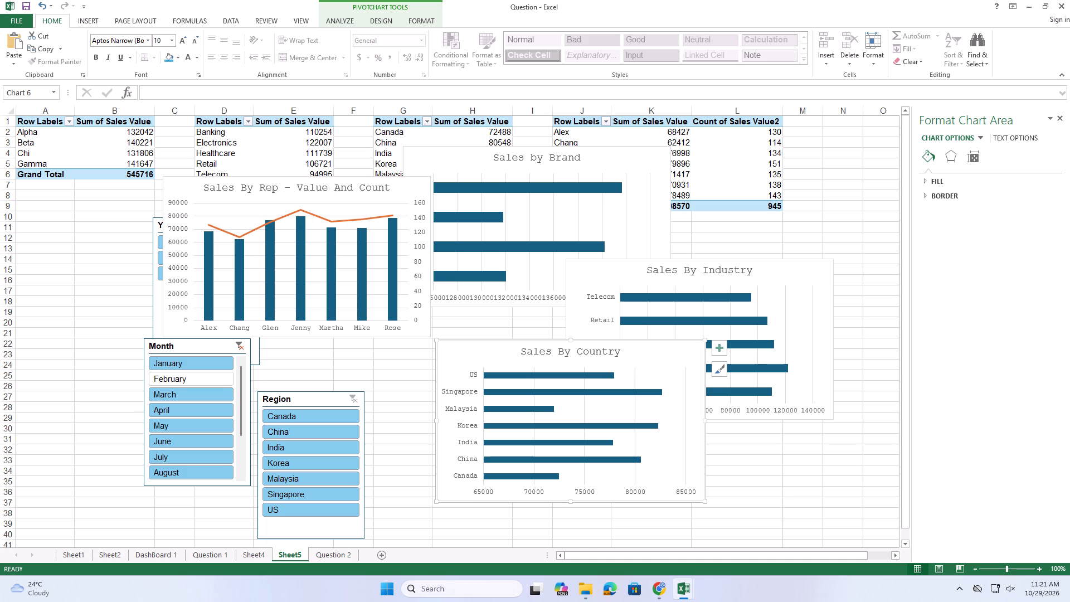
left_click_drag(426, 193, 548, 211)
left_click(251, 307, "ctrl")
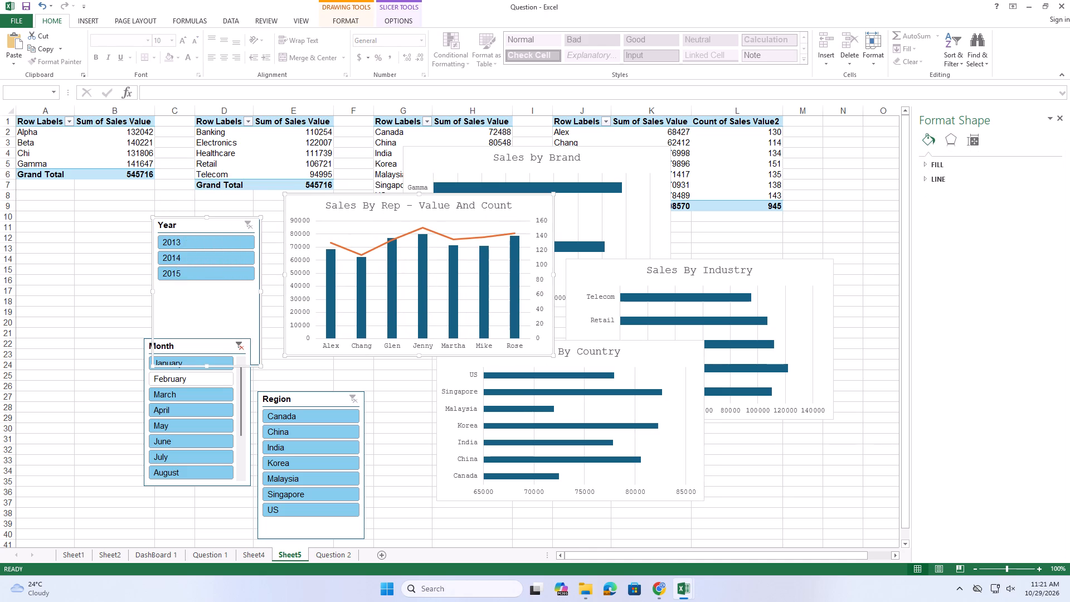
left_click(244, 397, "ctrl")
left_click(246, 396, "ctrl")
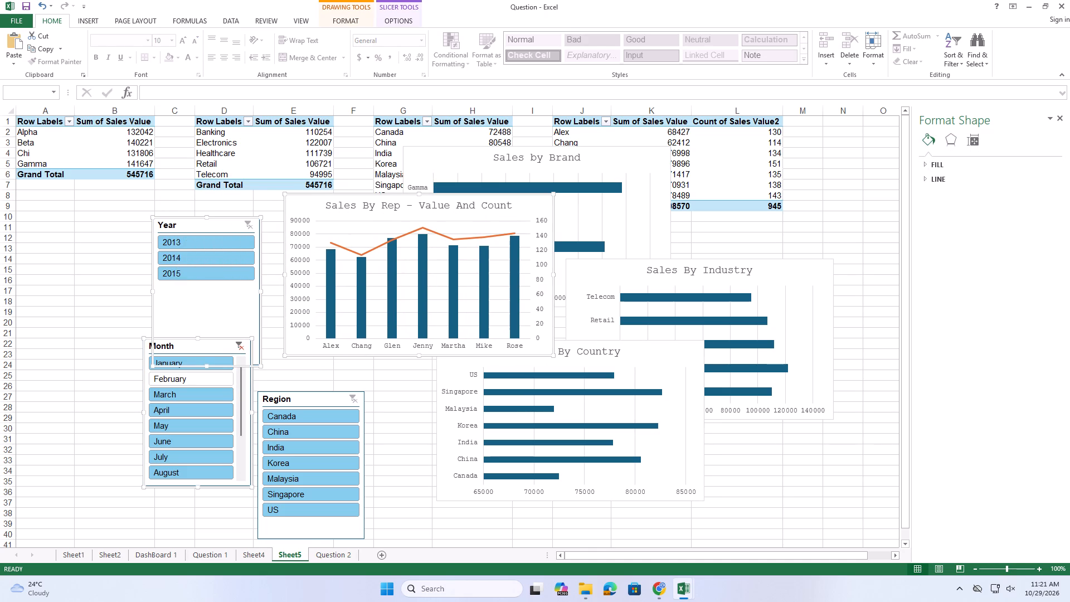
left_click(312, 402, "ctrl")
left_click(611, 363, "ctrl")
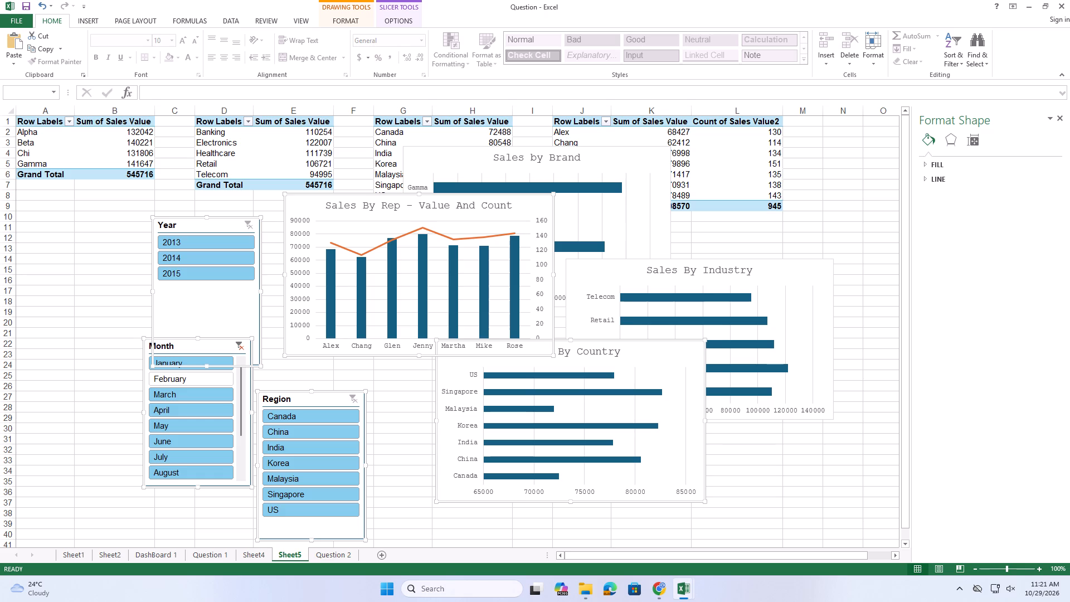
left_click(601, 265, "ctrl")
left_click(662, 198, "ctrl")
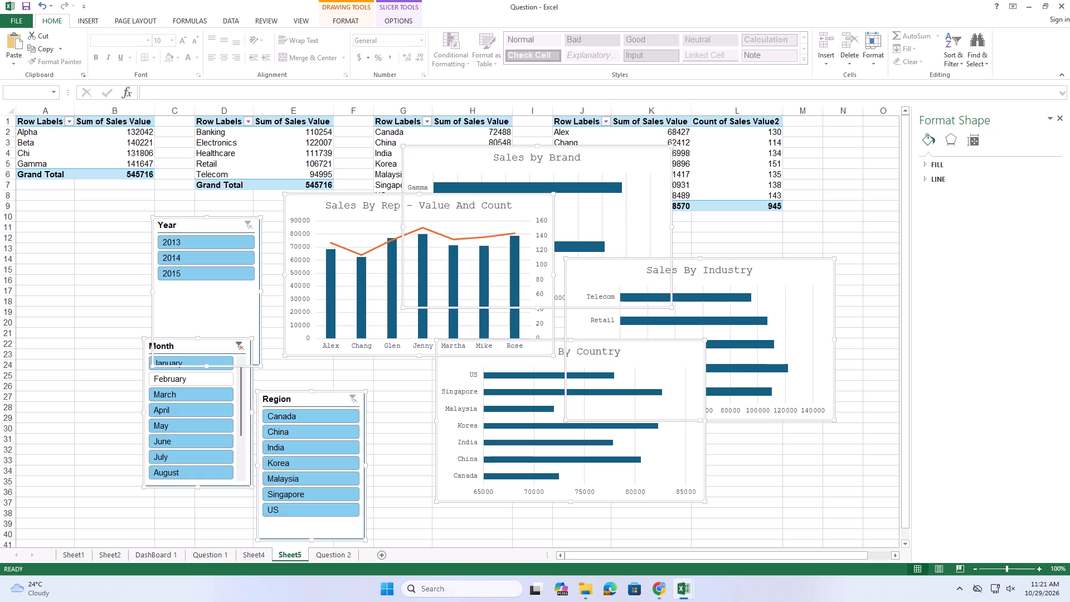
key("ctrl+c")
left_click(379, 554)
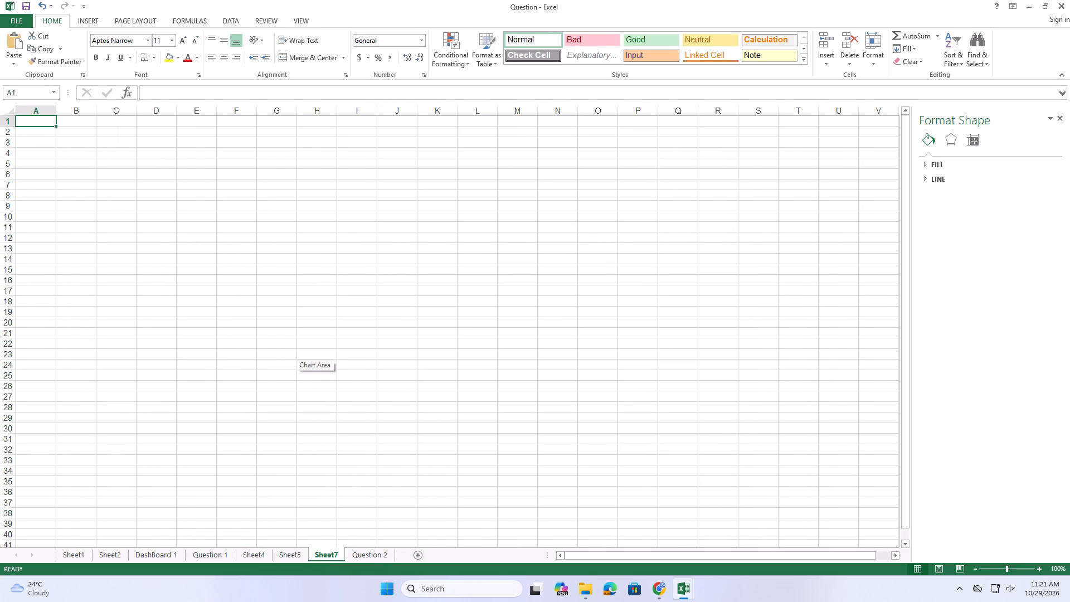
key("ctrl+v")
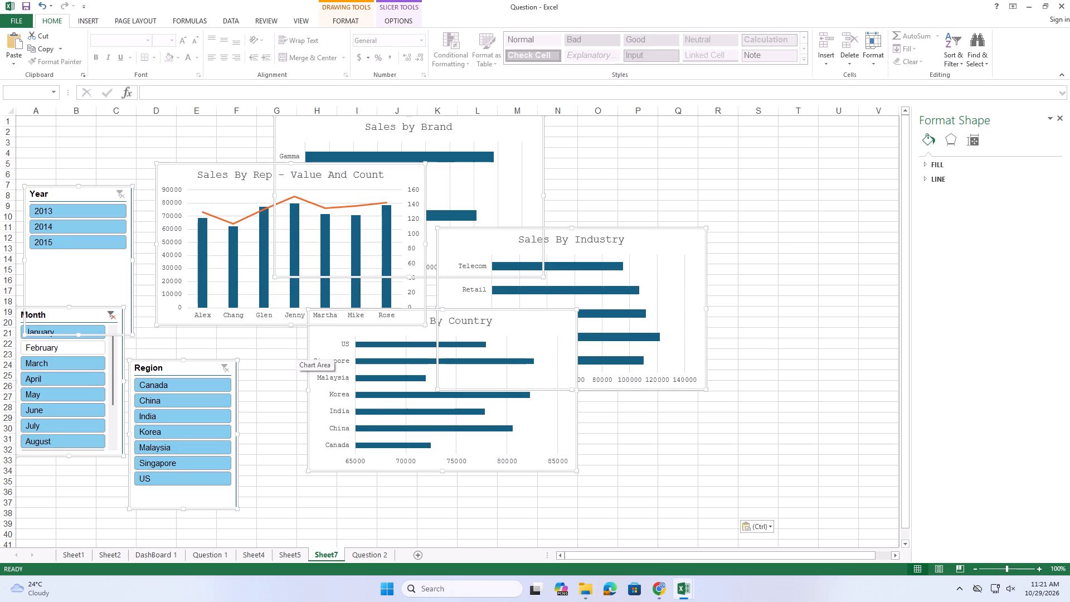
Move all the pasted slicers and charts together on the new sheet, so the group starts around column C, row 8.
left_click_drag(303, 151, 390, 231)
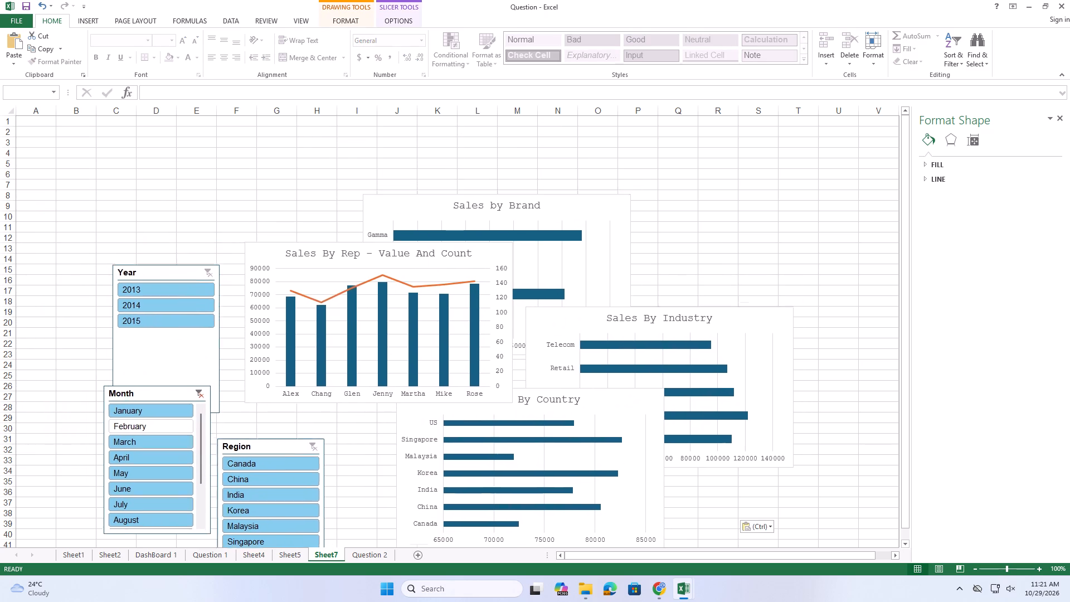
left_click_drag(390, 231, 390, 222)
left_click(738, 188)
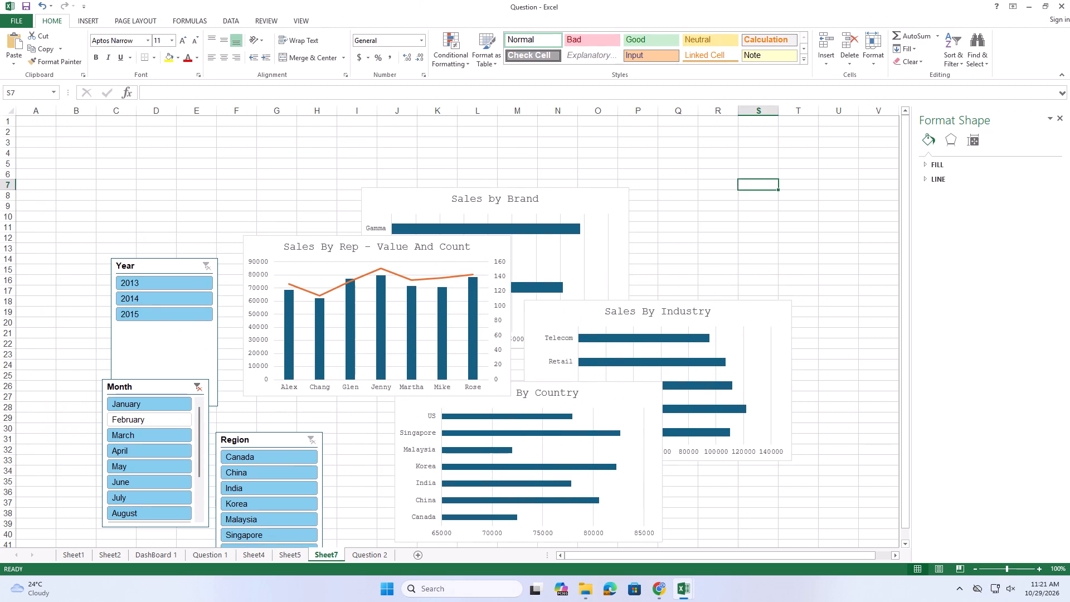
Move the pasted Sales by Brand chart away from the sales rep chart, to start around column O, row 23.
left_click_drag(610, 215, 630, 302)
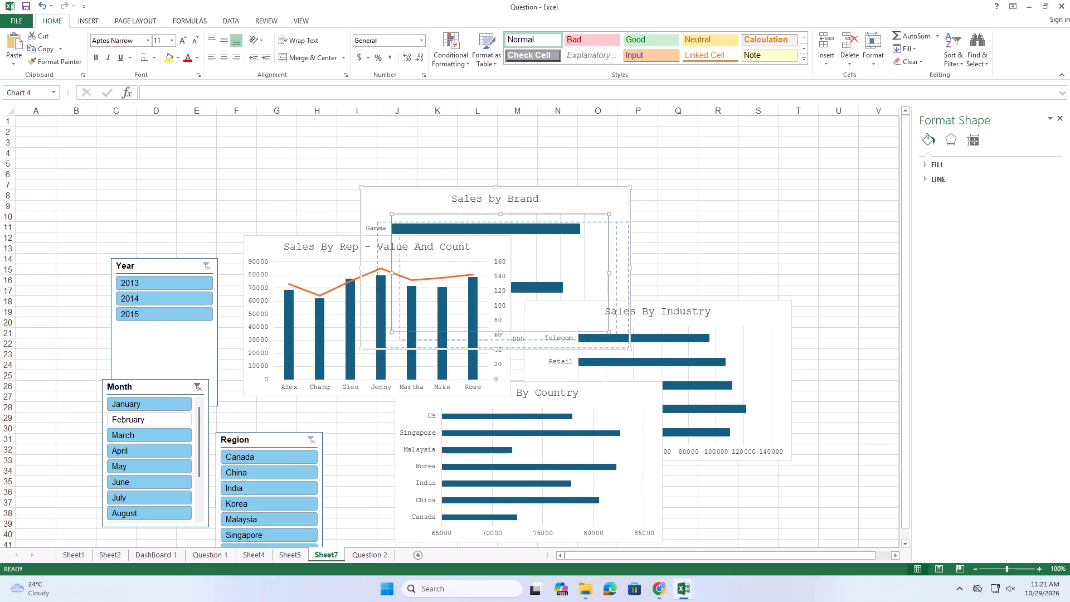
left_click_drag(630, 302, 631, 279)
left_click_drag(618, 202, 631, 199)
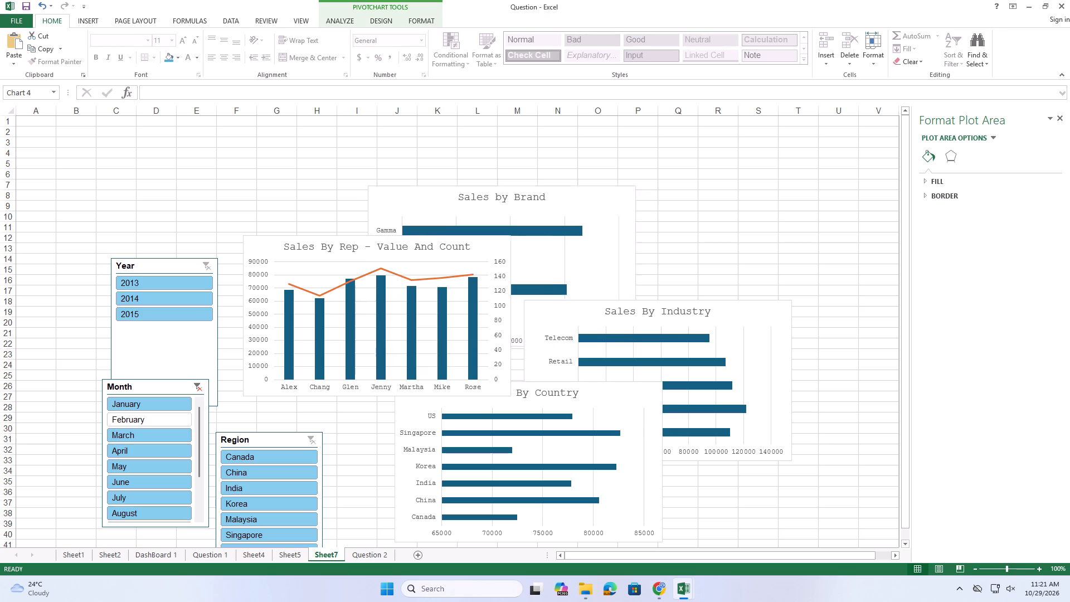
left_click_drag(631, 199, 732, 239)
left_click_drag(762, 231, 772, 153)
left_click_drag(707, 246, 776, 287)
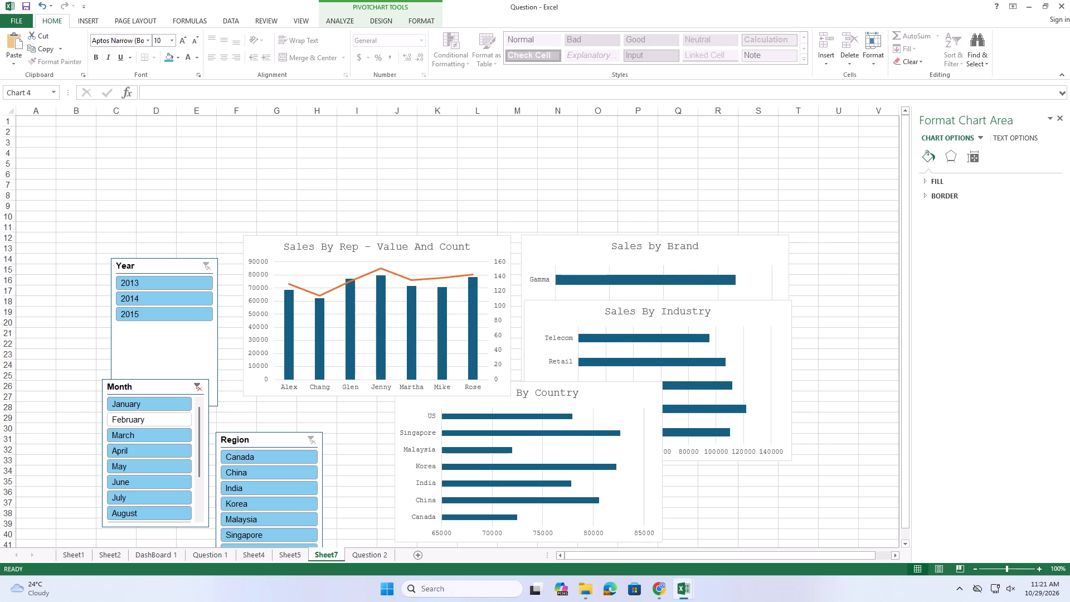
left_click_drag(776, 287, 814, 371)
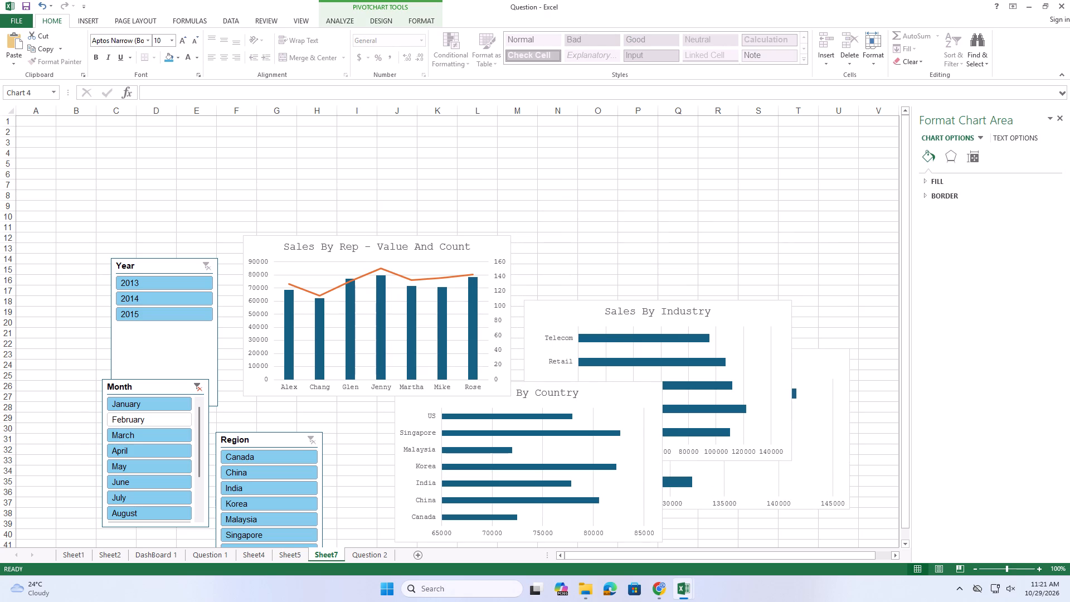
Place the Sales By Rep combo chart at about column F, row 8, and resize it to span to column P and row 18.
left_click_drag(485, 246, 504, 202)
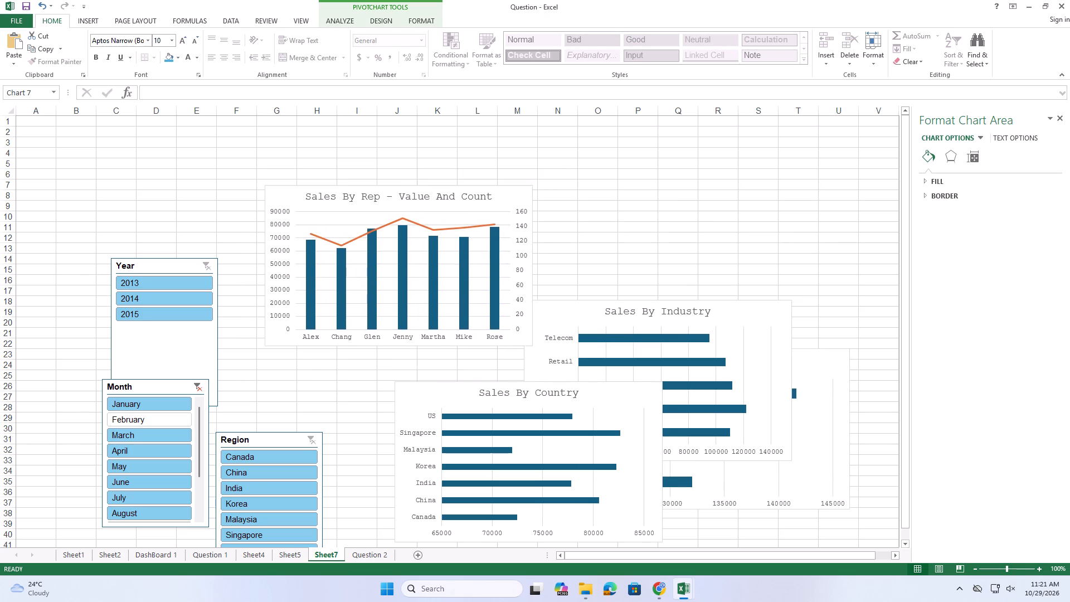
left_click_drag(504, 202, 458, 200)
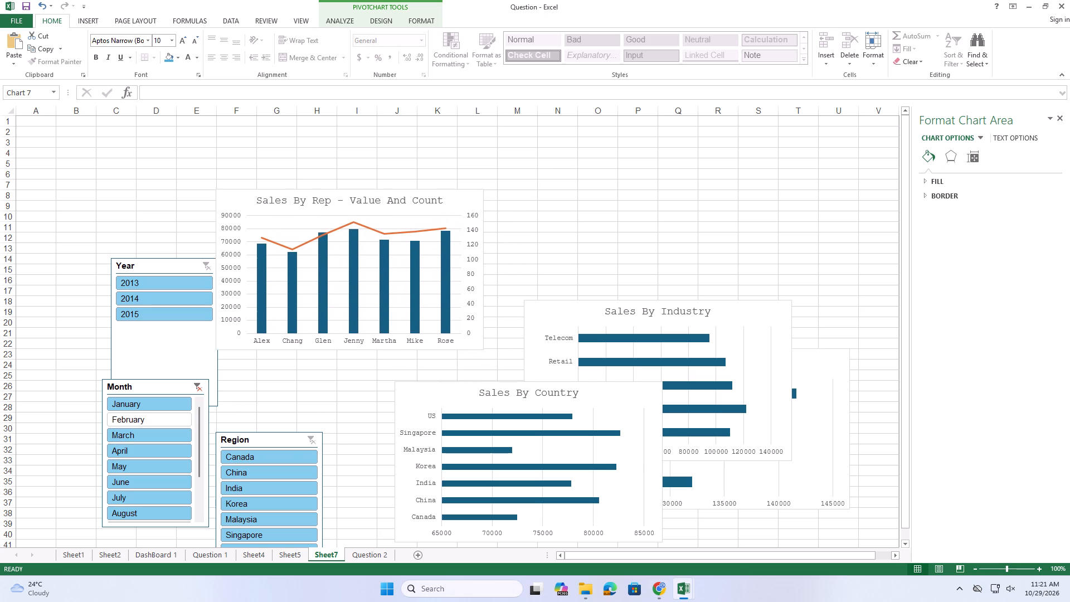
left_click_drag(458, 200, 458, 202)
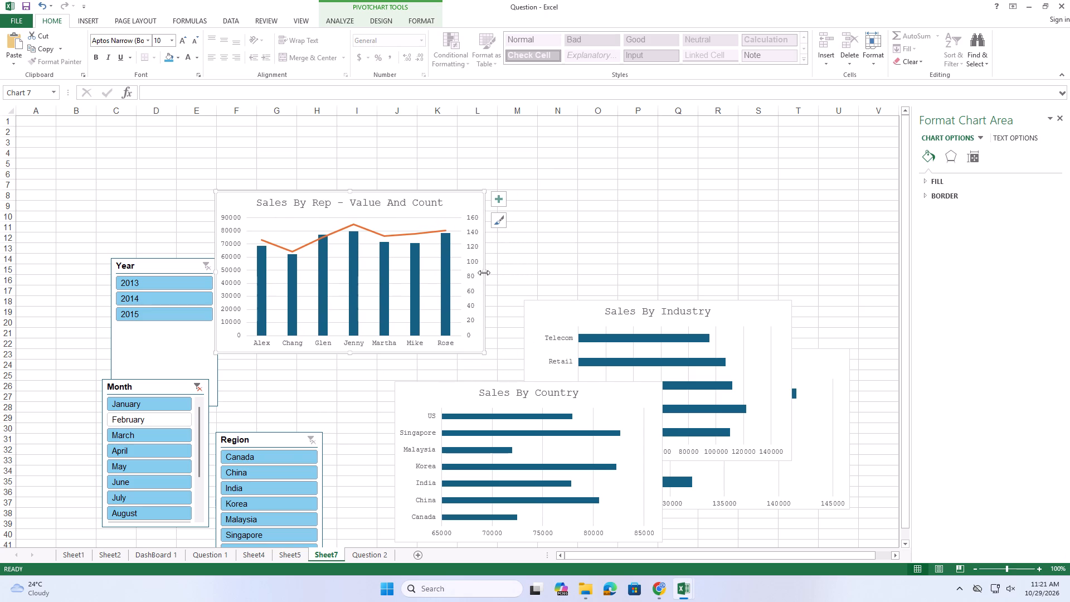
left_click_drag(484, 273, 662, 254)
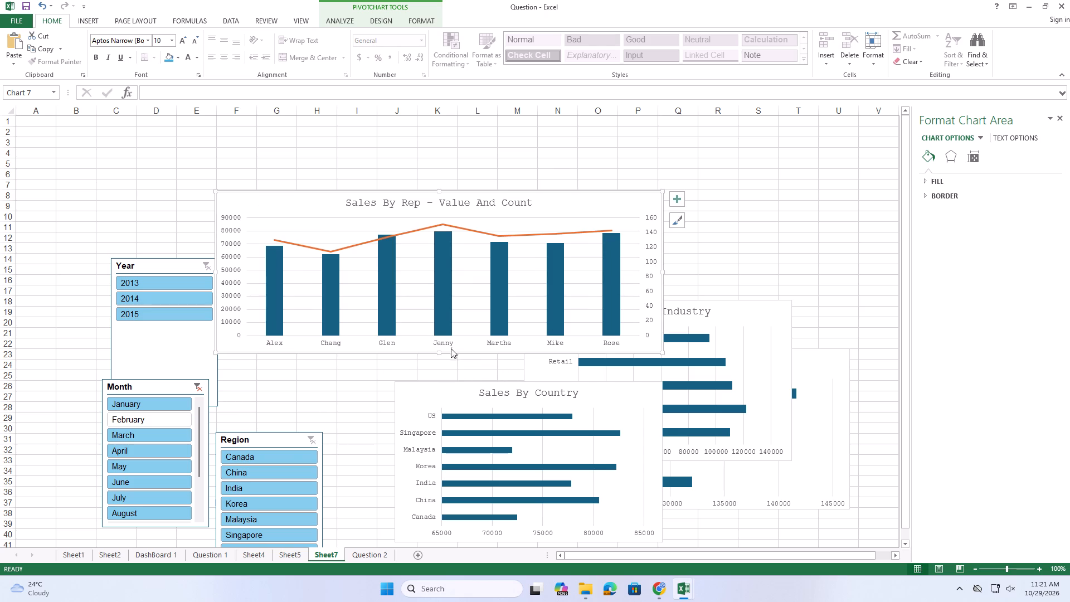
left_click_drag(438, 354, 441, 299)
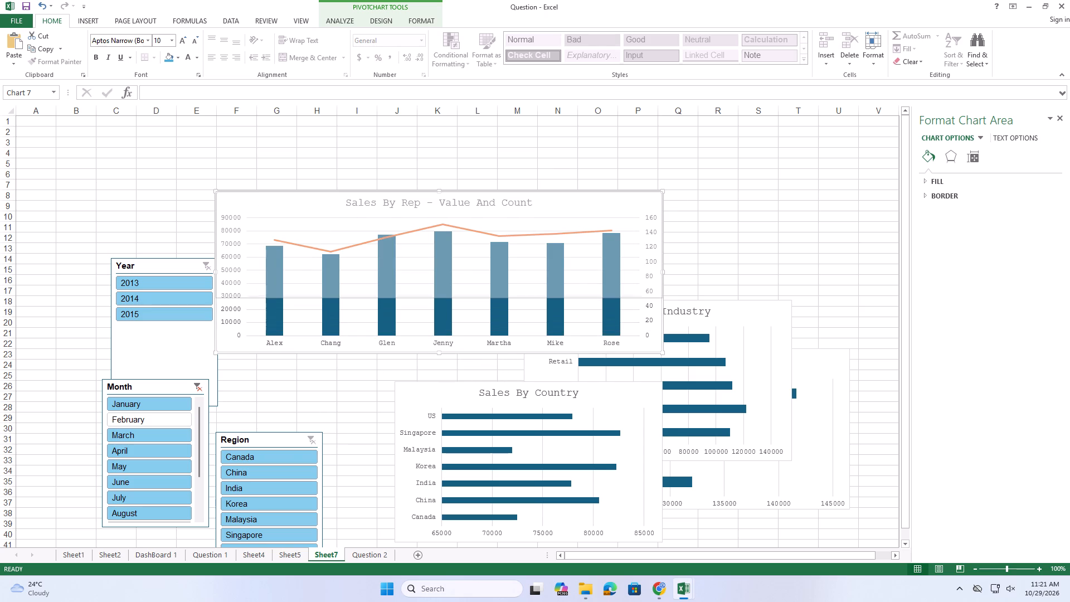
left_click_drag(441, 299, 441, 305)
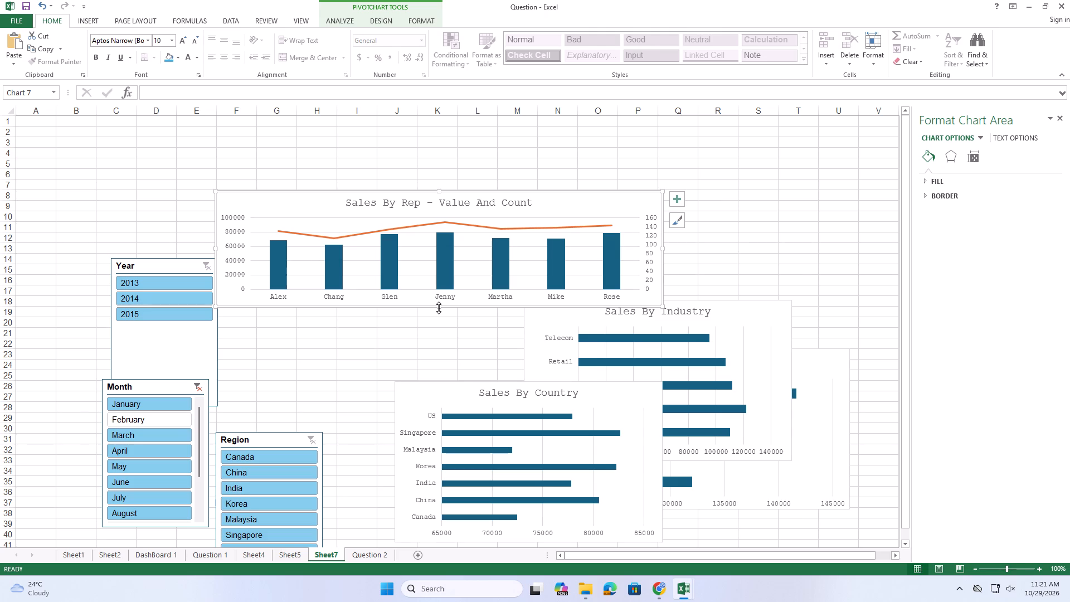
Extend the Sales By Rep combo chart's height so its bottom edge reaches about row 20.
left_click_drag(439, 308, 437, 316)
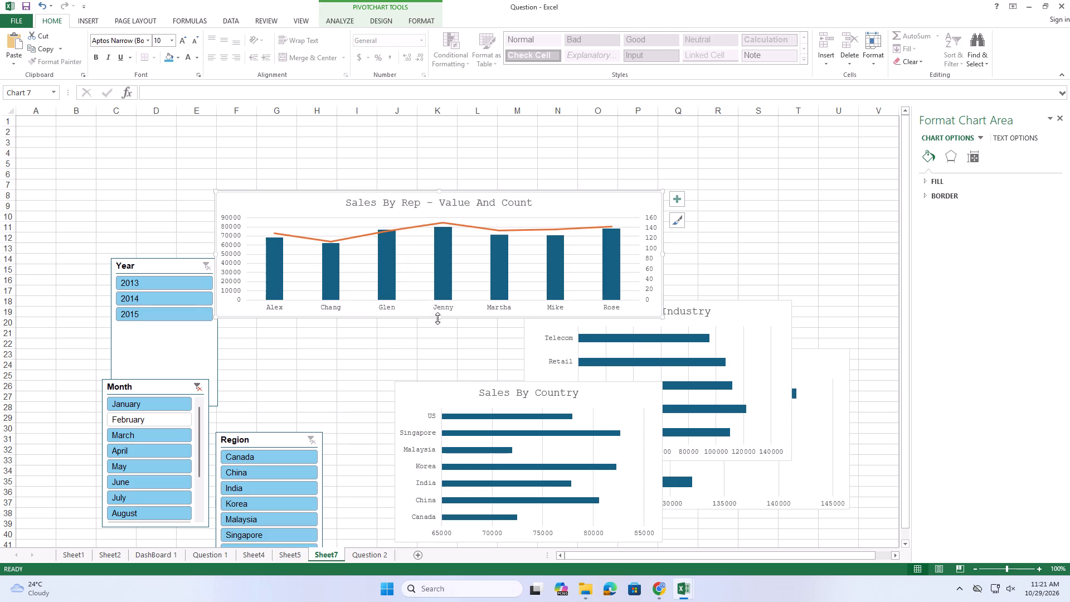
left_click_drag(438, 317, 439, 328)
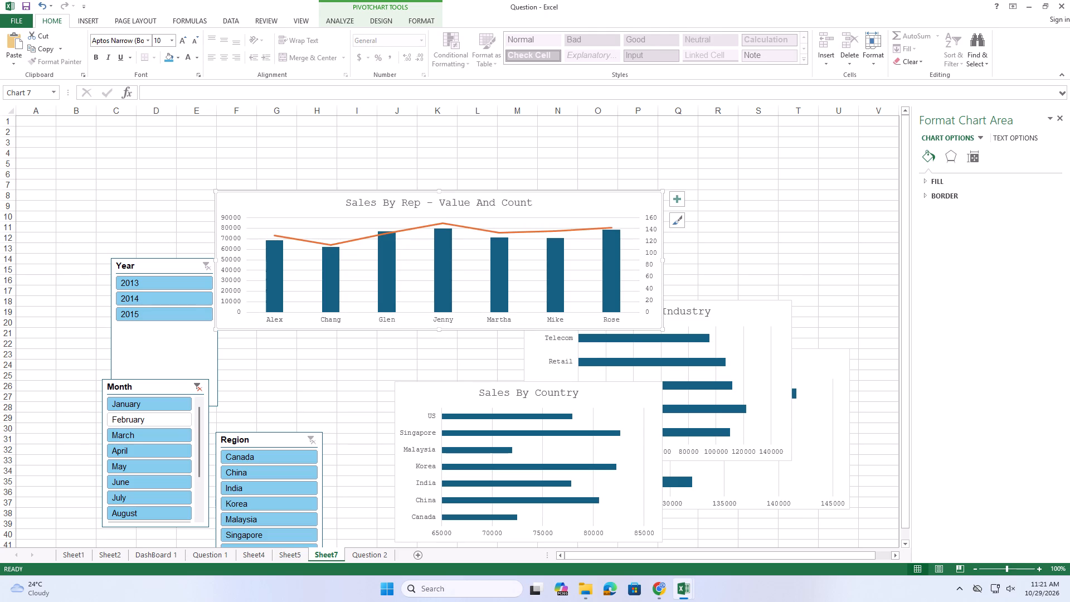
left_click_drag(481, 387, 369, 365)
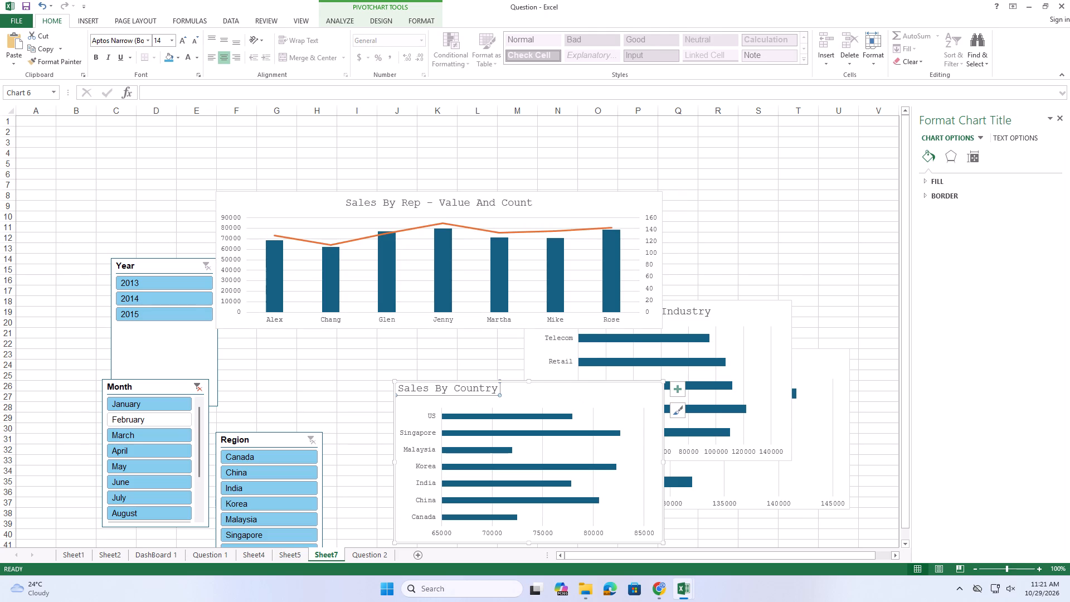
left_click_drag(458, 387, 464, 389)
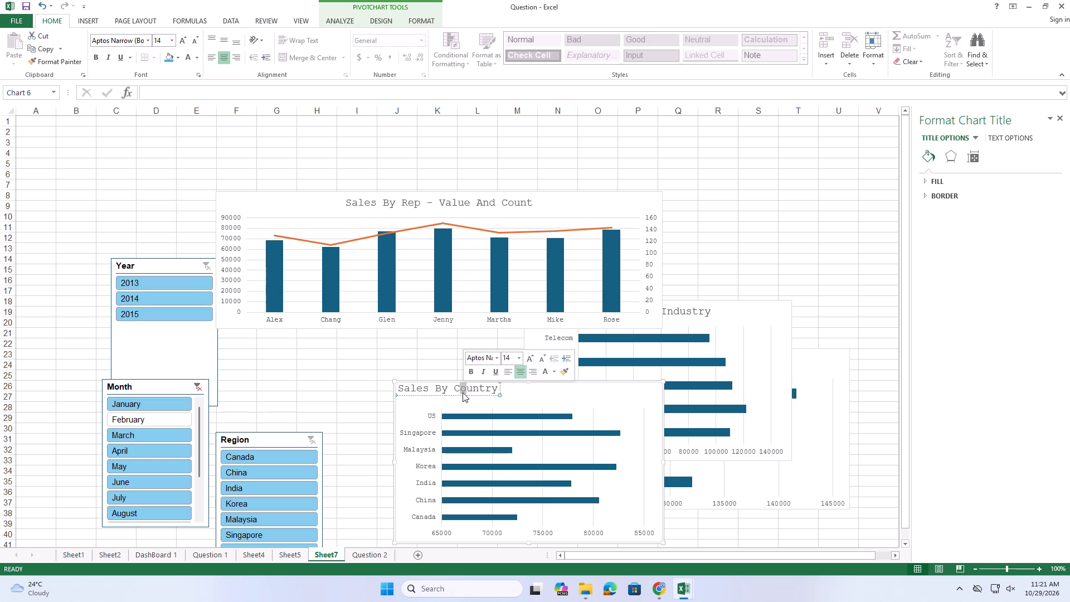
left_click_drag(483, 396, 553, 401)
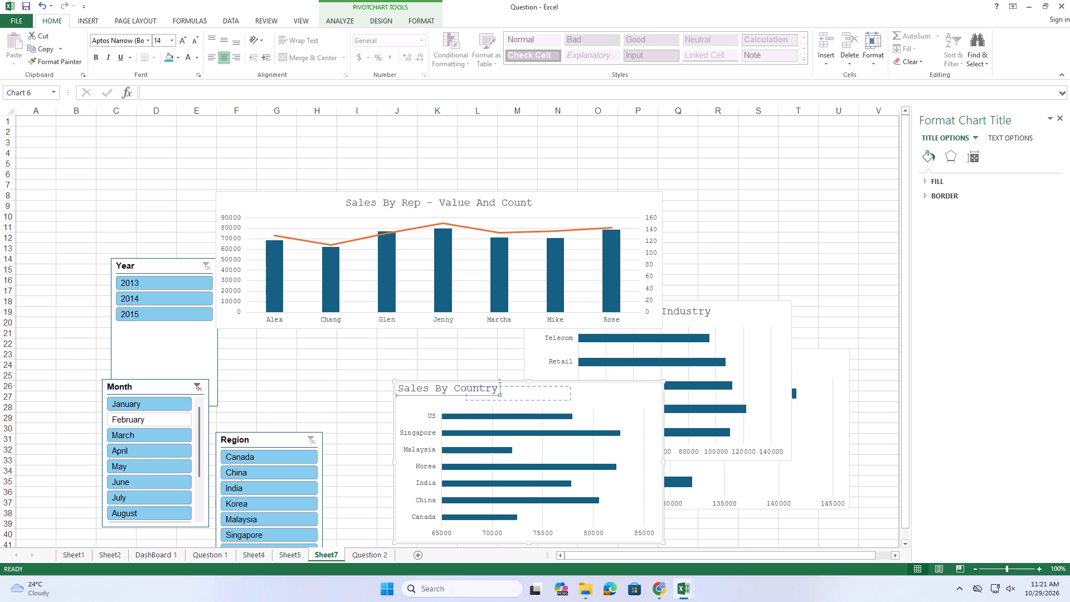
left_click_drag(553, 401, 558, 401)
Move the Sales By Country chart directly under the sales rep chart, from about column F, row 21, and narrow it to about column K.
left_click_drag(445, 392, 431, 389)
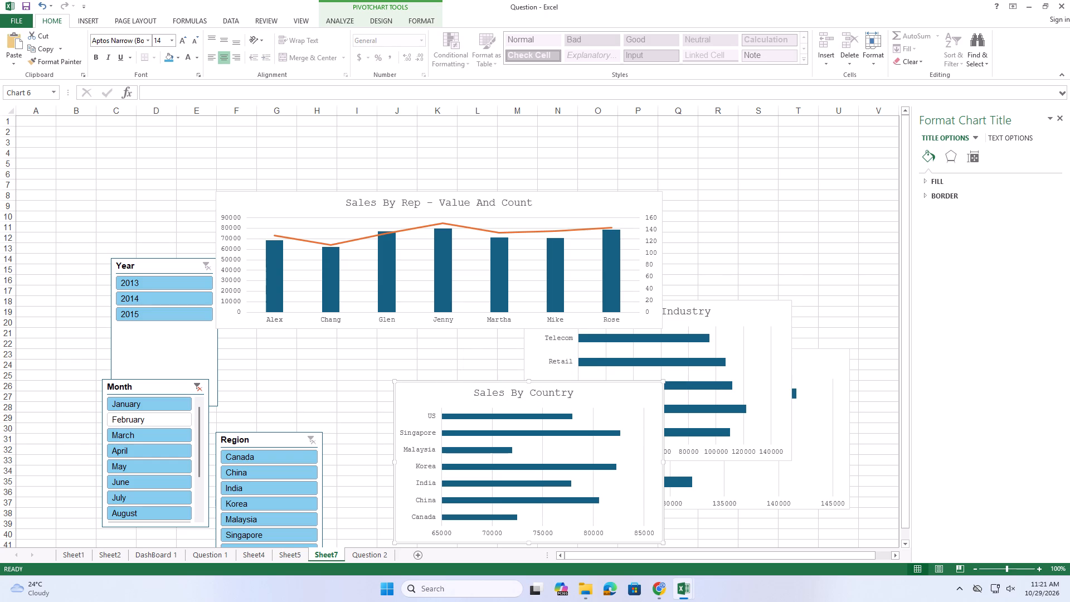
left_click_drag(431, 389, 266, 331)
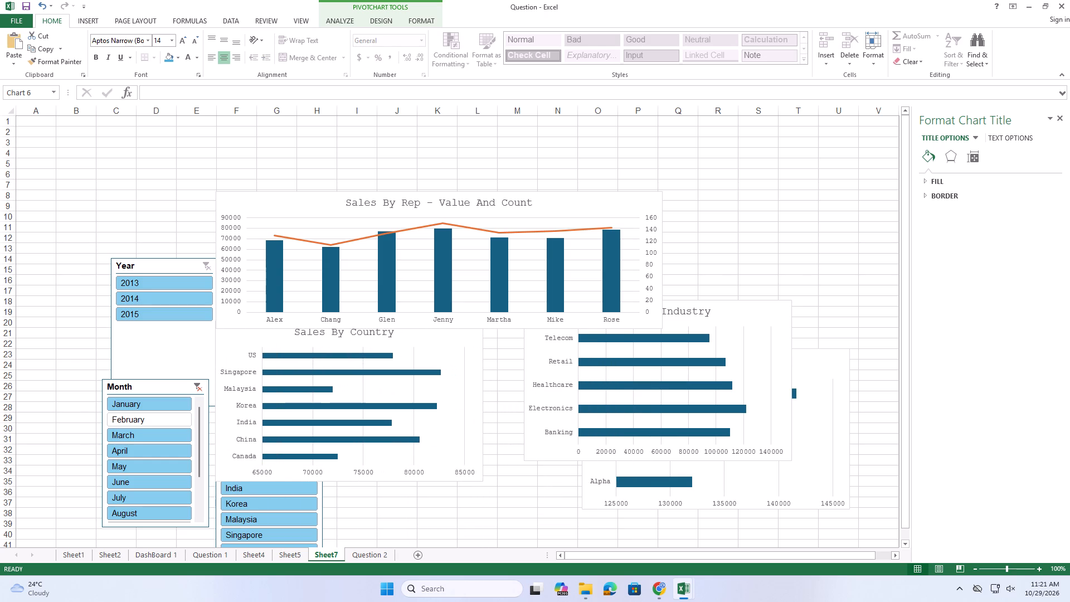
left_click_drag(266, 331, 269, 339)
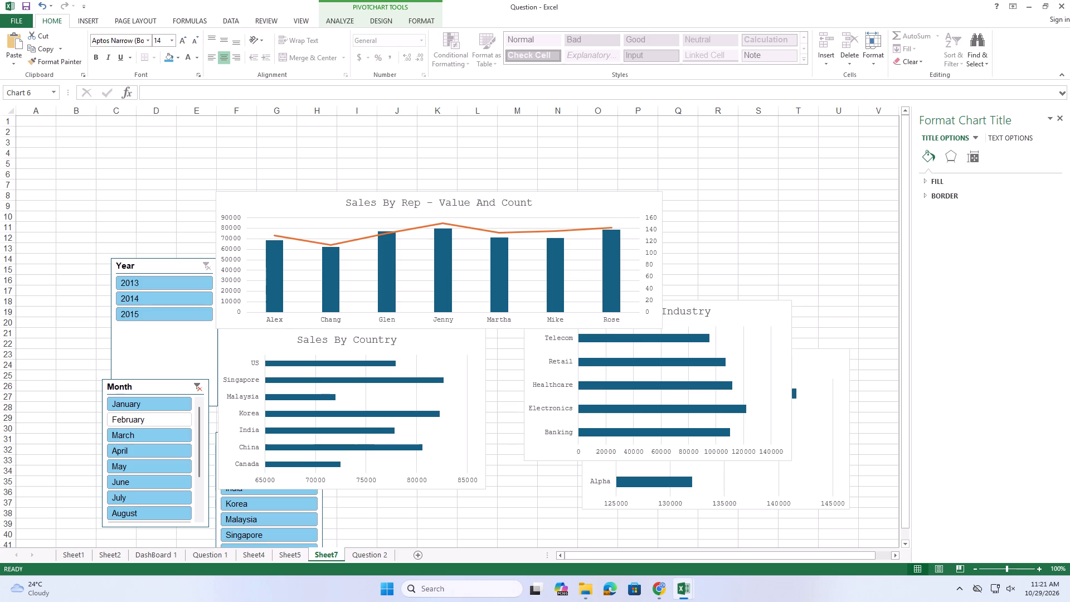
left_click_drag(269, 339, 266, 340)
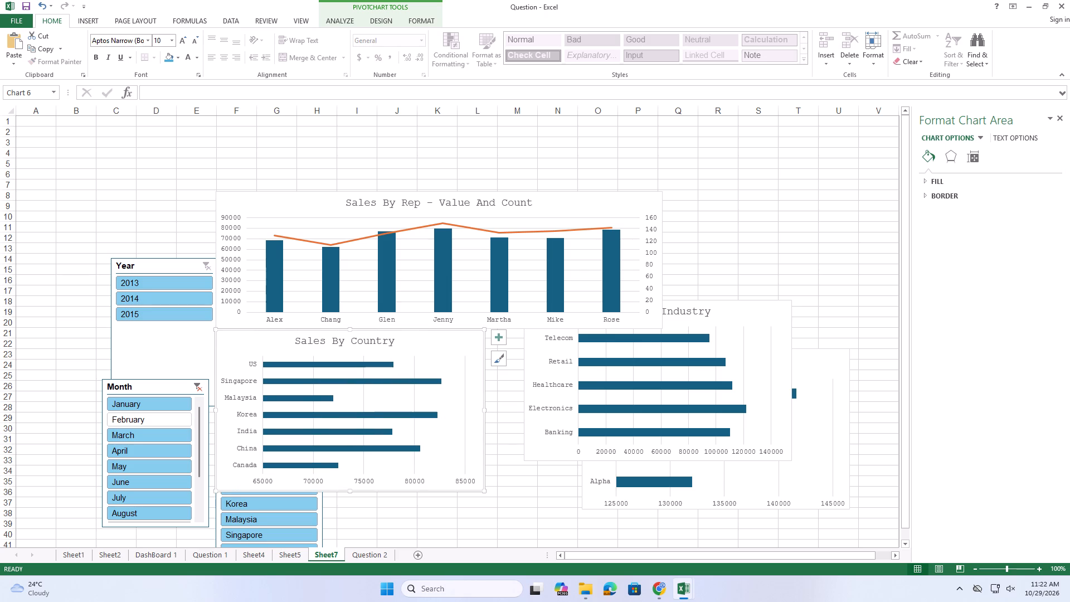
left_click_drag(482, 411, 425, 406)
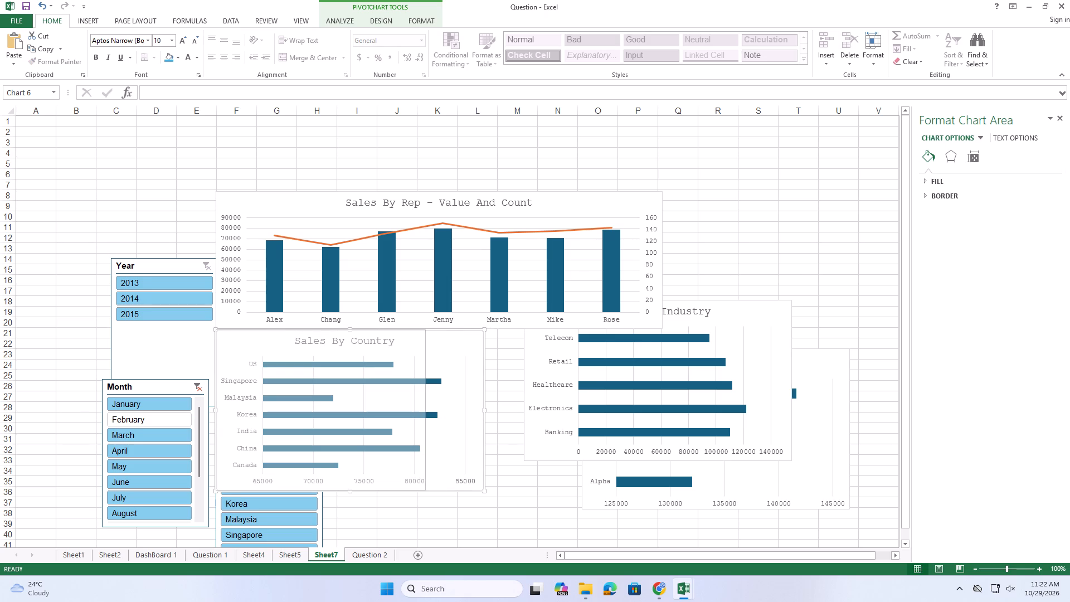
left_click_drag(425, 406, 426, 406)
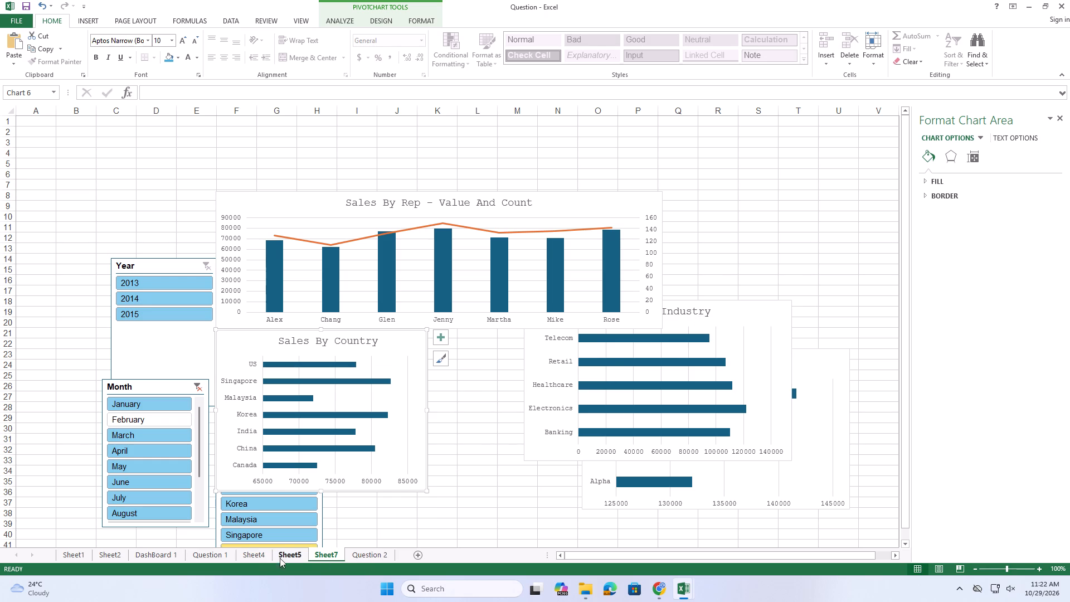
Following the Question 2 sample, place Sales By Country beside the sales rep chart from about Q8, resized to span to about column T, row 34.
left_click(351, 557)
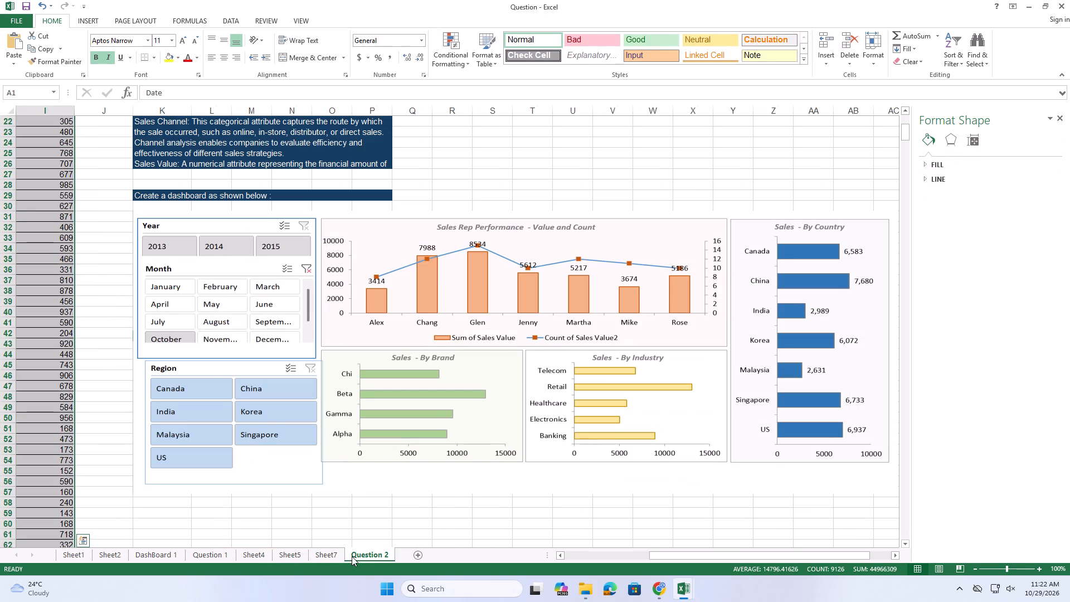
left_click(326, 552)
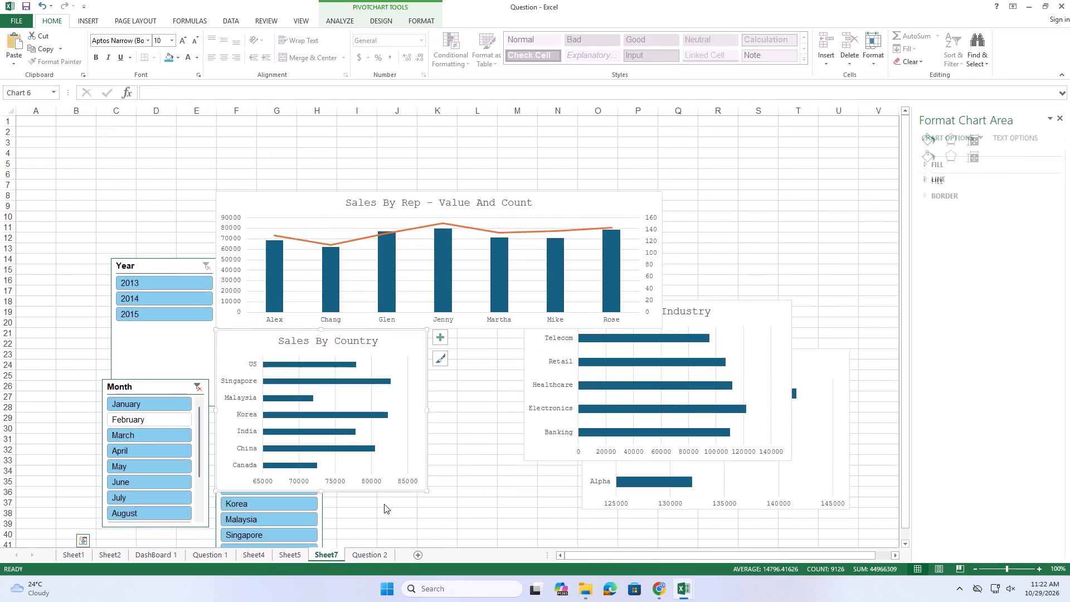
left_click_drag(405, 347, 864, 207)
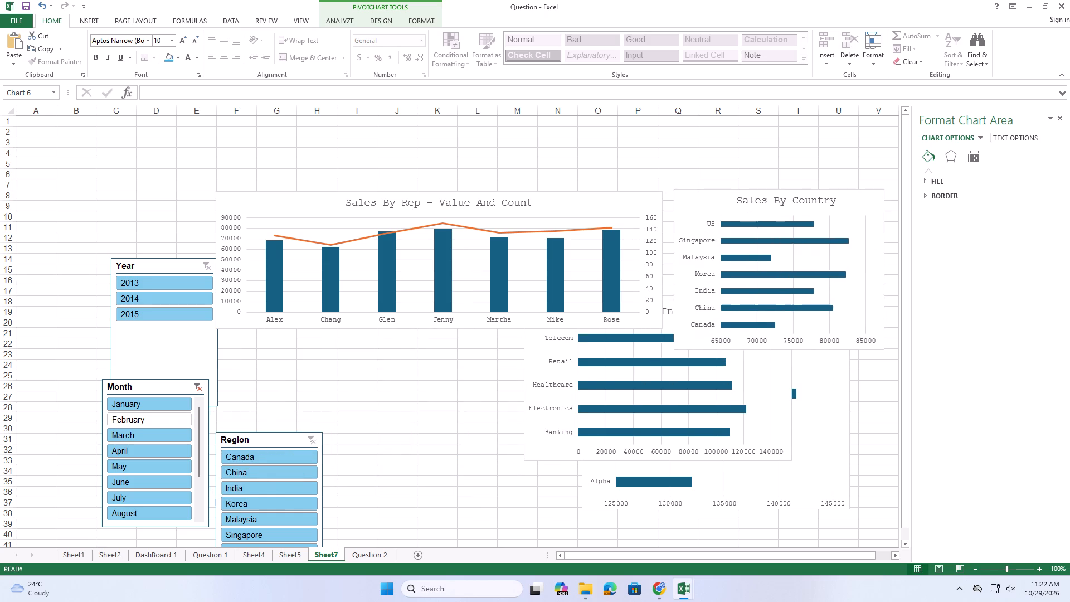
left_click_drag(864, 207, 852, 210)
left_click_drag(873, 273, 835, 283)
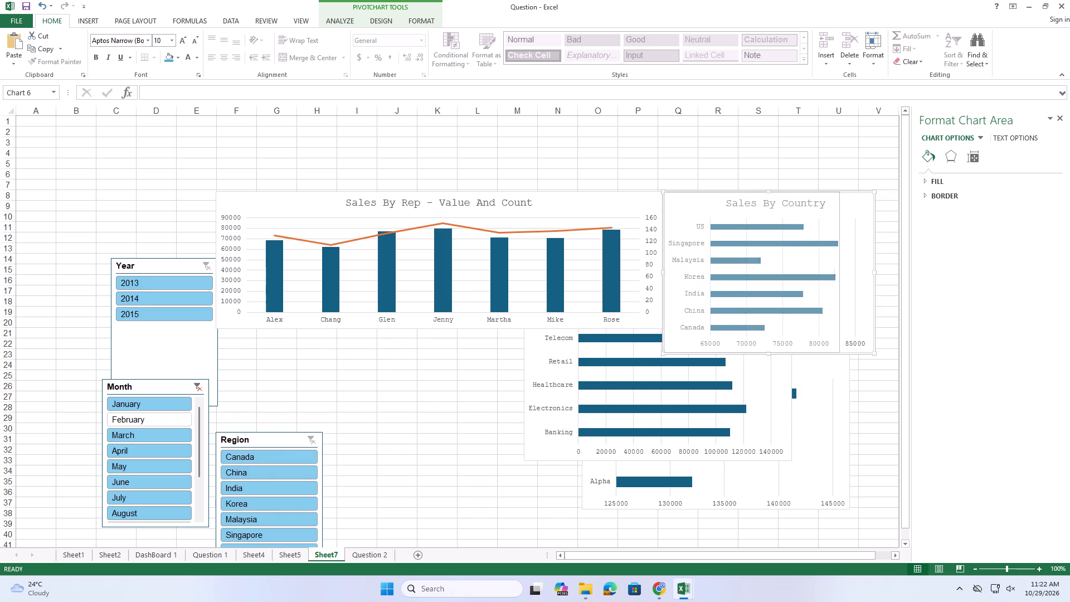
left_click_drag(835, 283, 814, 286)
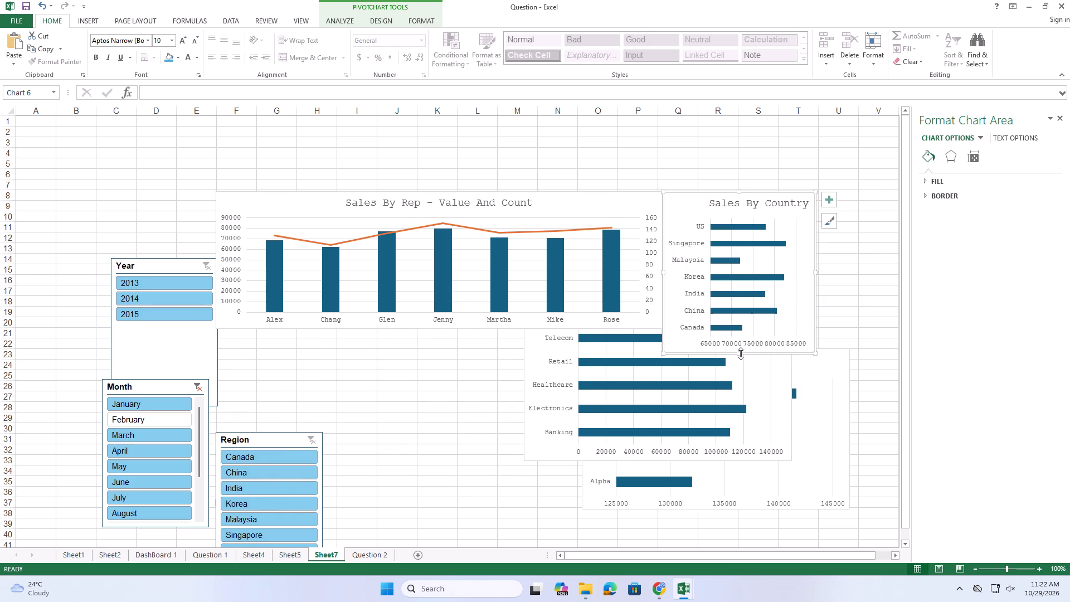
left_click_drag(740, 353, 742, 459)
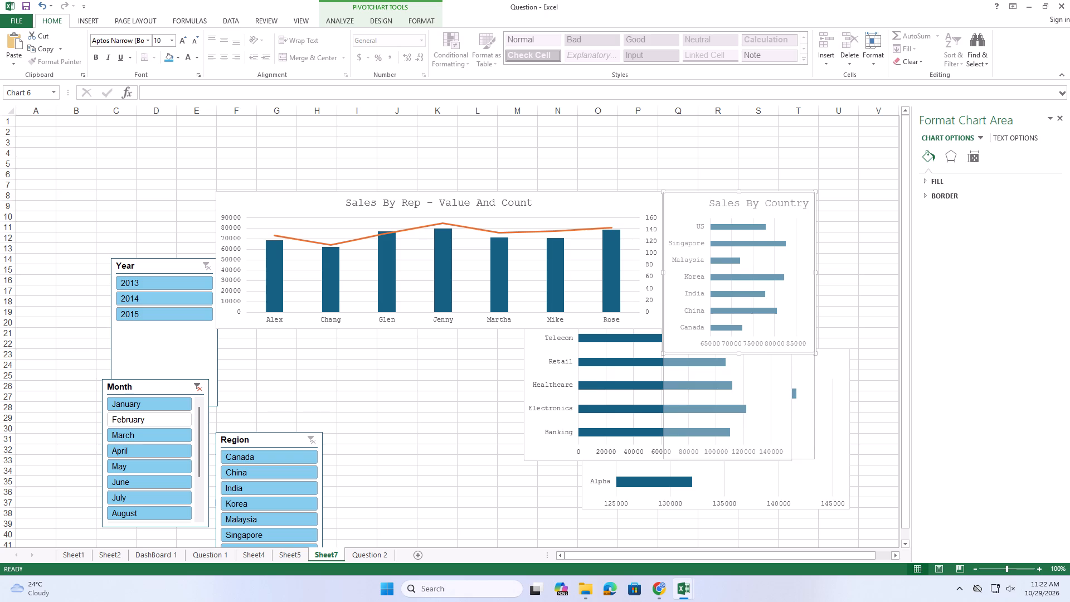
left_click_drag(742, 459, 742, 473)
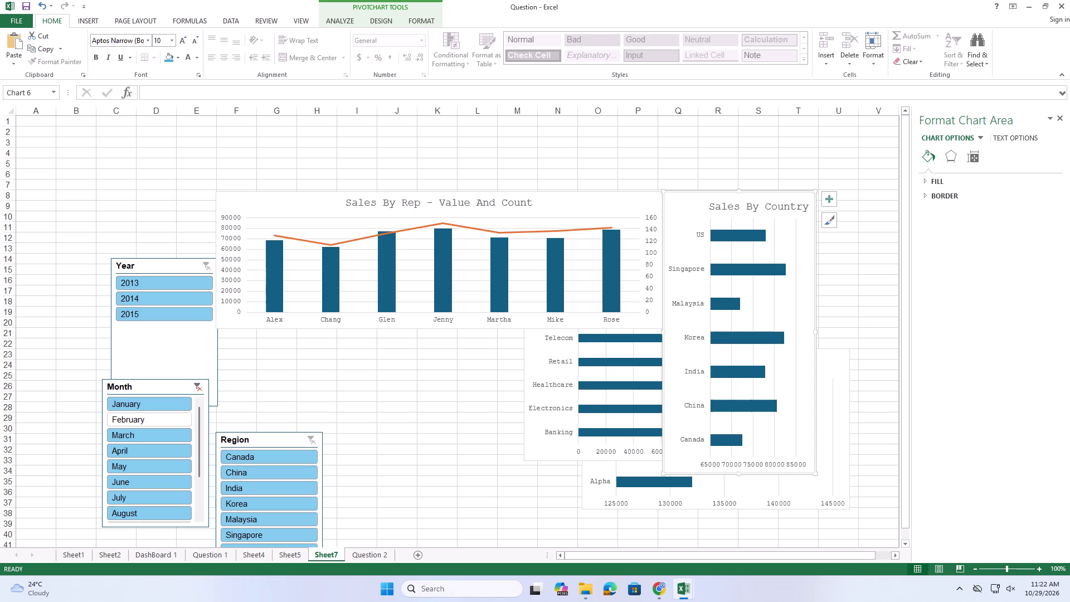
Place the Sales By Industry chart under the sales rep chart from about column F, row 21, and narrow it to end around column K.
left_click_drag(544, 355, 528, 366)
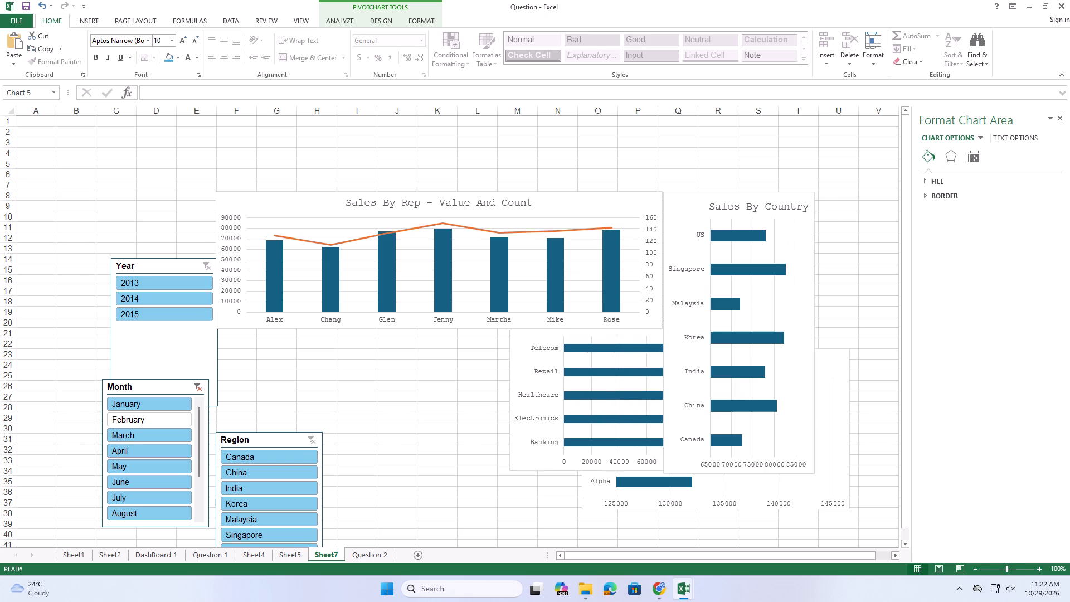
left_click_drag(528, 366, 239, 385)
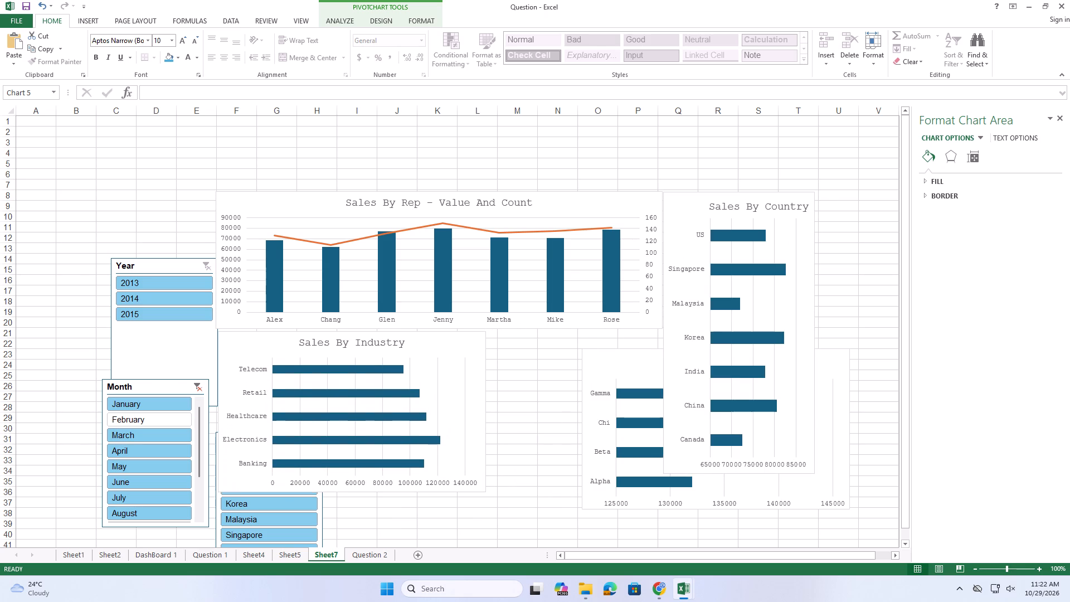
left_click_drag(239, 385, 237, 384)
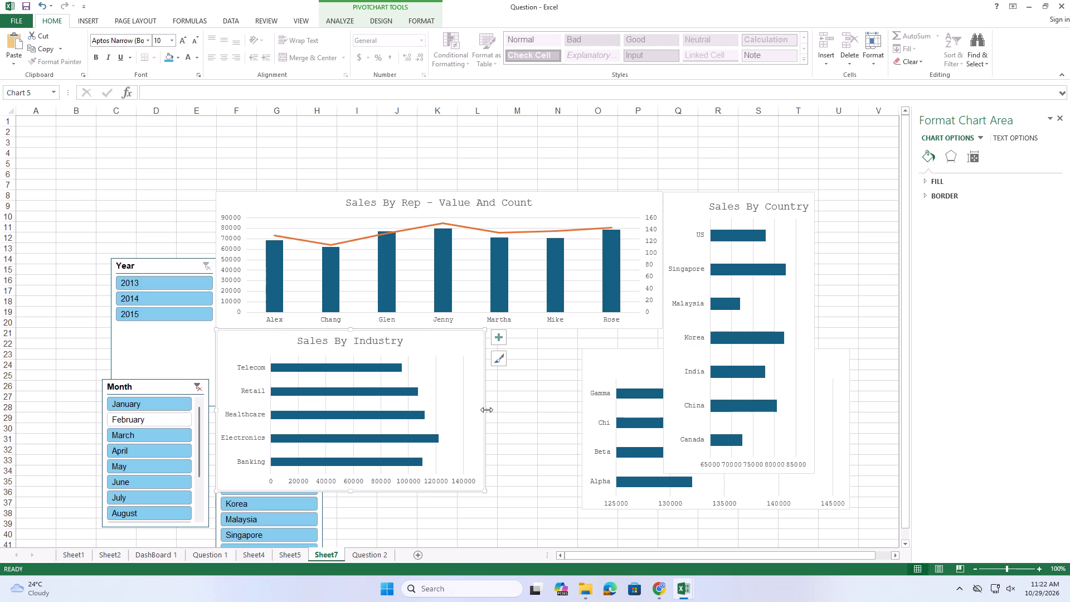
left_click_drag(487, 410, 417, 405)
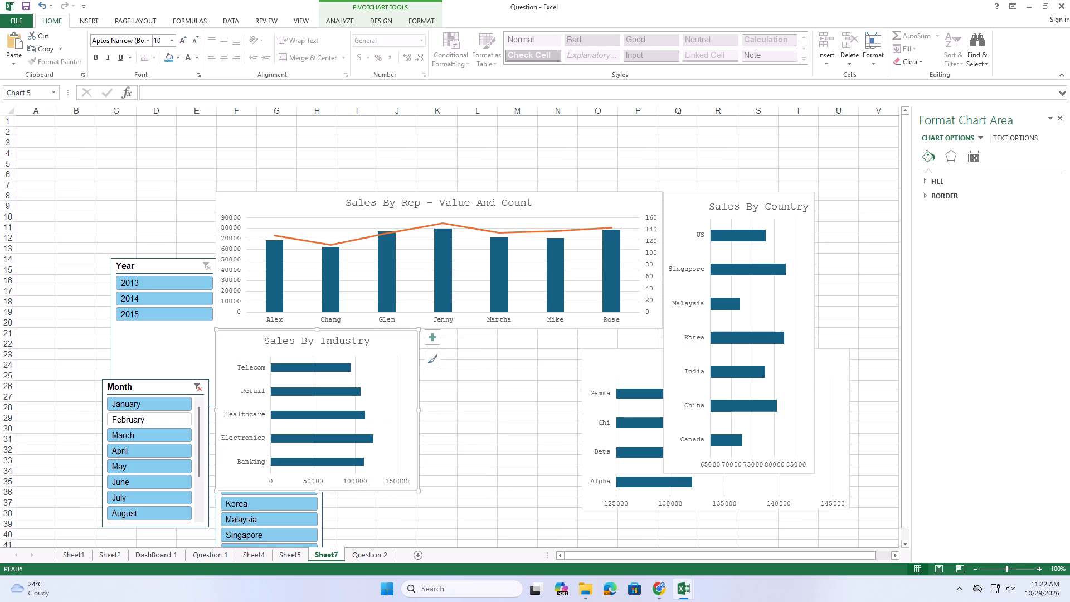
left_click_drag(420, 411, 431, 412)
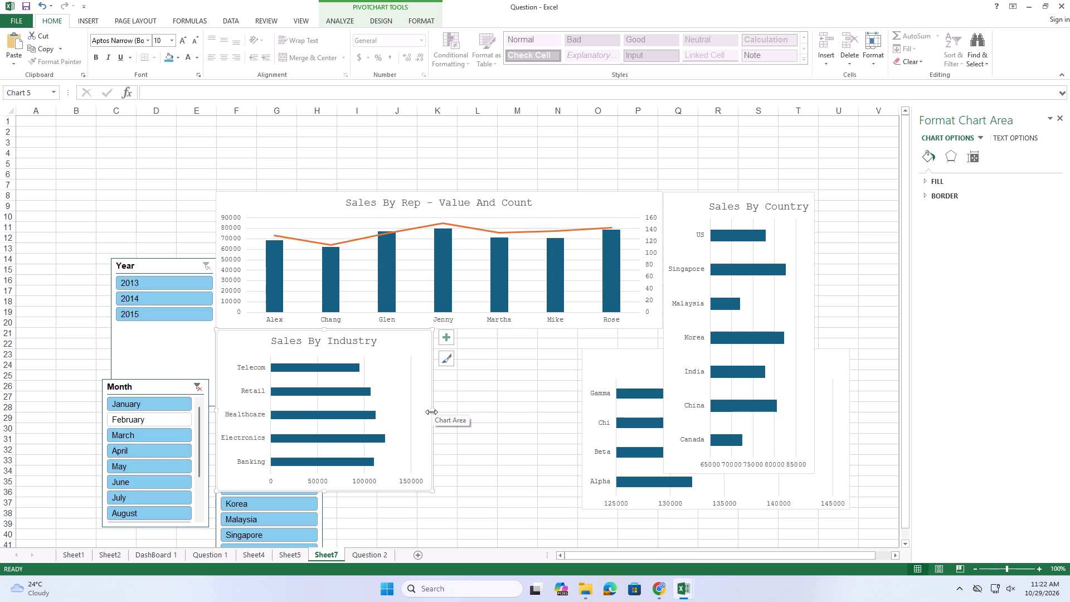
left_click_drag(431, 412, 440, 412)
Place the Sales by Brand chart beside Sales By Industry from about row 21, and narrow it to end flush with the sales rep chart's edge.
left_click_drag(636, 368, 492, 345)
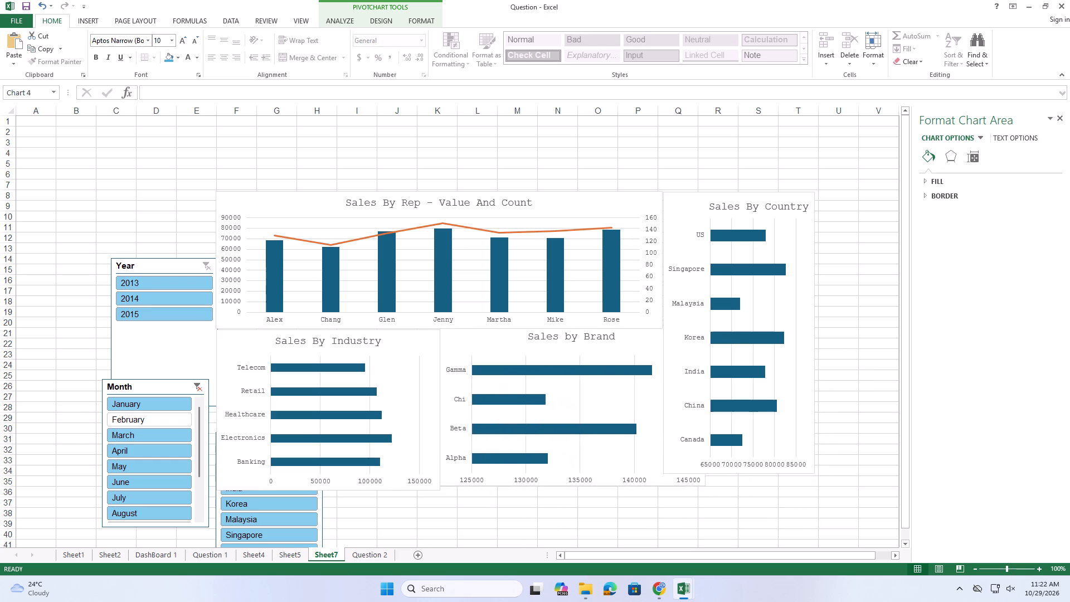
left_click_drag(492, 345, 495, 350)
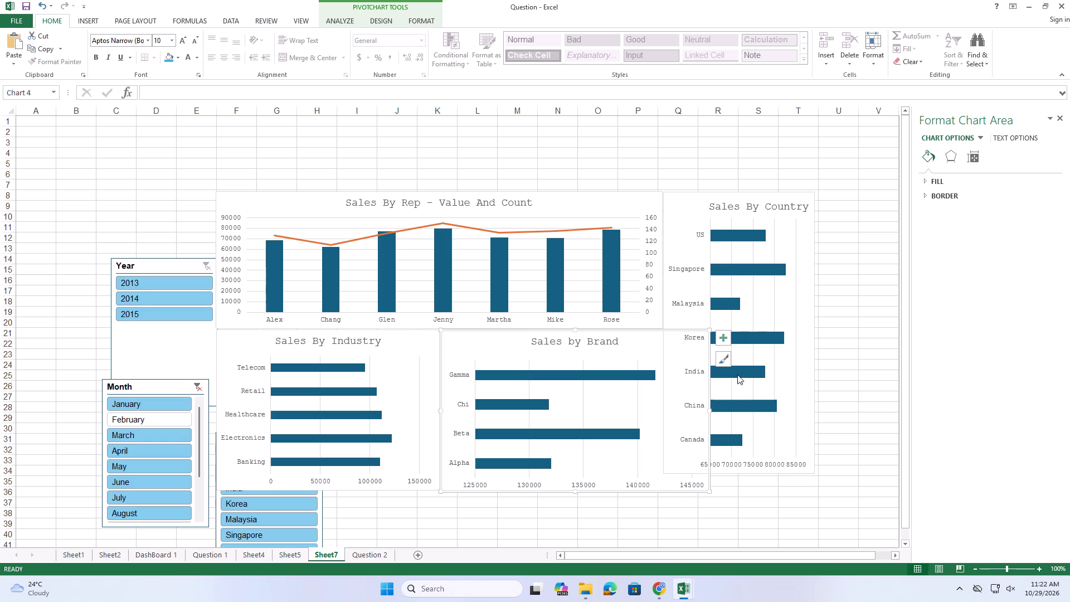
left_click_drag(710, 411, 701, 412)
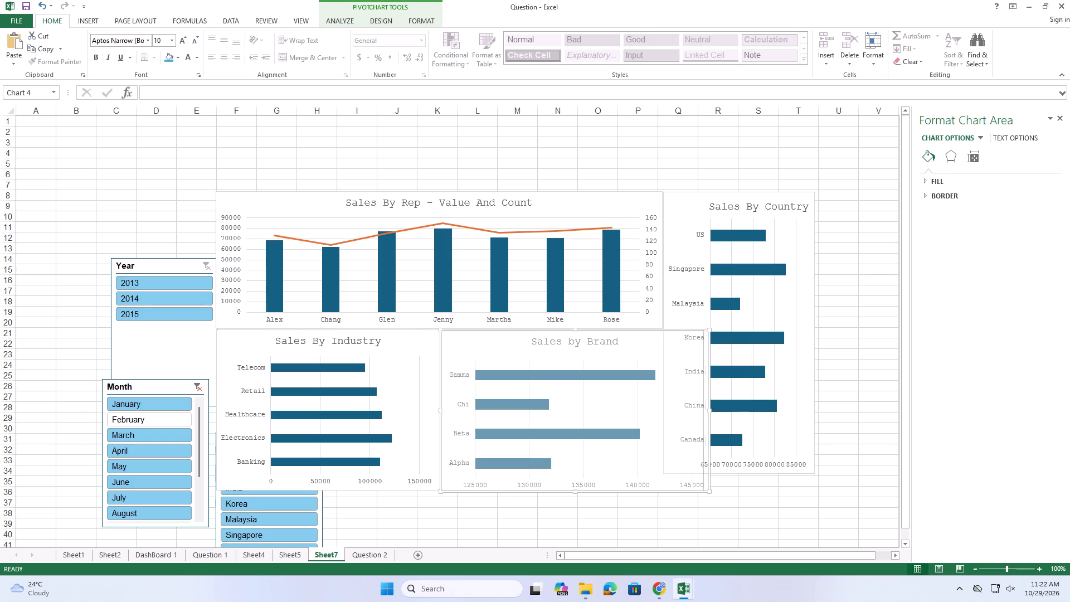
left_click_drag(701, 412, 662, 411)
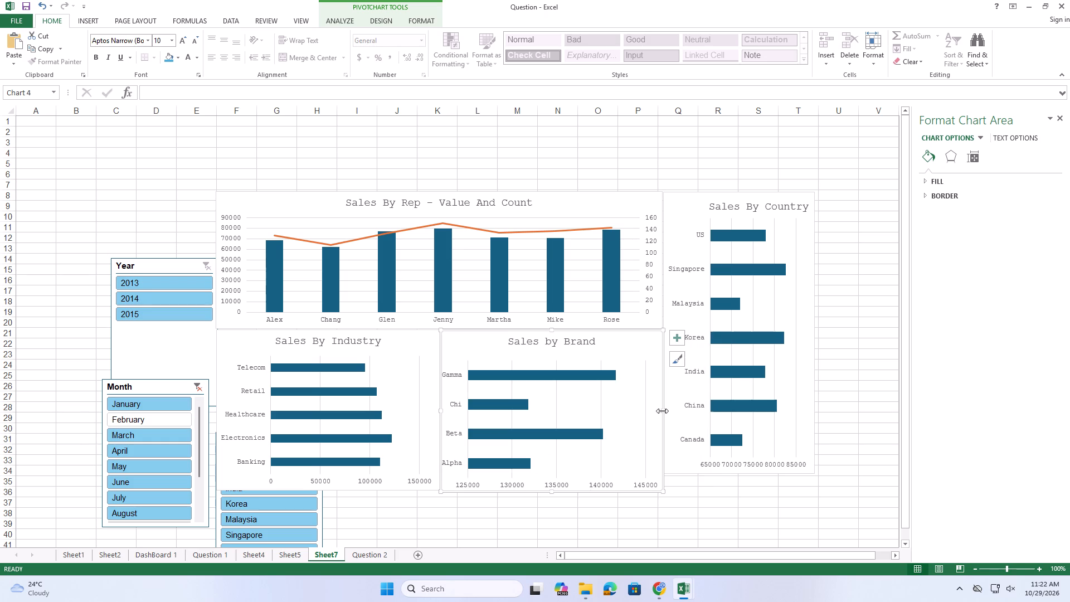
Fine-tune the Sales by Brand chart's bottom edge at about row 36 to align it with the Sales By Industry chart.
left_click(552, 492)
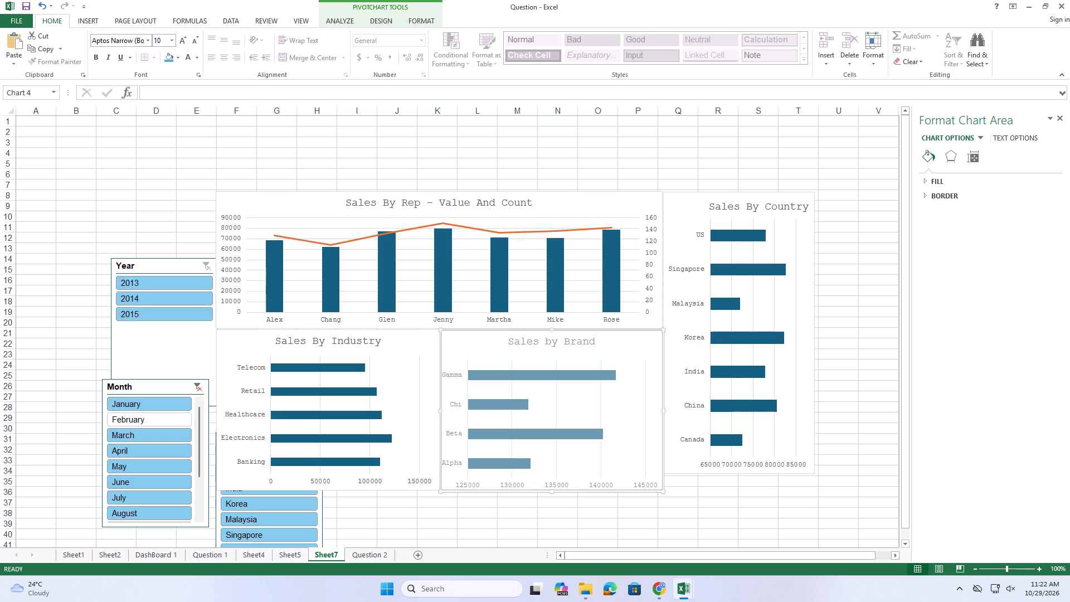
left_click(653, 504)
left_click(635, 525)
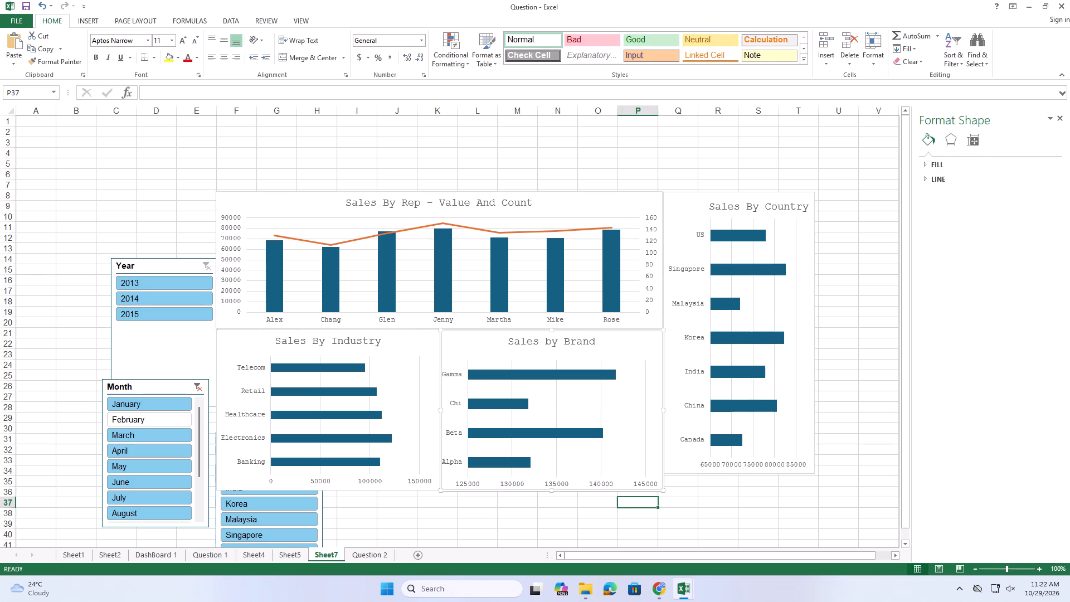
left_click(502, 345)
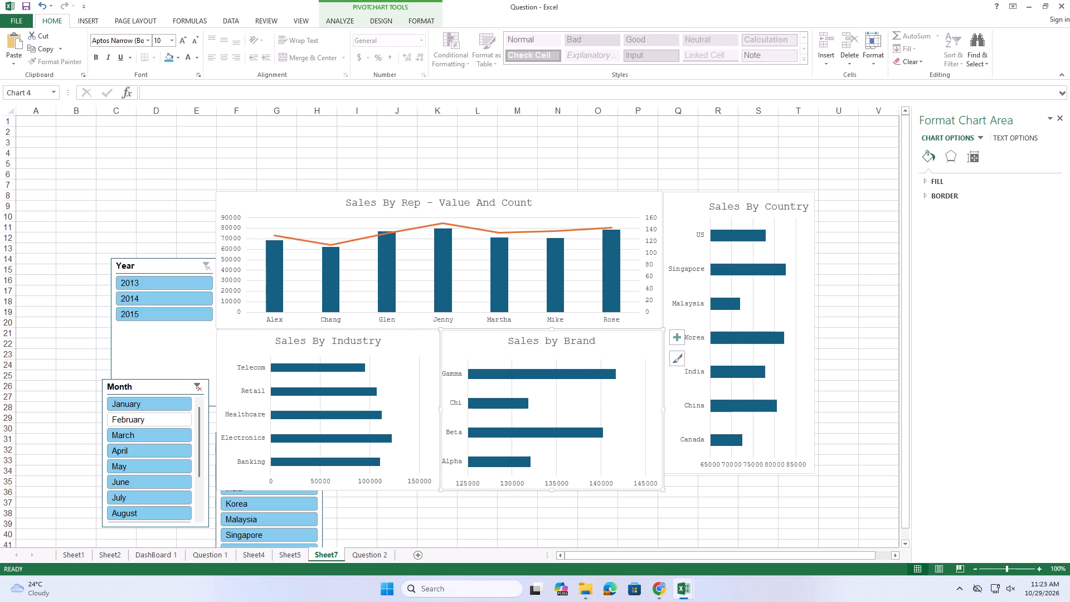
left_click(552, 492)
left_click(549, 506)
left_click(519, 519)
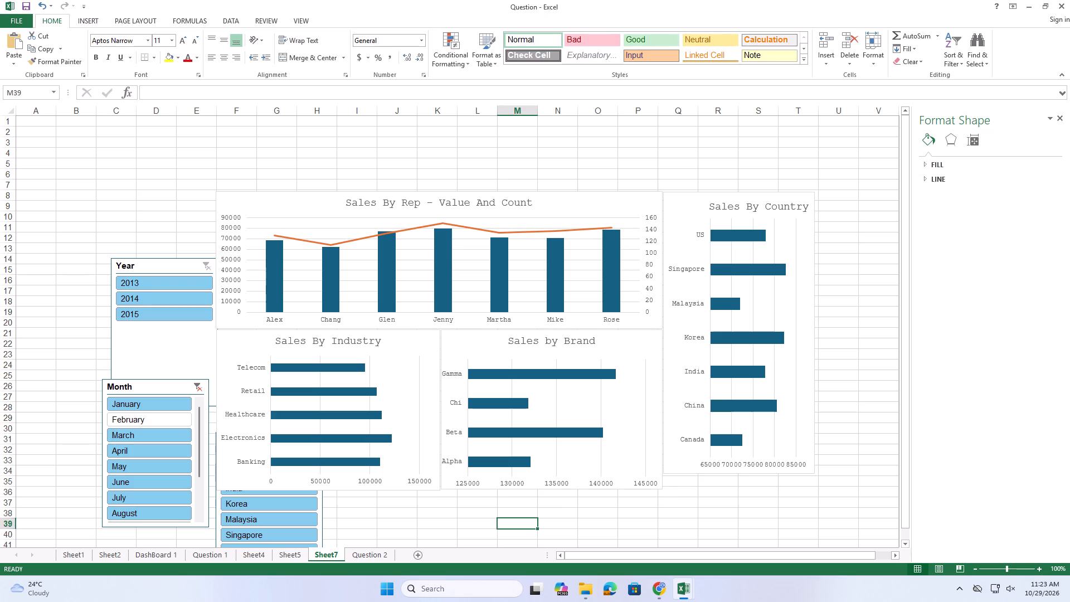
left_click(540, 479)
left_click(552, 488)
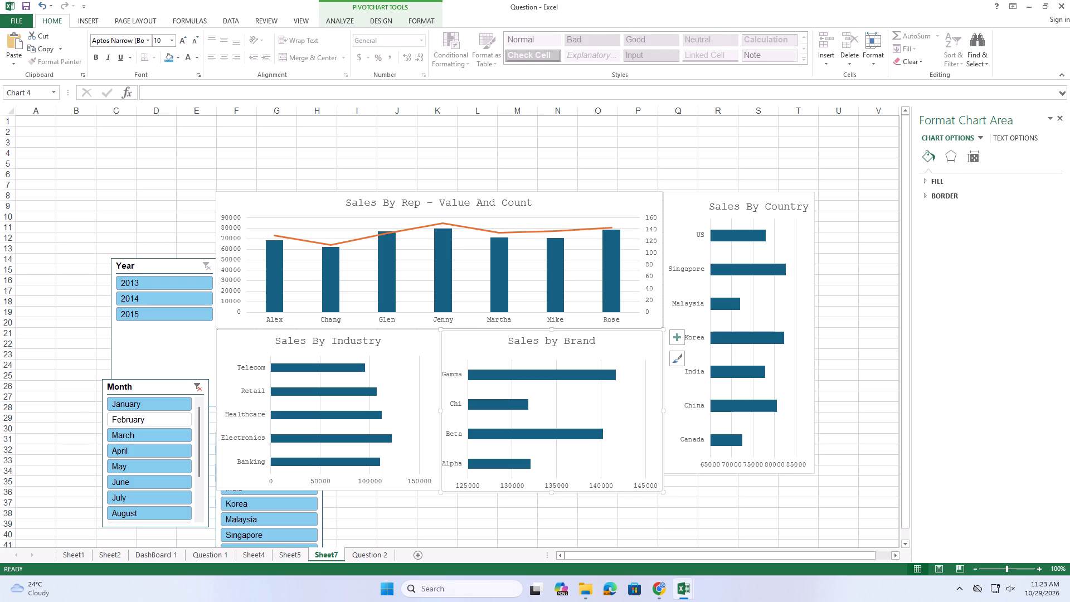
left_click(544, 504)
left_click(503, 516)
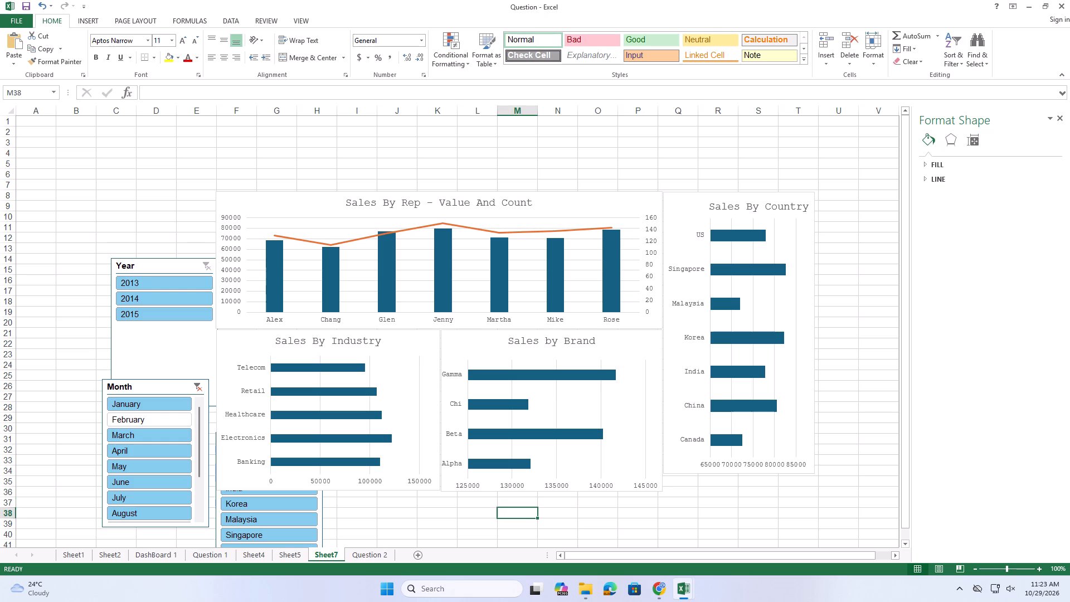
Extend the Sales By Industry chart's bottom edge slightly so it lines up with the Sales by Brand chart at about row 36.
left_click(432, 454)
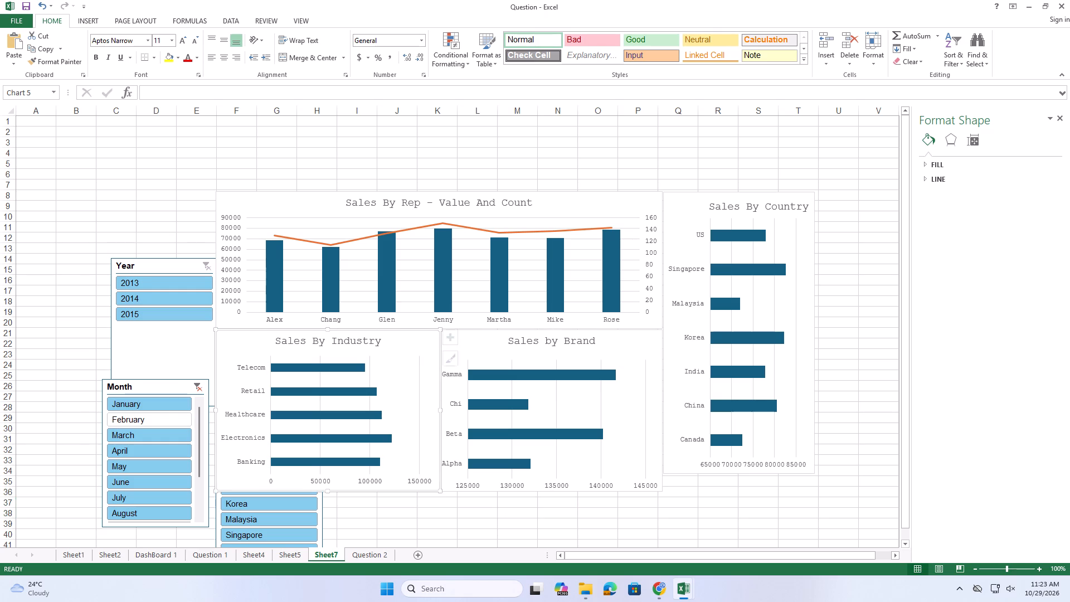
left_click(329, 492)
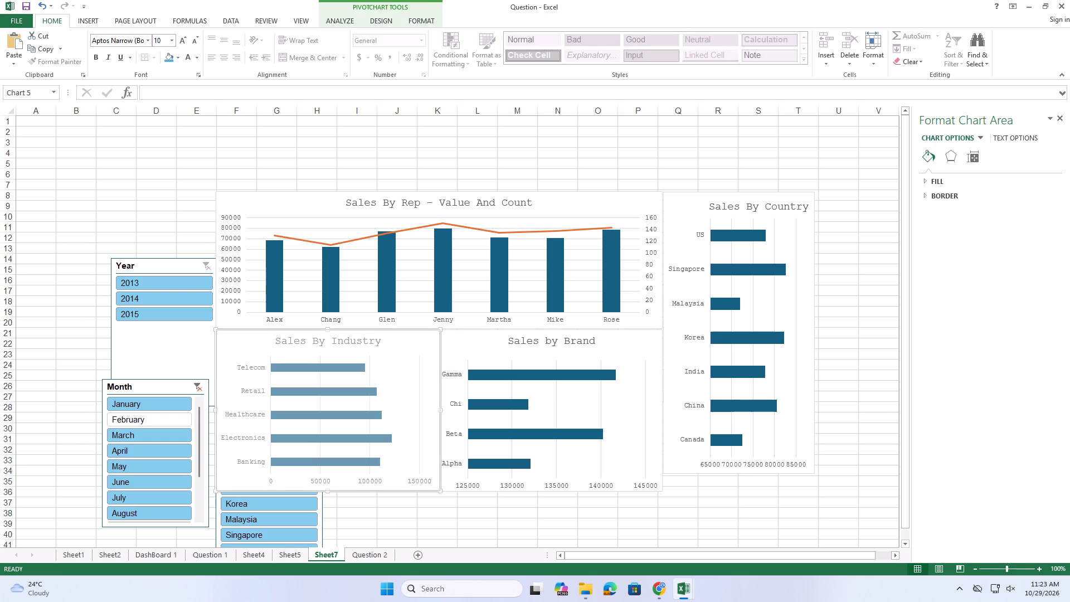
left_click(353, 528)
left_click(437, 519)
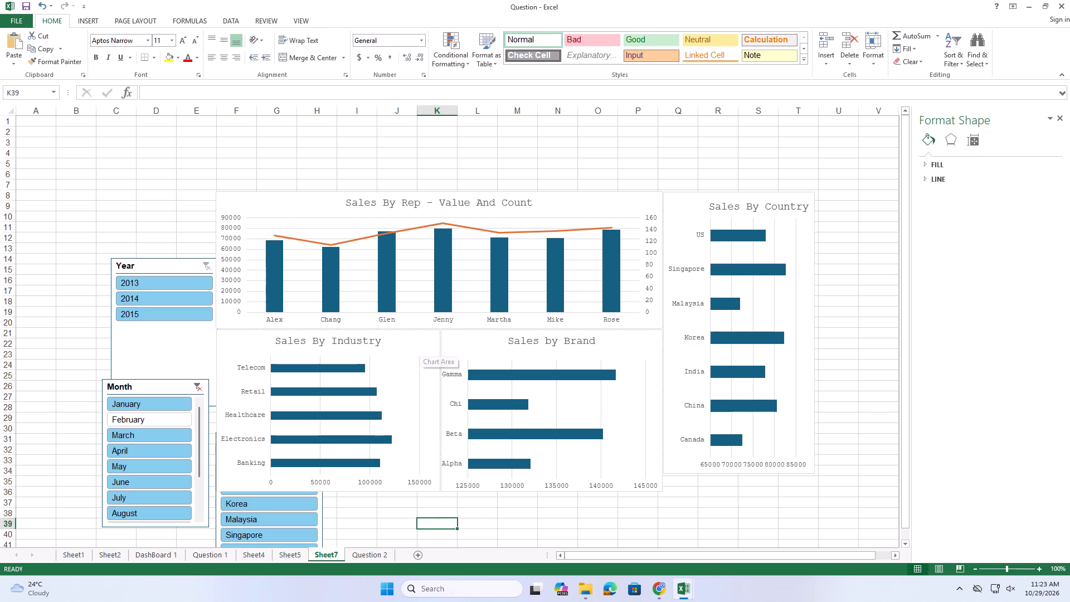
Hide the worksheet gridlines on Sheet7.
left_click(298, 21)
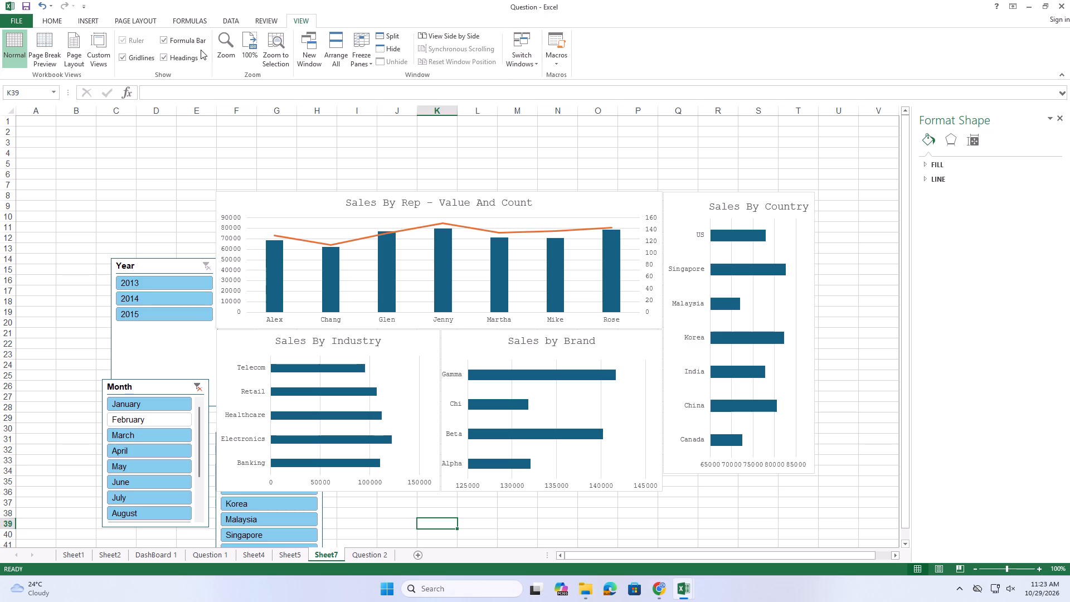
left_click(128, 56)
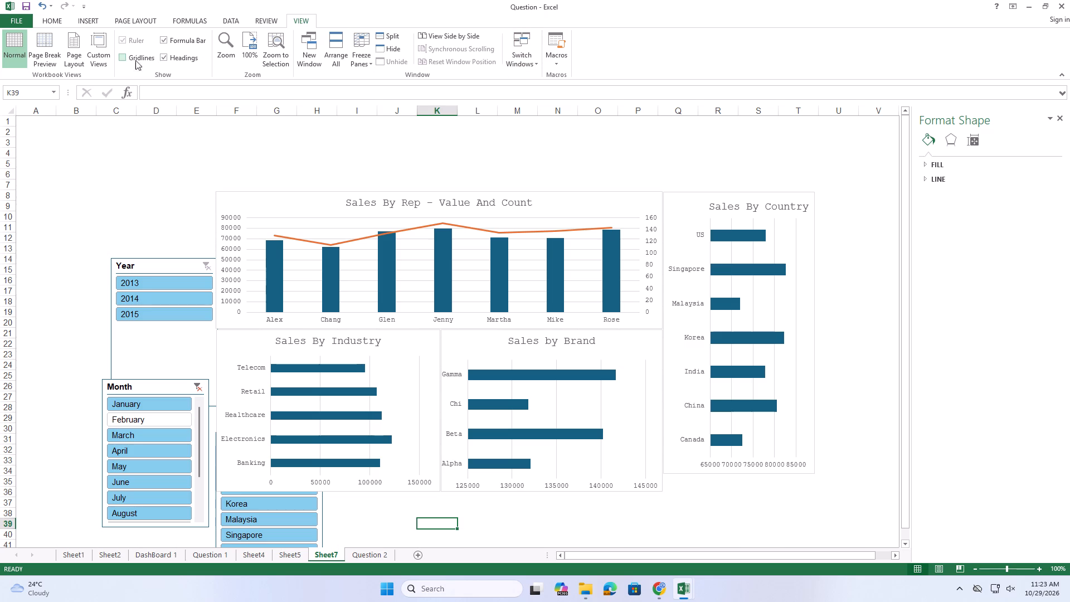
left_click(50, 16)
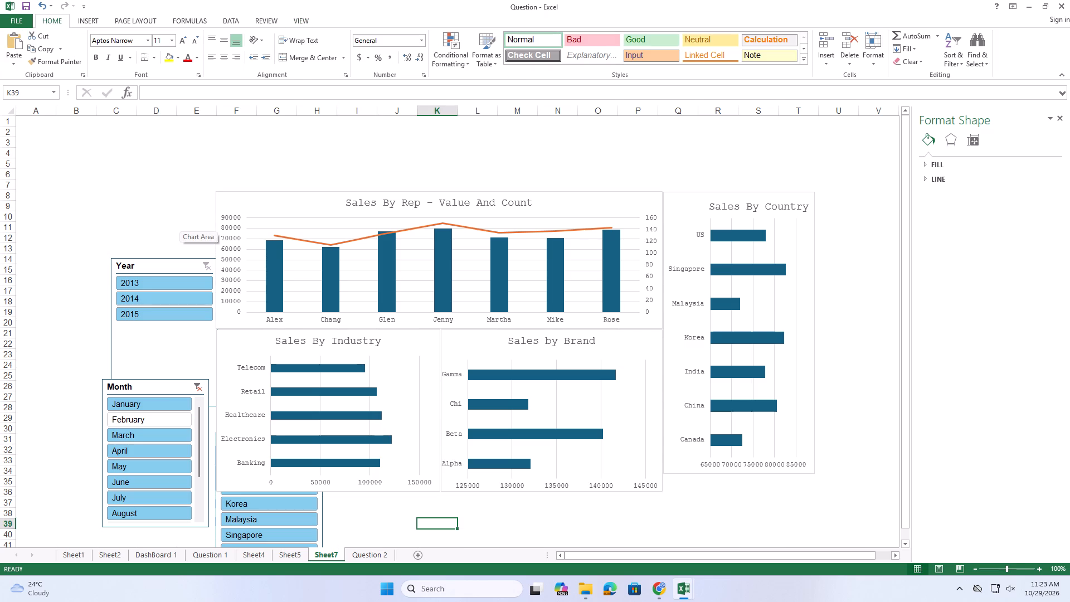
Lay out the Year slicer in three columns, about 2.48 by 0.76 inches, flush beside the sales rep chart from row 8.
left_click_drag(170, 267, 162, 201)
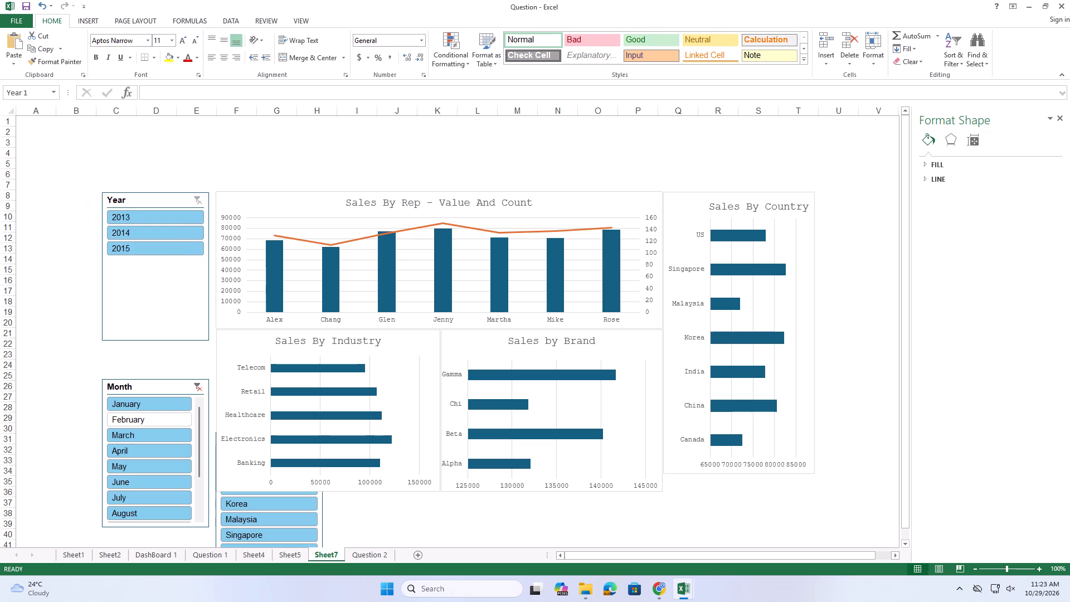
left_click_drag(162, 201, 124, 207)
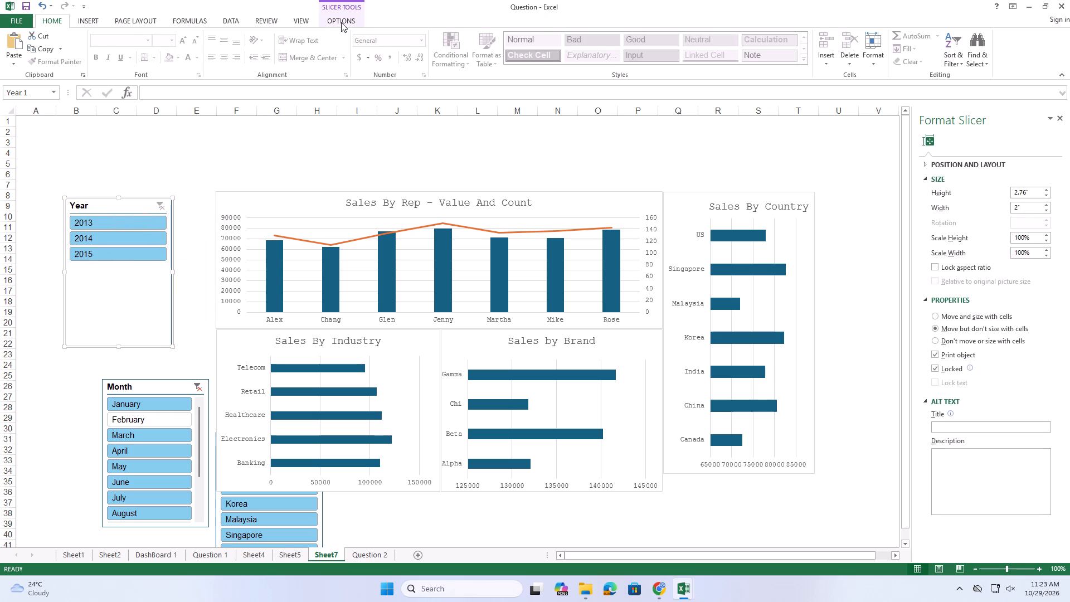
left_click(341, 22)
double_click(587, 33)
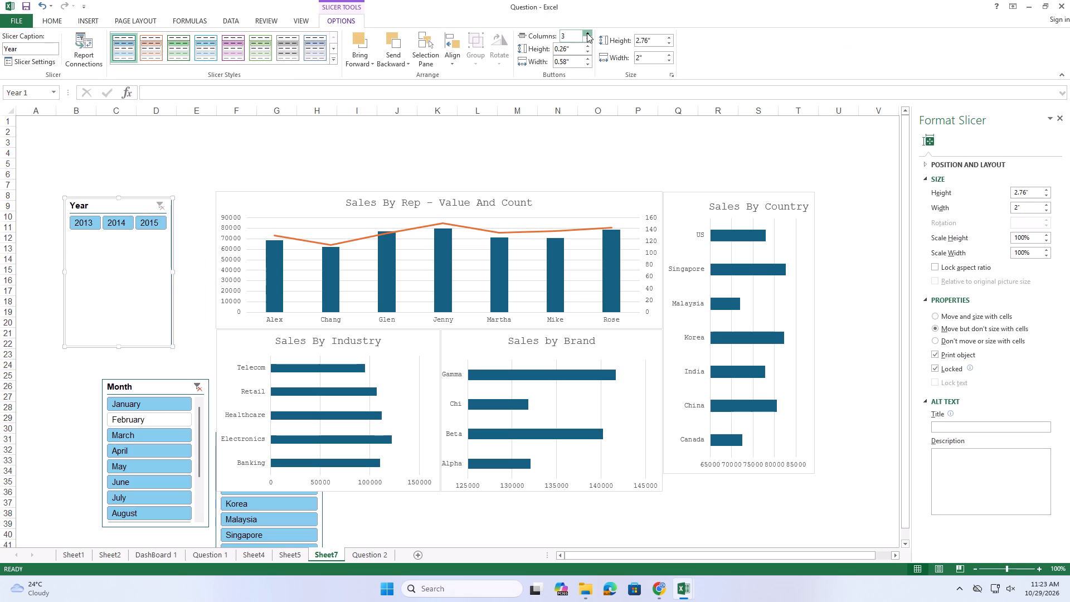
left_click_drag(173, 272, 187, 269)
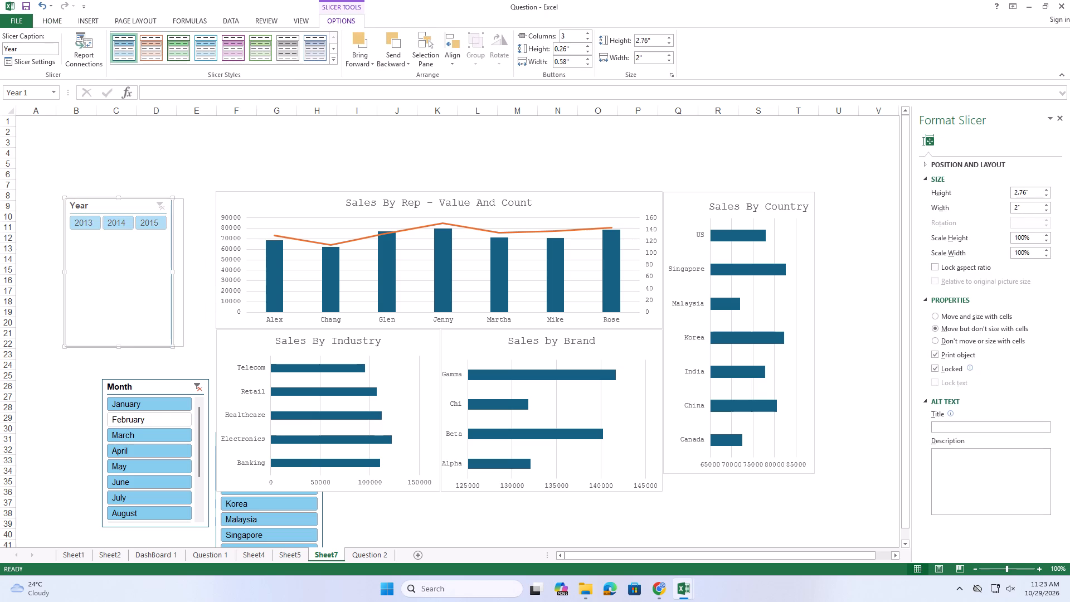
left_click_drag(187, 269, 197, 271)
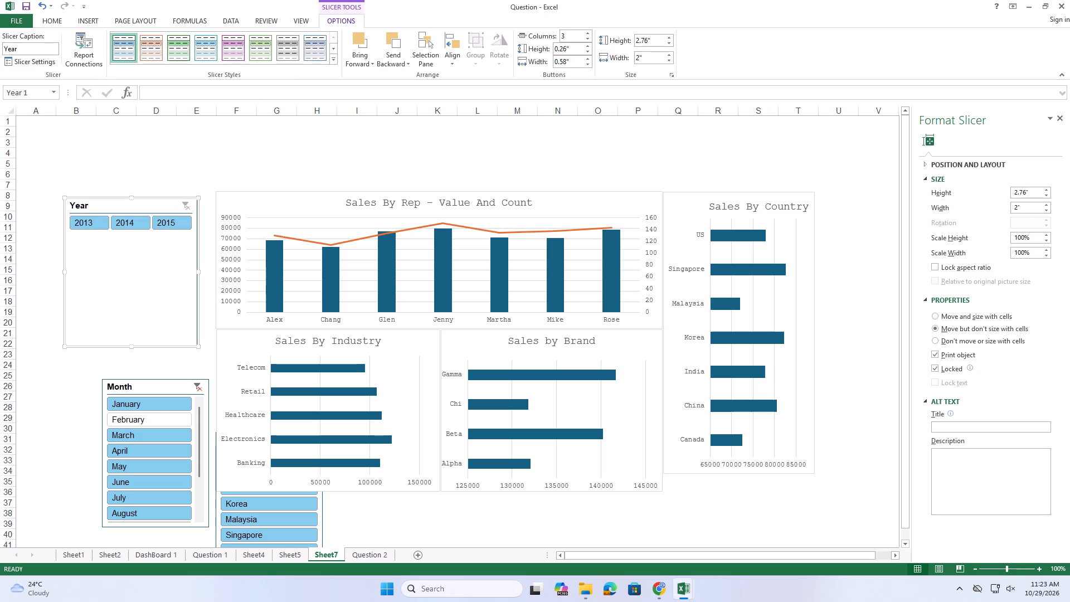
left_click_drag(131, 348, 154, 239)
left_click_drag(162, 203, 179, 198)
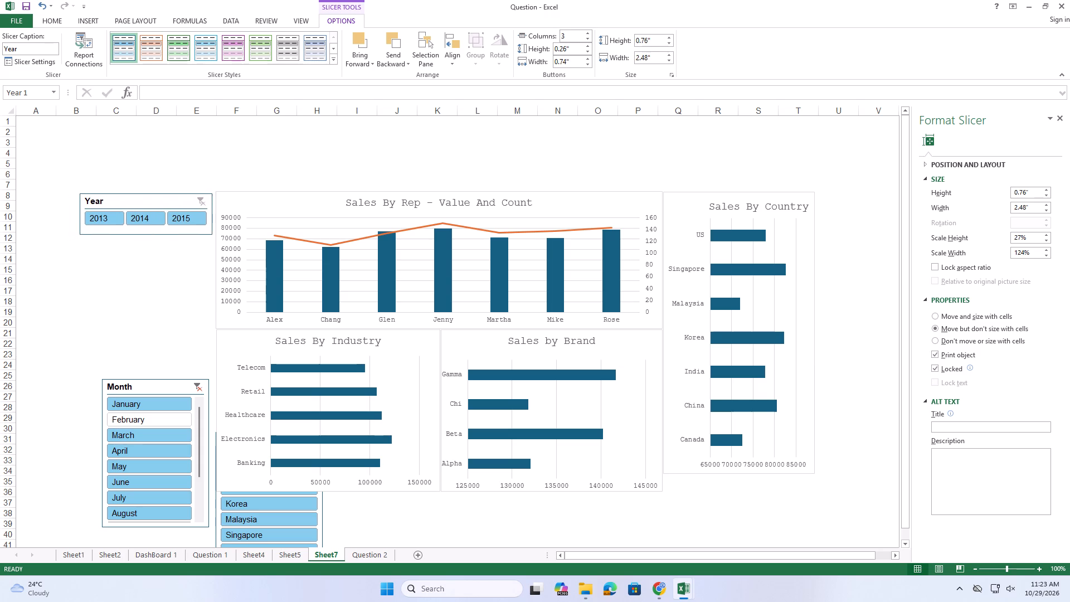
left_click_drag(179, 198, 179, 197)
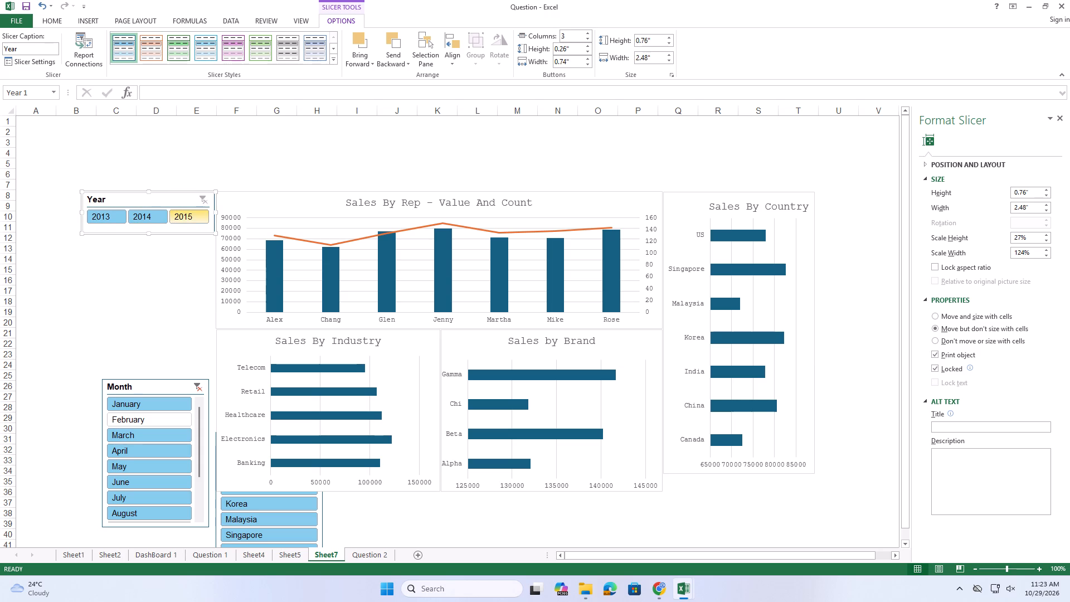
Clear the Month slicer's filter and, following the Question 2 sample, place the slicer directly under the Year slicer.
left_click_drag(163, 385, 148, 274)
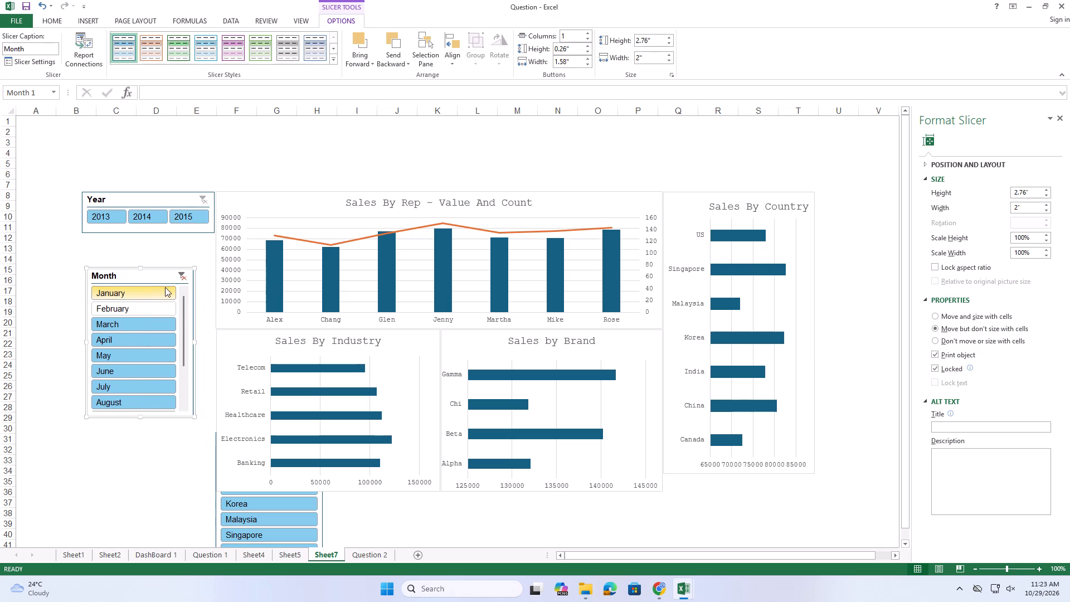
left_click(182, 278)
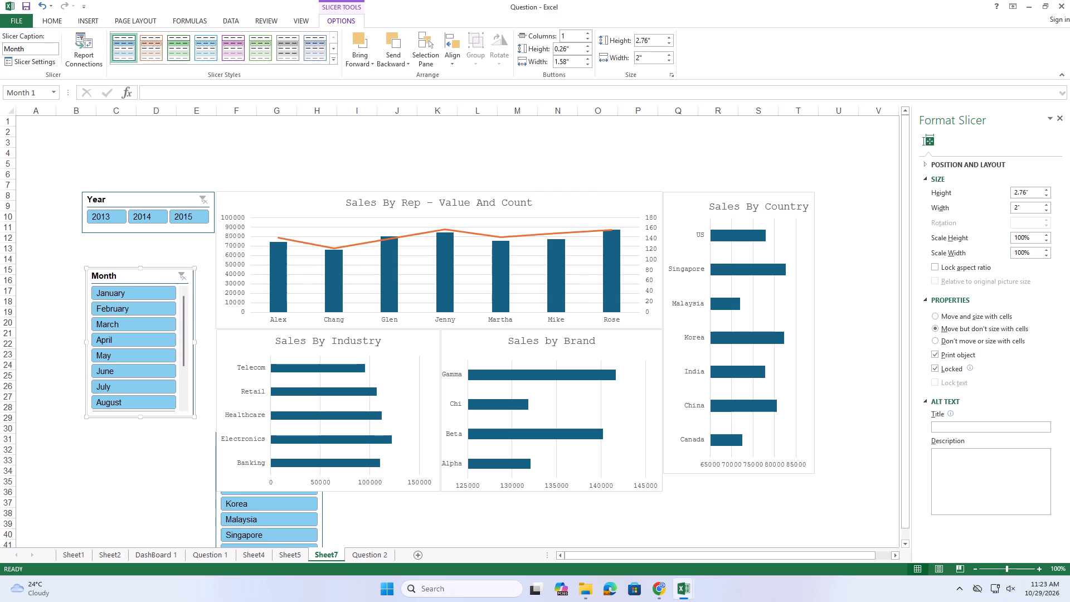
left_click(368, 558)
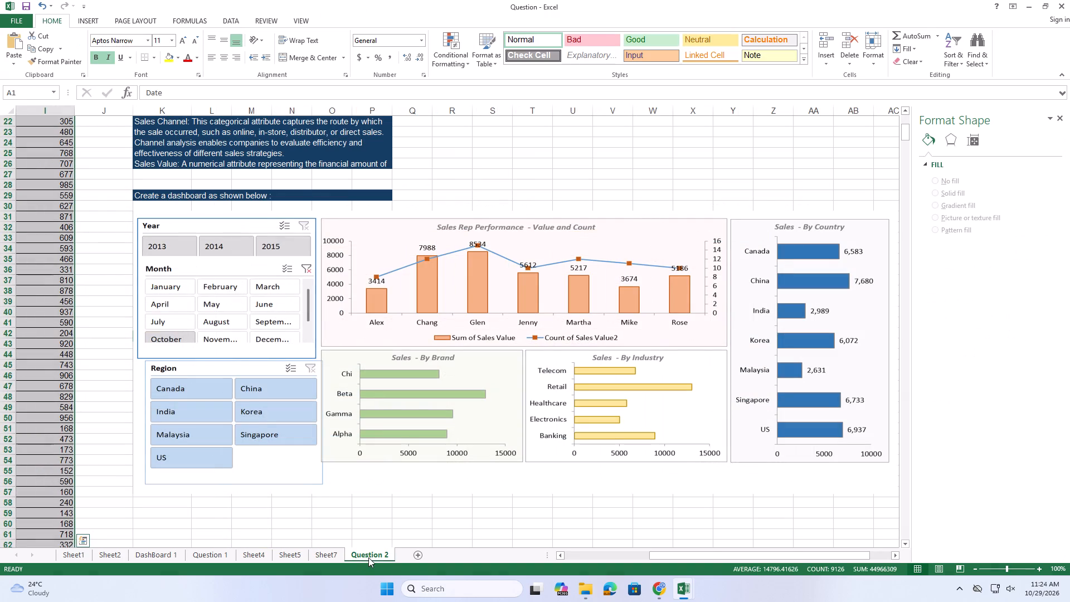
left_click(315, 559)
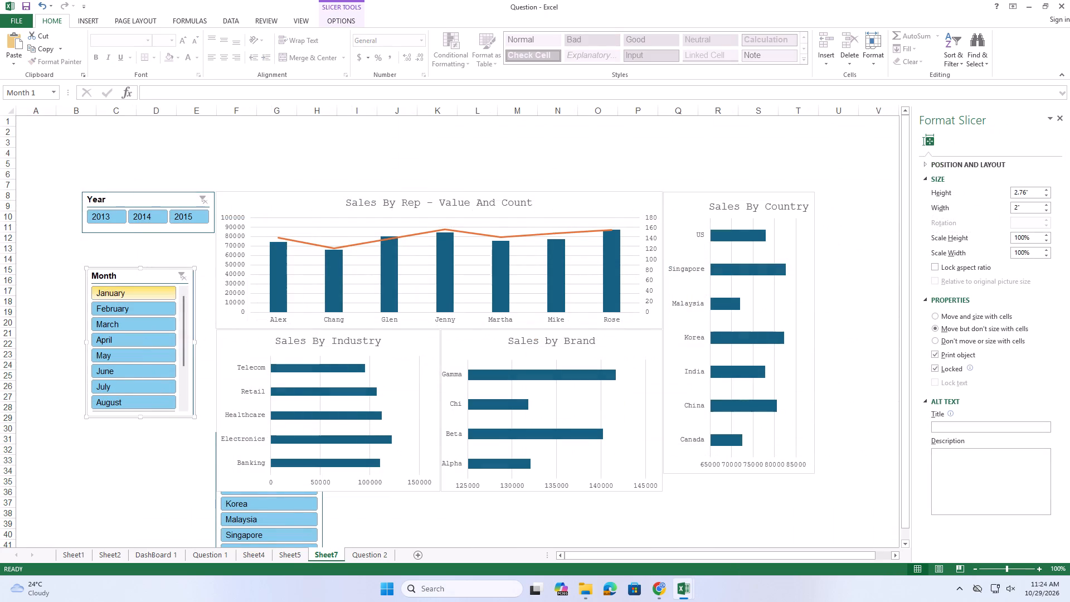
left_click_drag(162, 278, 158, 245)
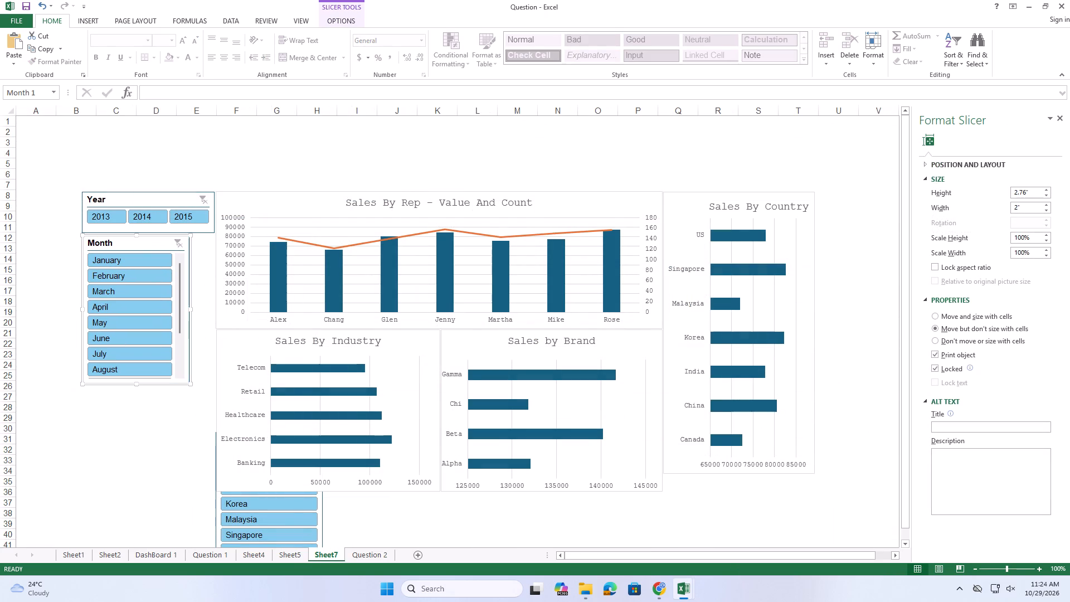
Check the Question 2 sample and widen the Year slicer to about 3.17 inches, extending it away from the sales rep chart.
left_click(373, 558)
left_click(331, 555)
left_click(109, 200)
left_click_drag(82, 213, 45, 208)
Lay out the Month slicer in three columns, about 3.16 inches wide, aligned under the Year slicer and shortened to end around row 19.
left_click(158, 246)
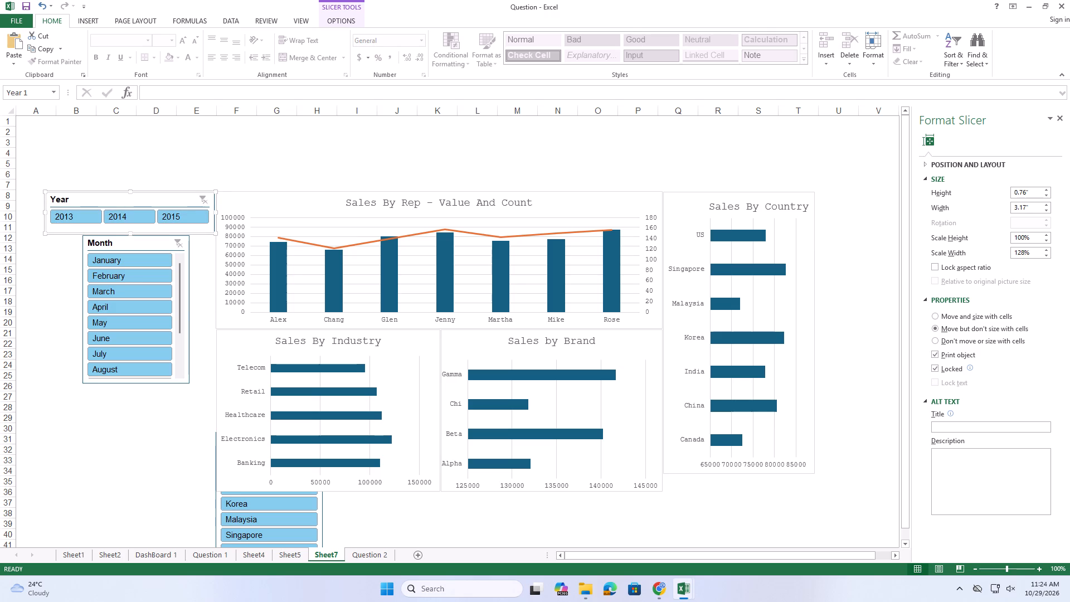
left_click(342, 23)
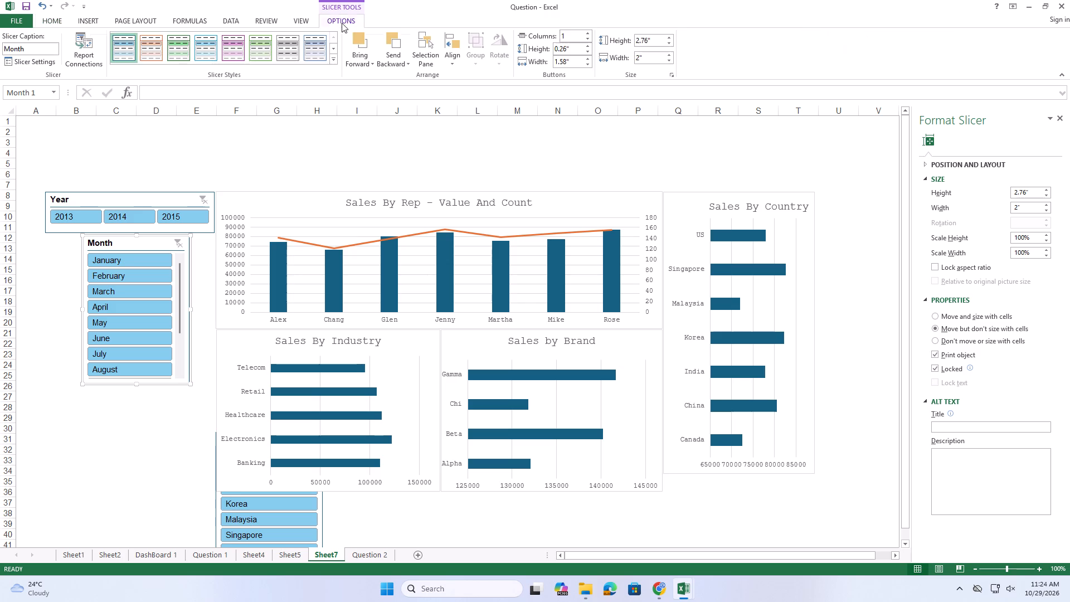
double_click(587, 33)
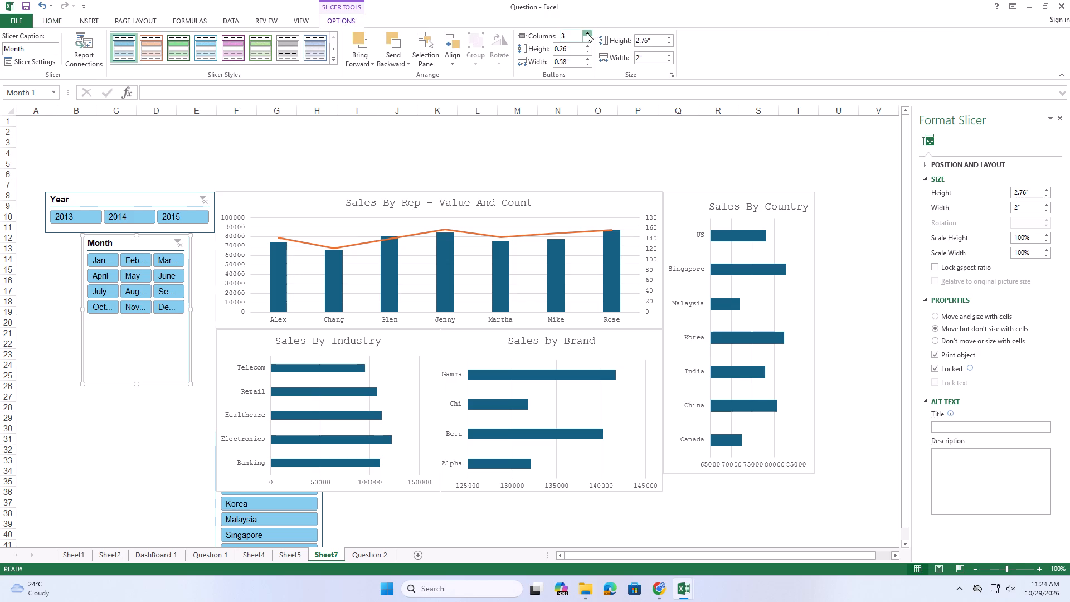
left_click_drag(190, 310, 206, 307)
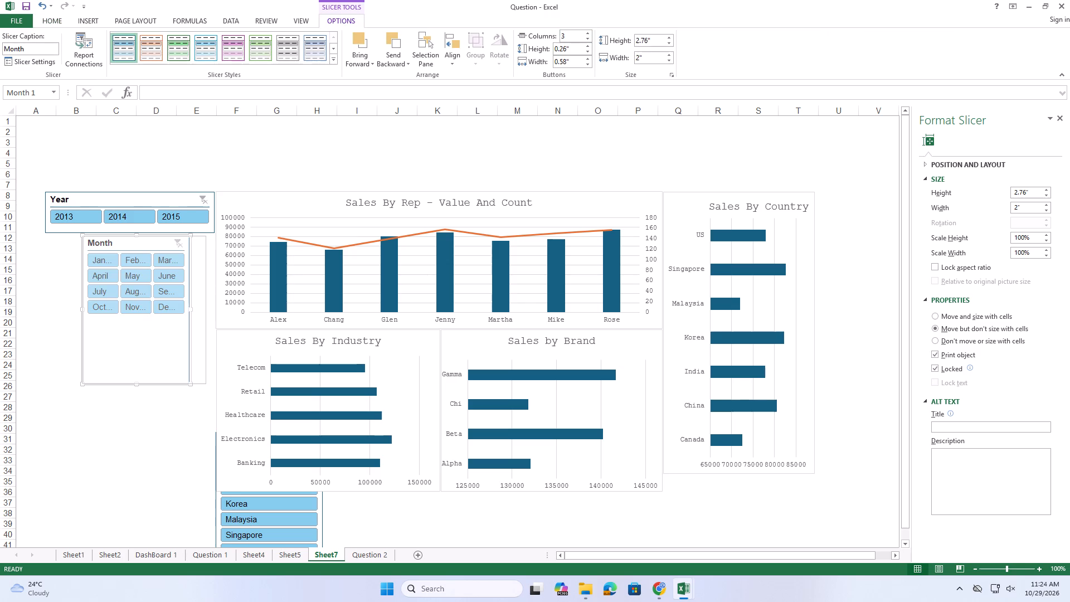
left_click_drag(206, 307, 215, 304)
left_click_drag(185, 242, 148, 240)
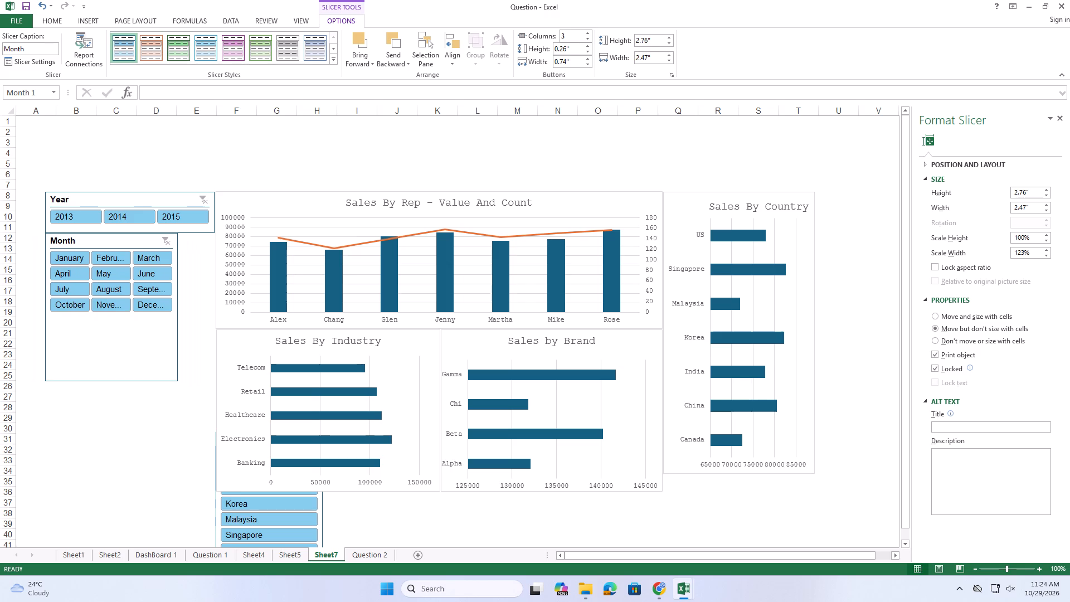
left_click_drag(148, 240, 148, 242)
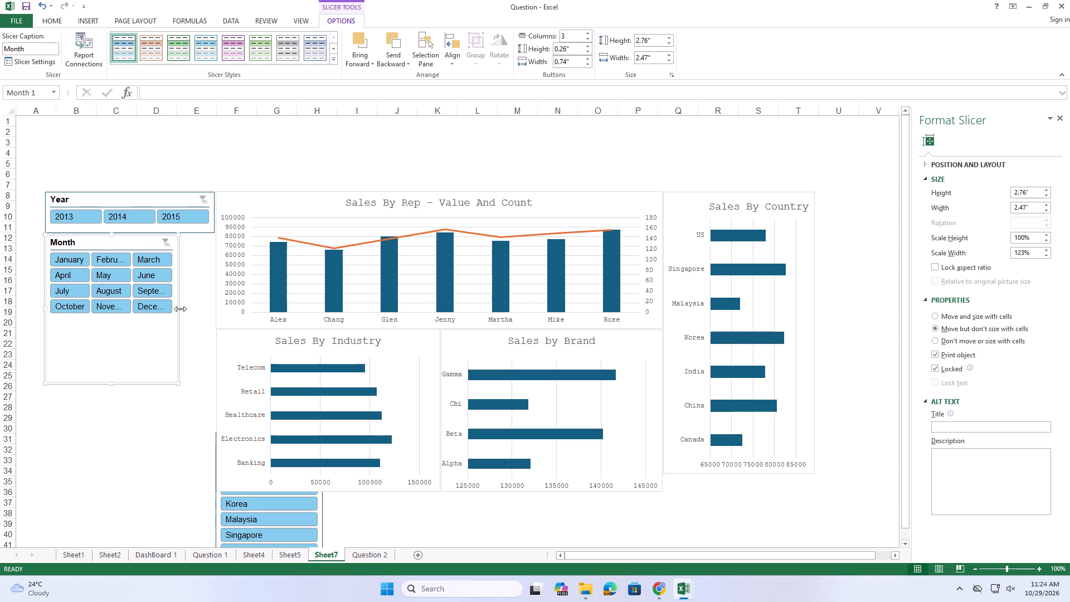
left_click_drag(179, 309, 213, 310)
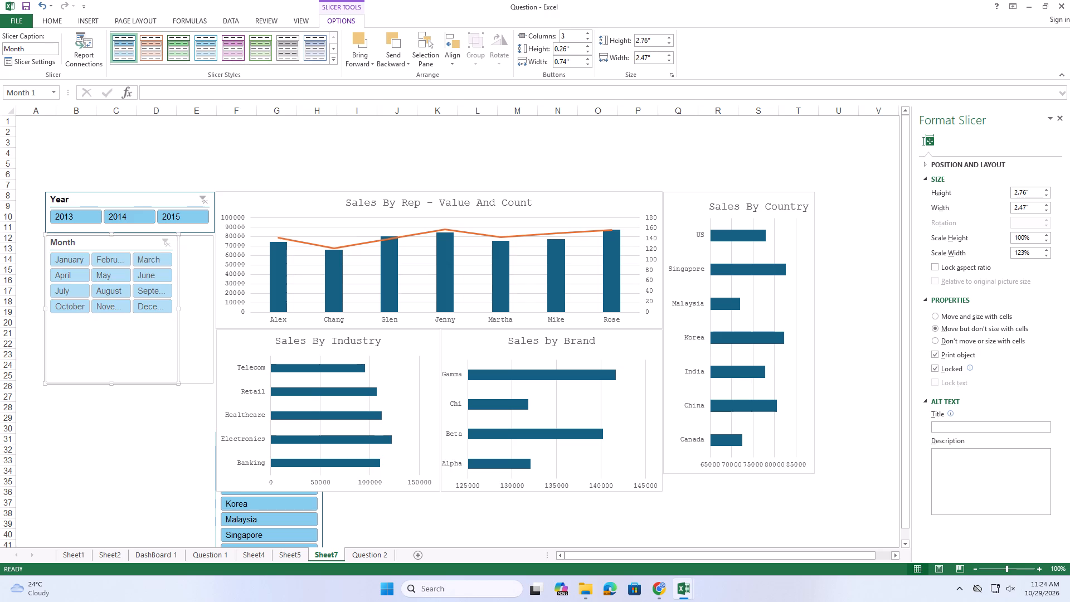
left_click_drag(213, 310, 215, 309)
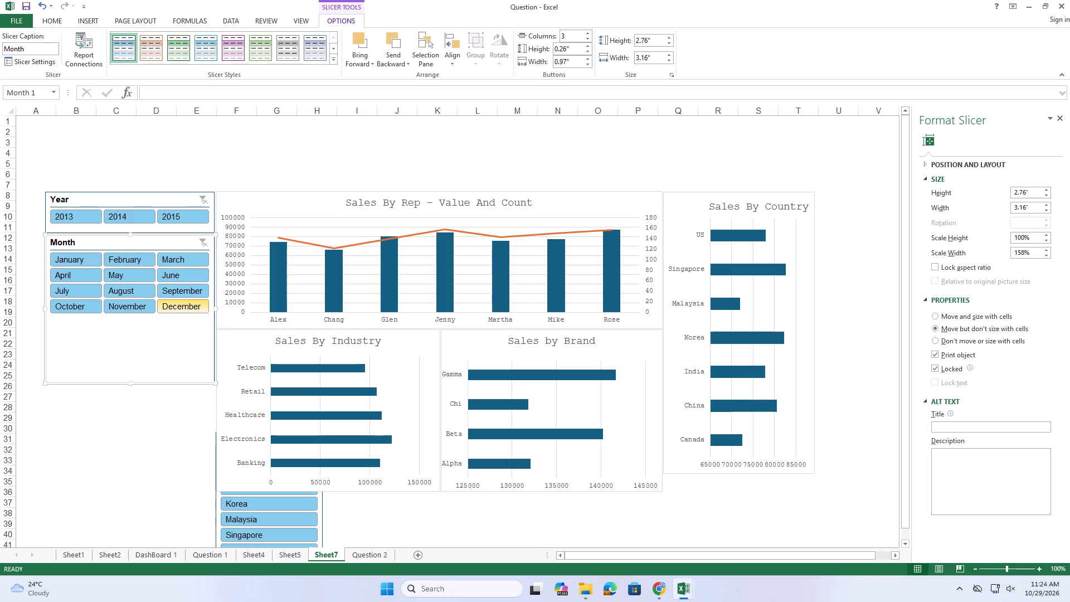
left_click_drag(130, 383, 139, 320)
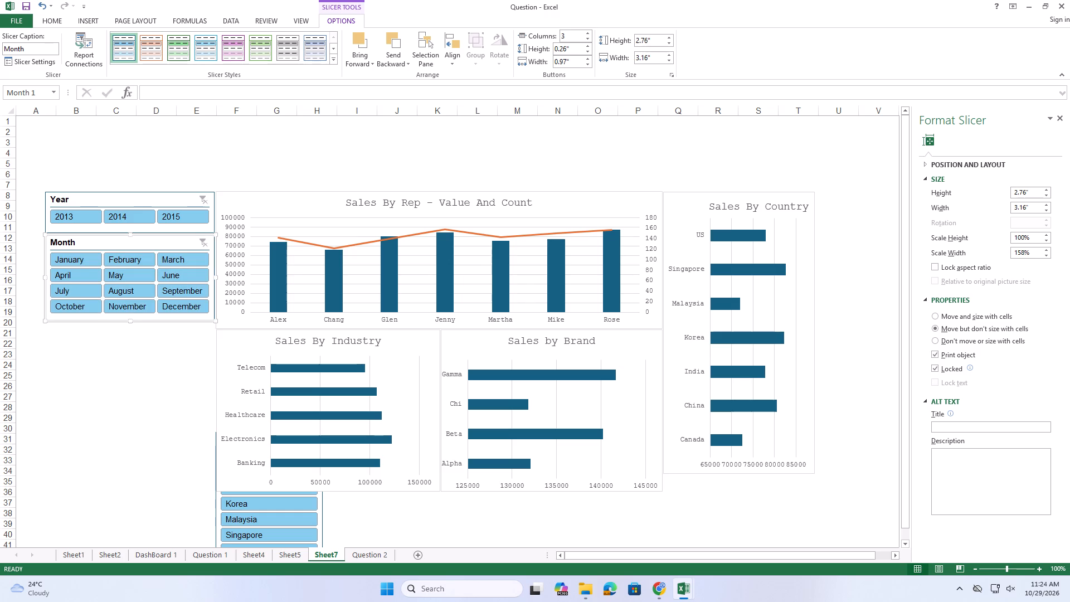
Move the Region slicer out from behind the Sales By Industry chart to below the Month slicer.
left_click(131, 320)
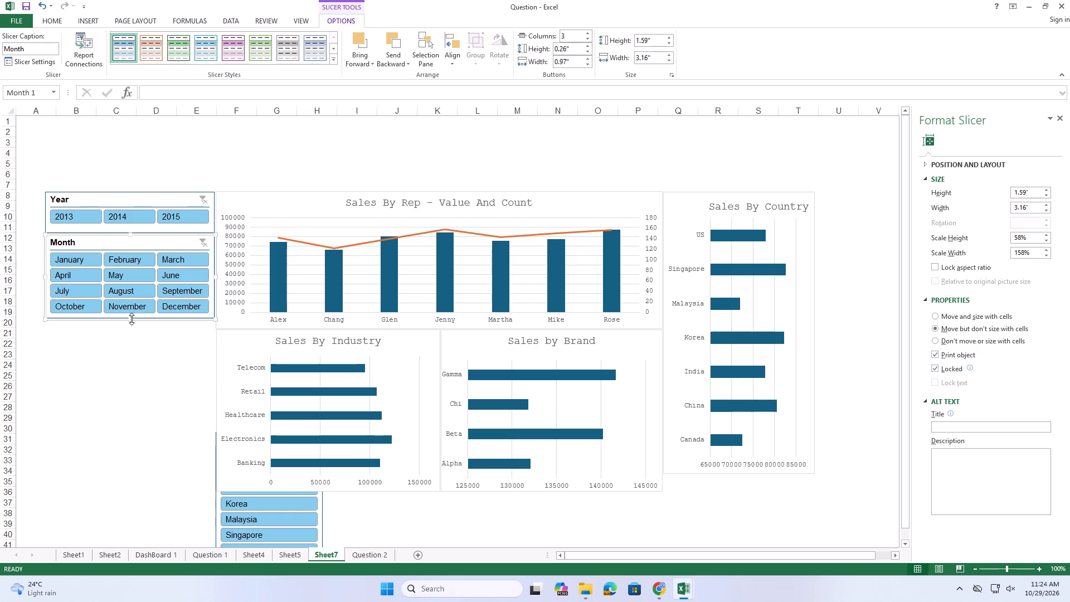
left_click(140, 340)
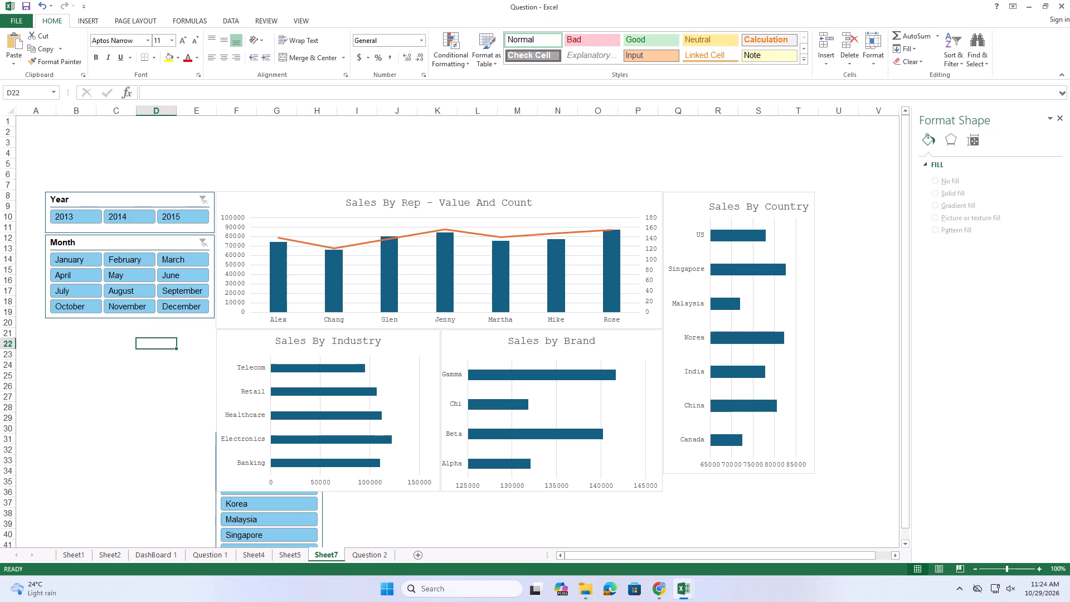
left_click_drag(218, 501, 49, 388)
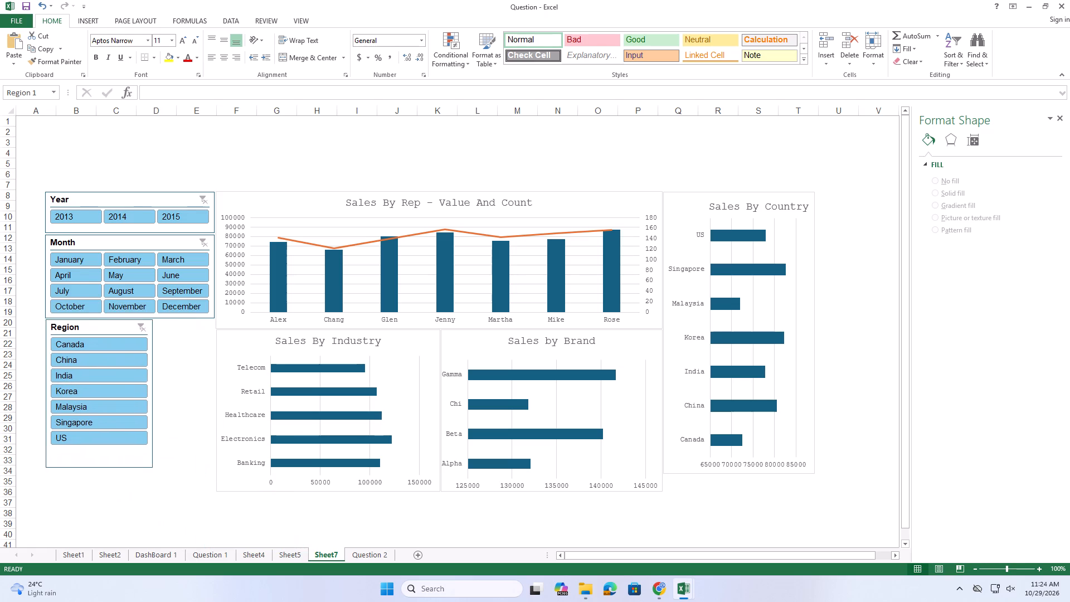
left_click_drag(49, 388, 48, 387)
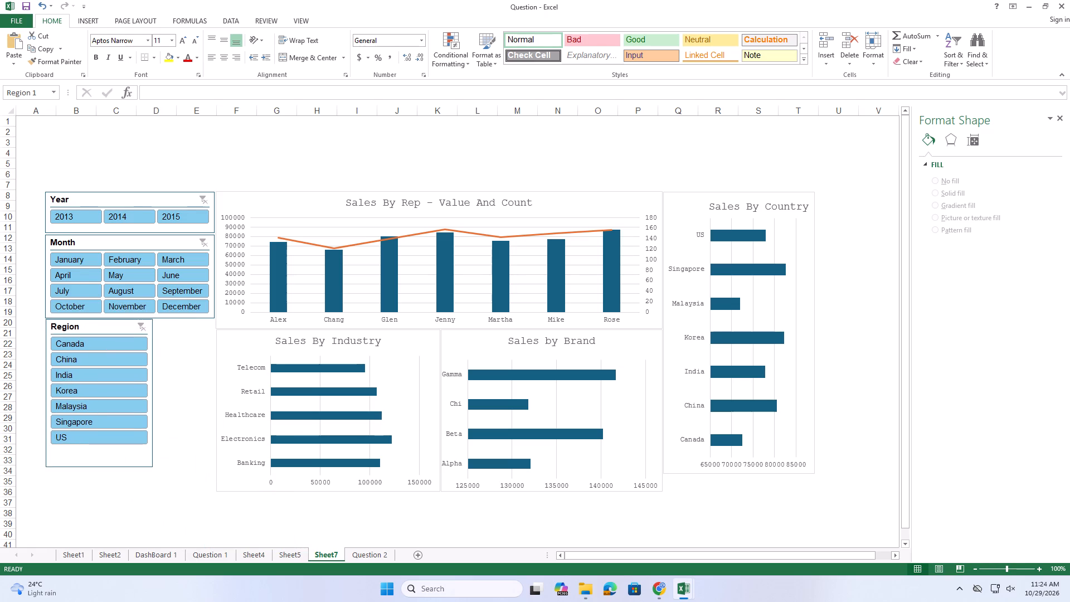
left_click_drag(48, 387, 51, 409)
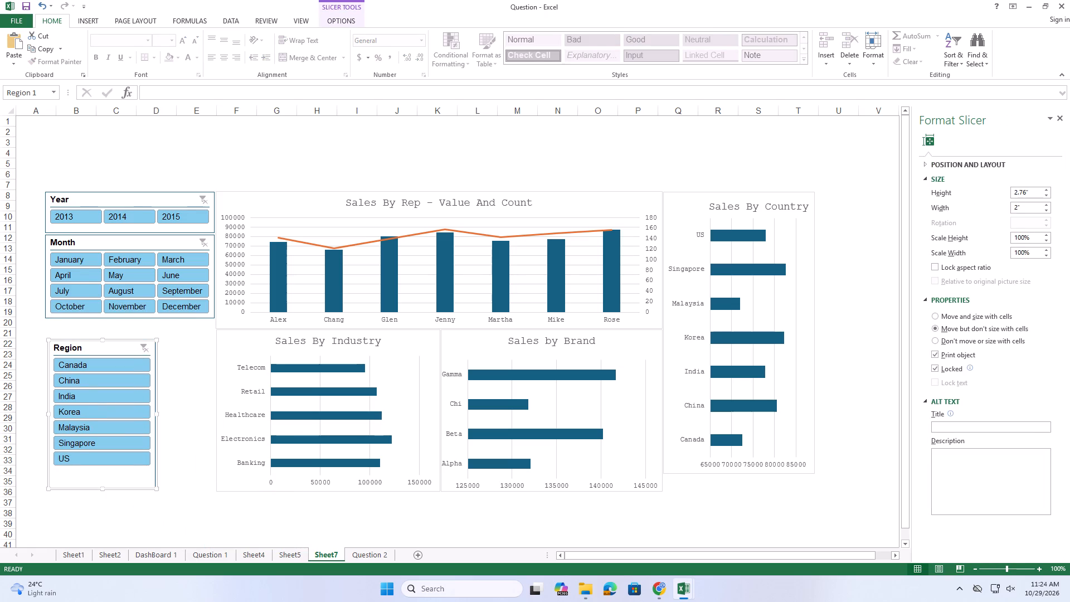
Adjust the Month slicer's height to about 1.67 inches so that all twelve months fit without a scroll bar.
left_click(144, 247)
left_click_drag(131, 319, 130, 327)
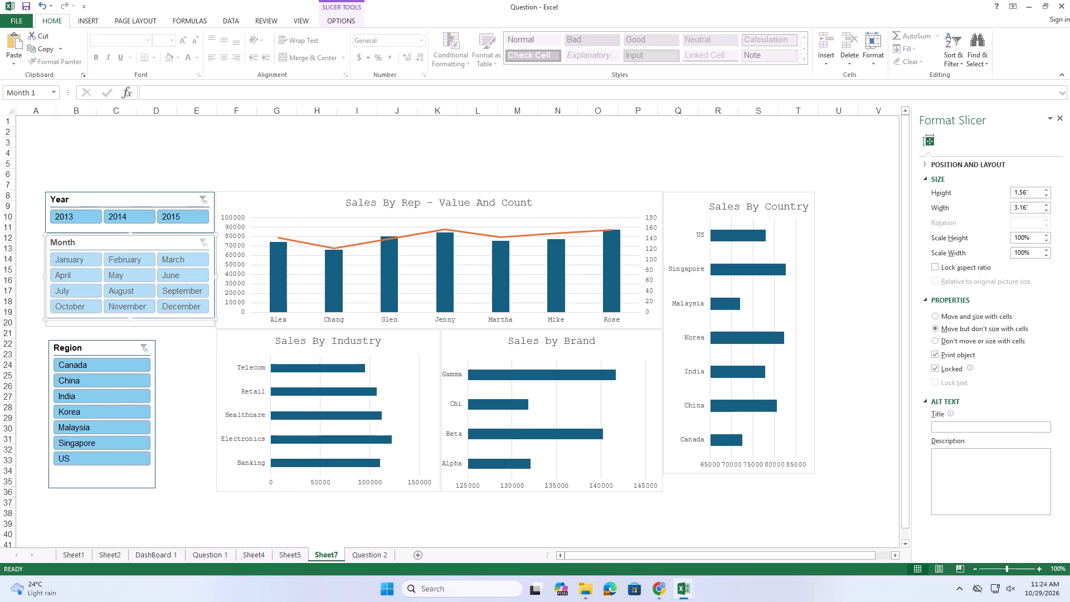
left_click_drag(130, 327, 130, 328)
left_click_drag(131, 329, 132, 323)
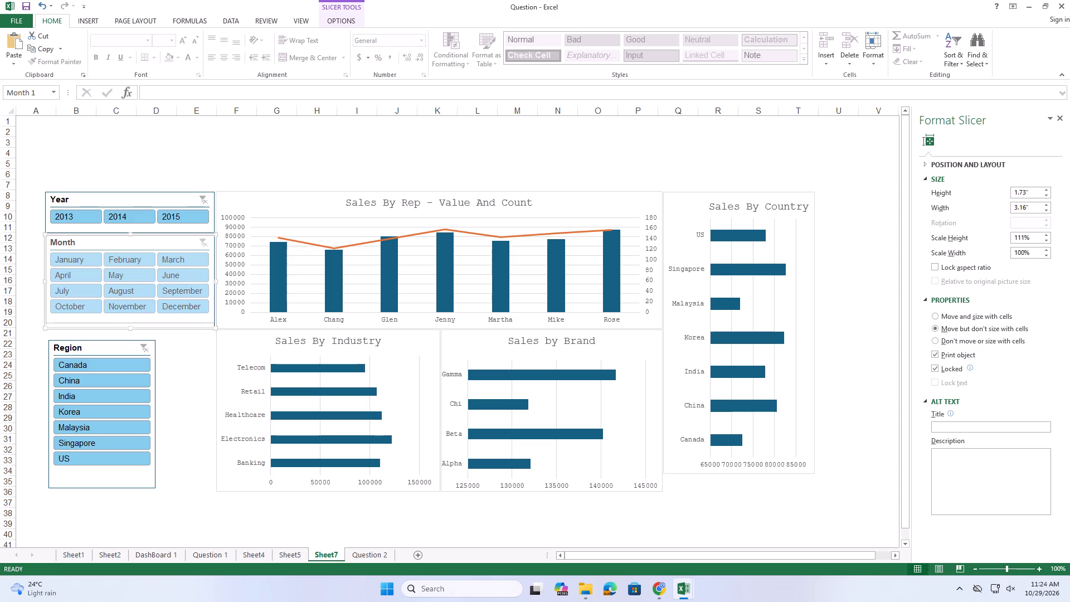
left_click_drag(132, 323, 134, 316)
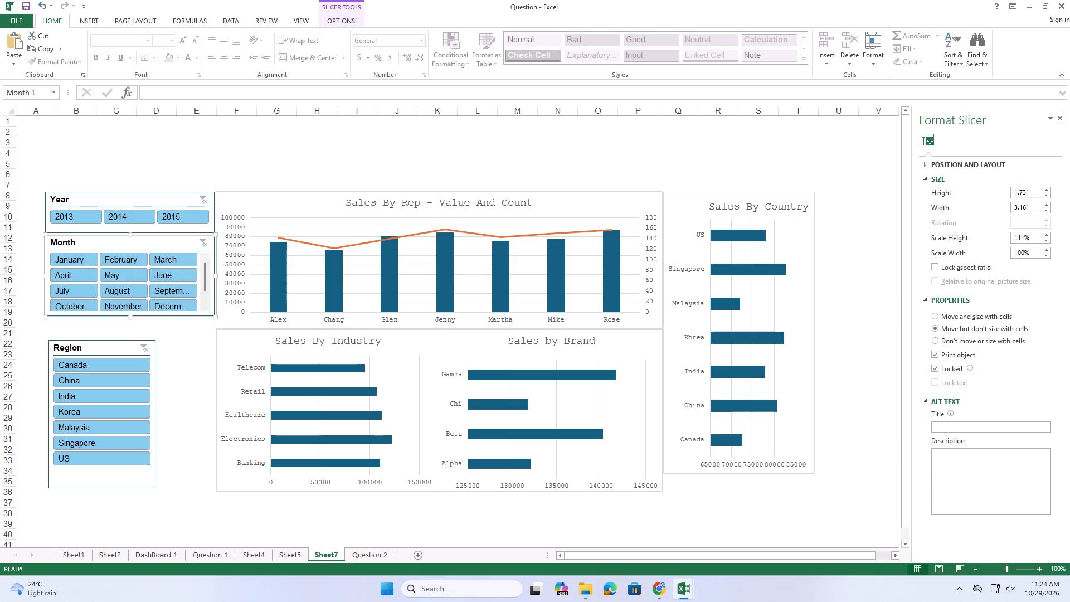
left_click_drag(129, 317, 129, 319)
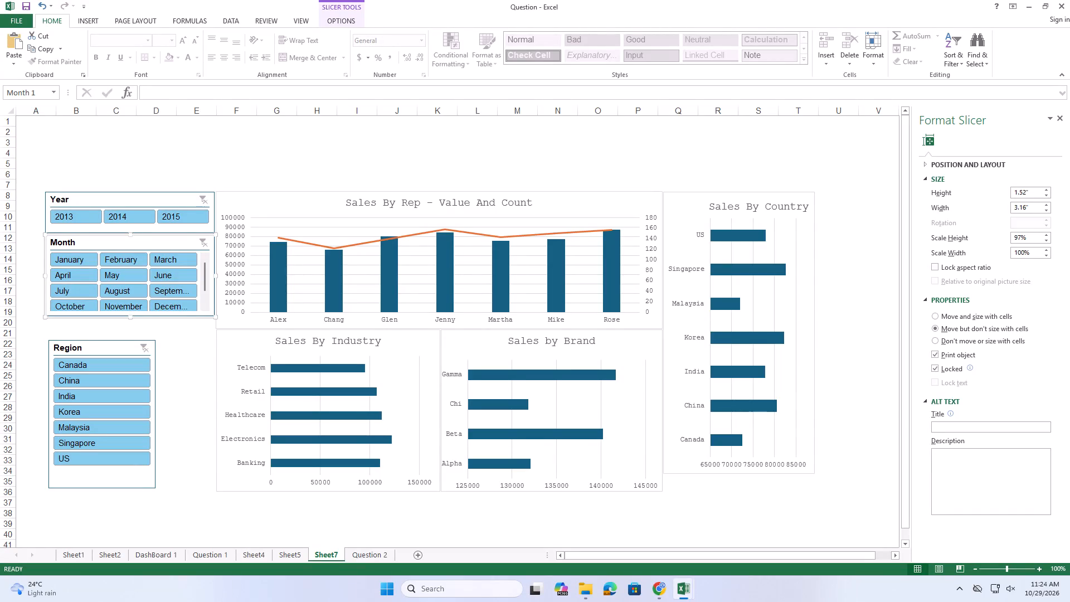
left_click_drag(129, 319, 129, 324)
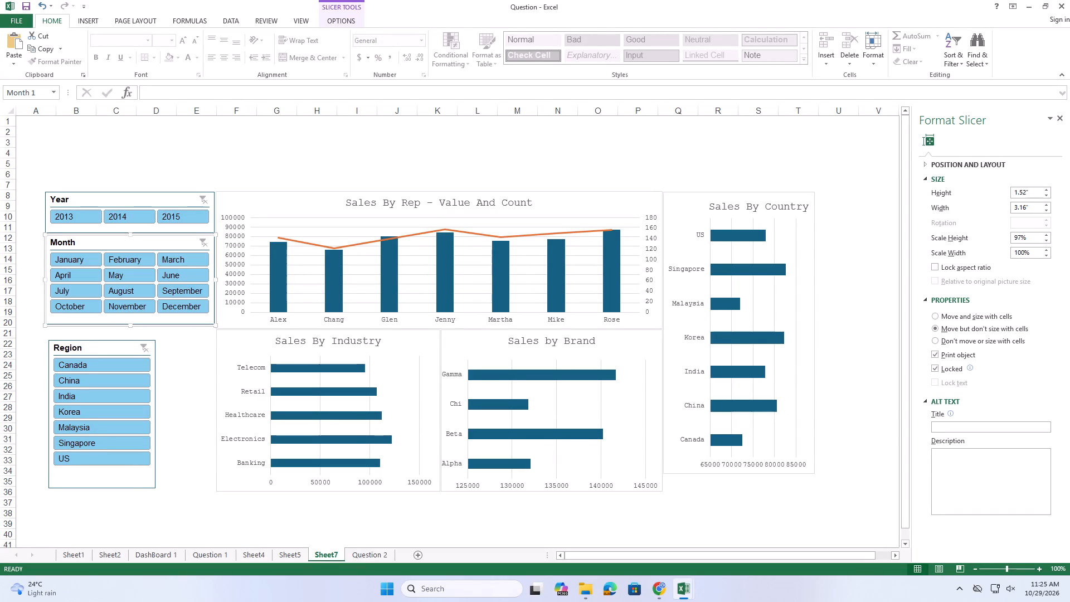
Place the Region slicer directly under the Month slicer, widen it to about 3.06 inches and extend it down level with the Sales By Industry chart.
left_click_drag(128, 345, 123, 331)
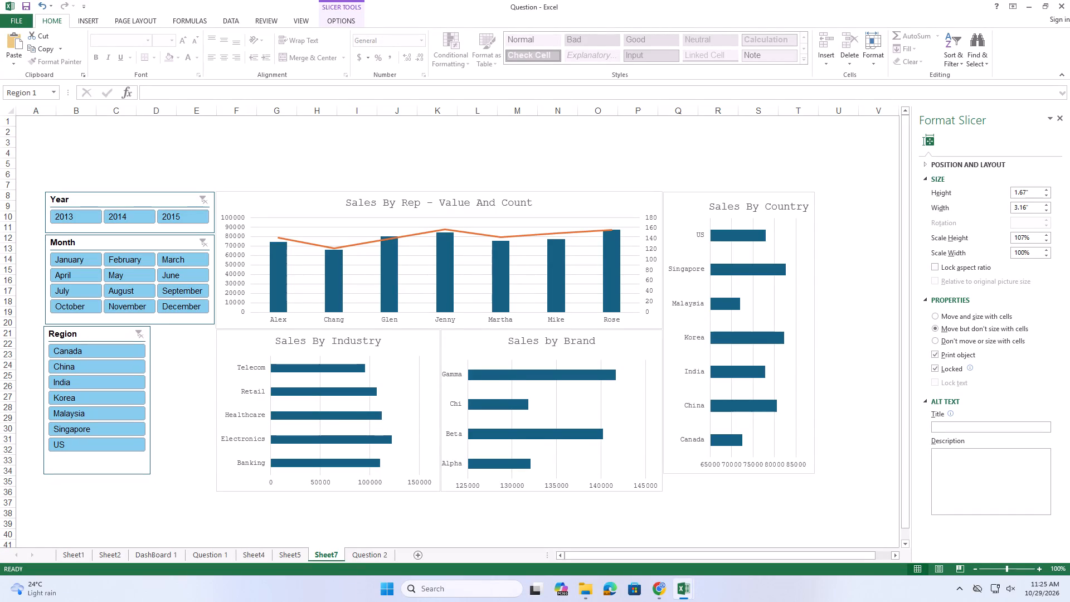
left_click_drag(123, 331, 125, 331)
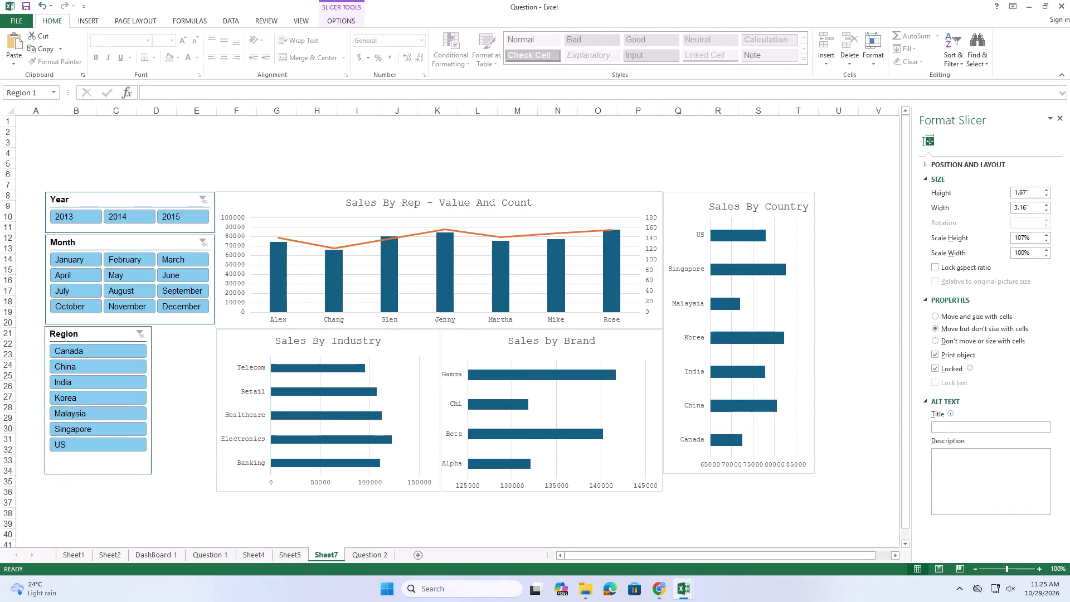
left_click_drag(125, 331, 125, 332)
left_click_drag(154, 400, 210, 394)
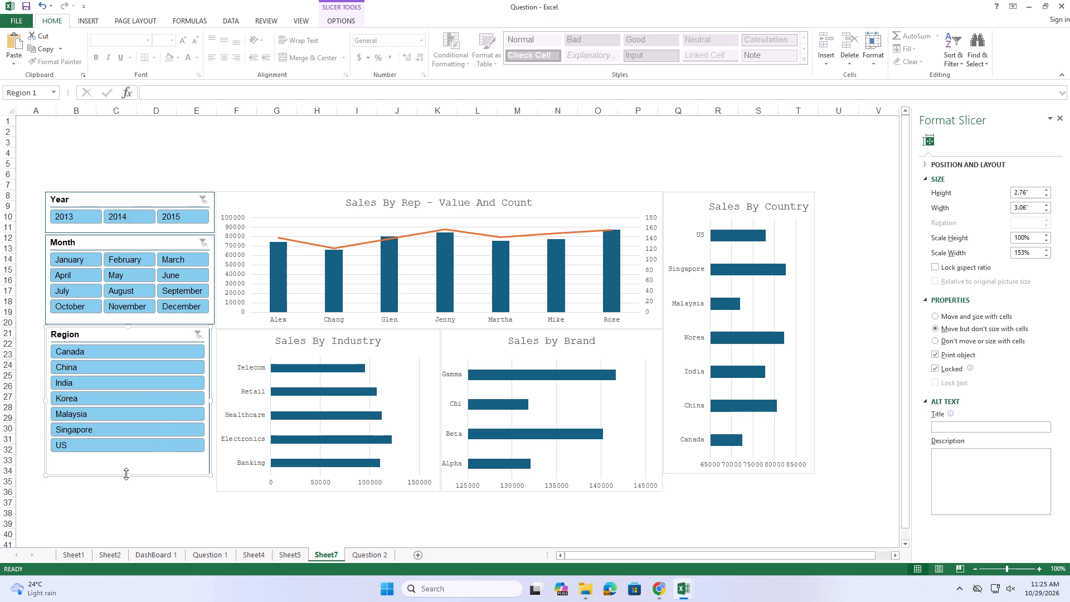
left_click_drag(127, 474, 130, 487)
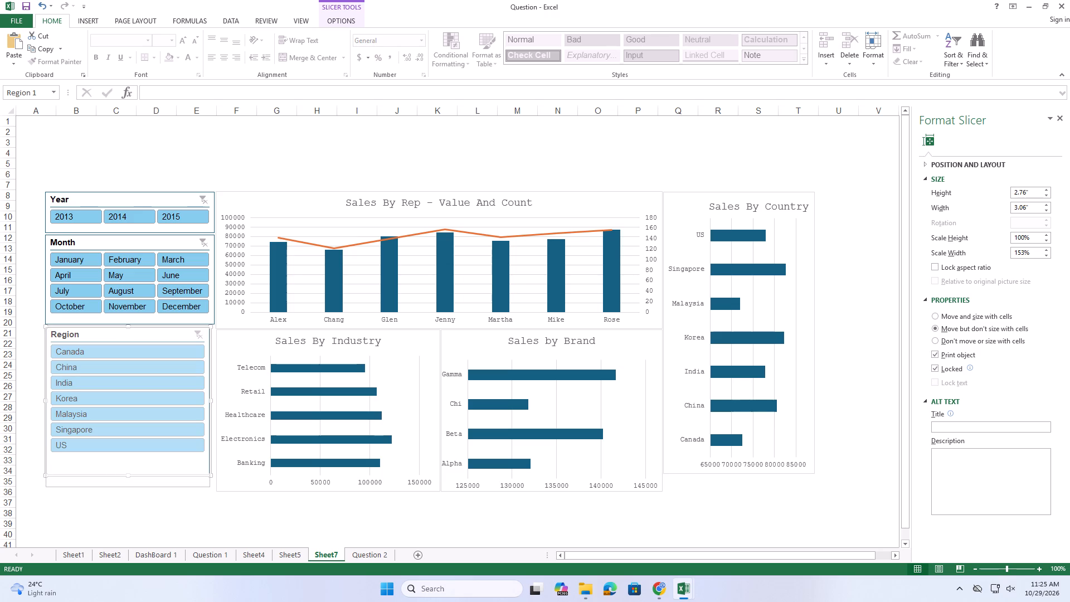
left_click_drag(130, 487, 131, 489)
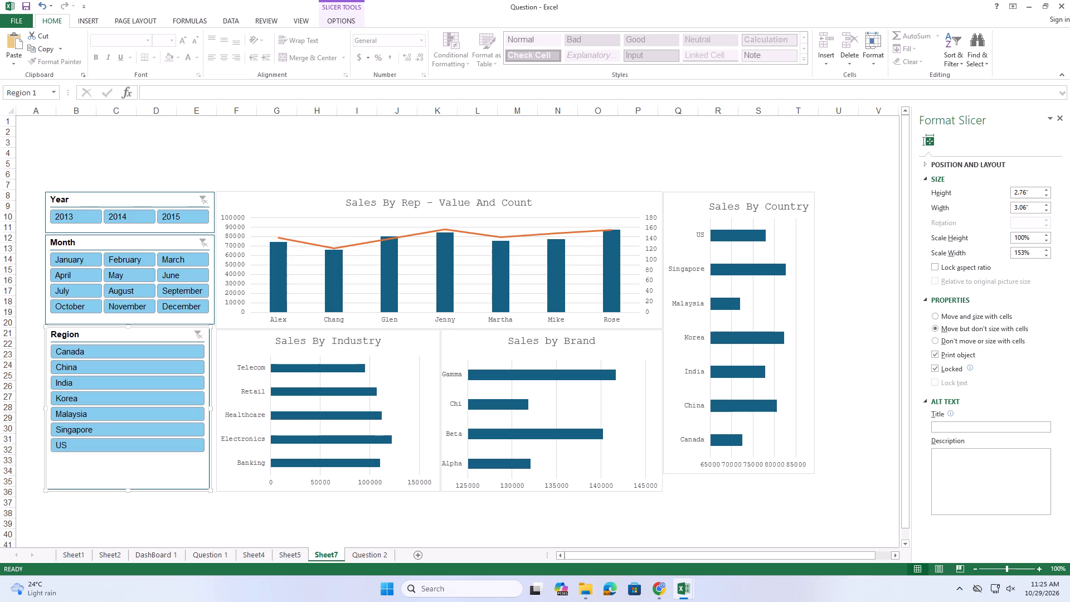
left_click(25, 407)
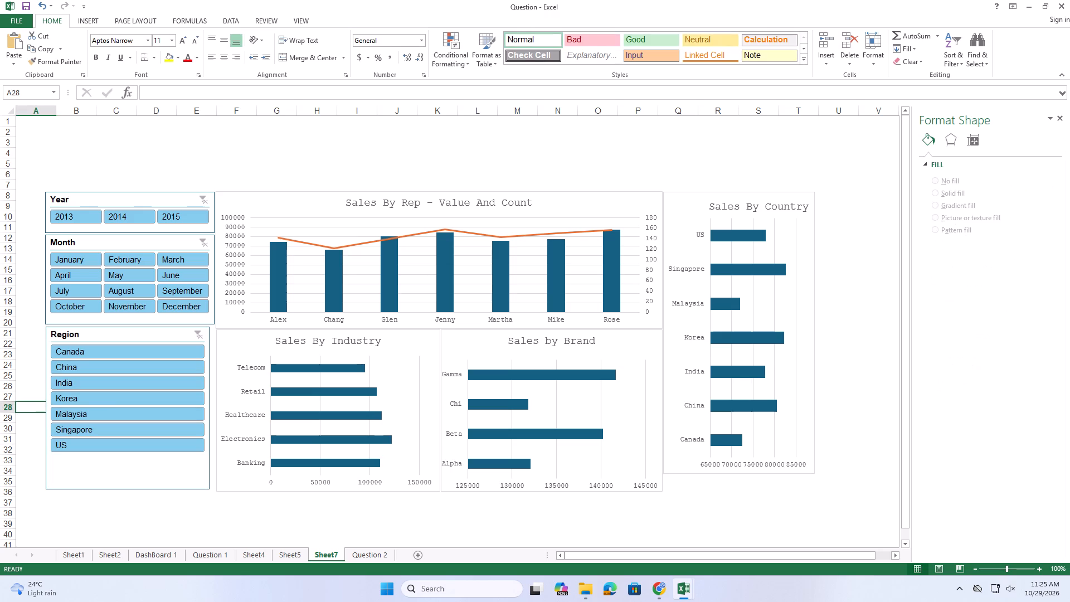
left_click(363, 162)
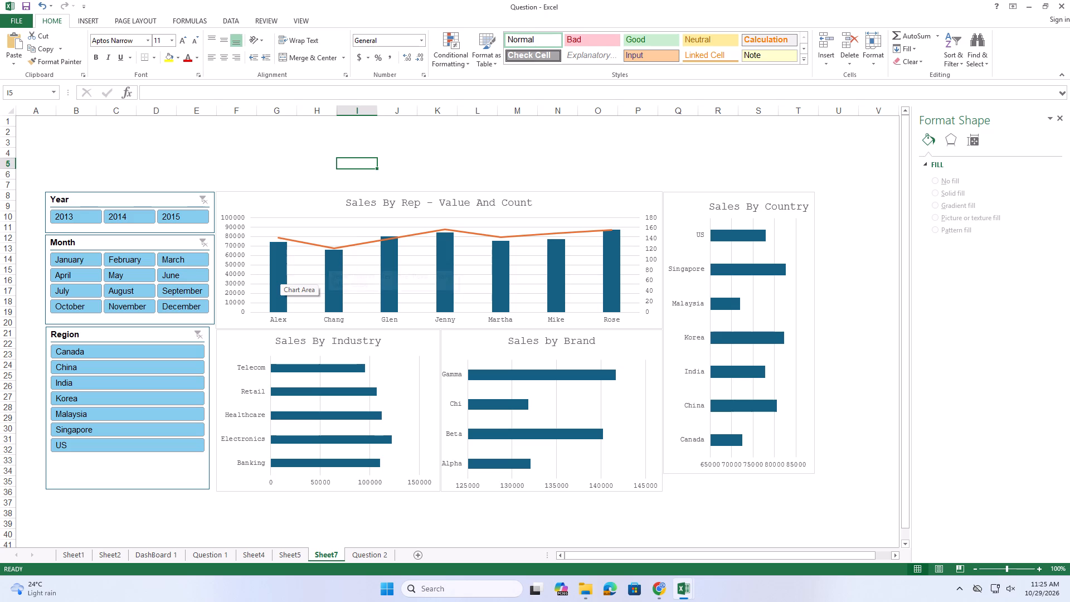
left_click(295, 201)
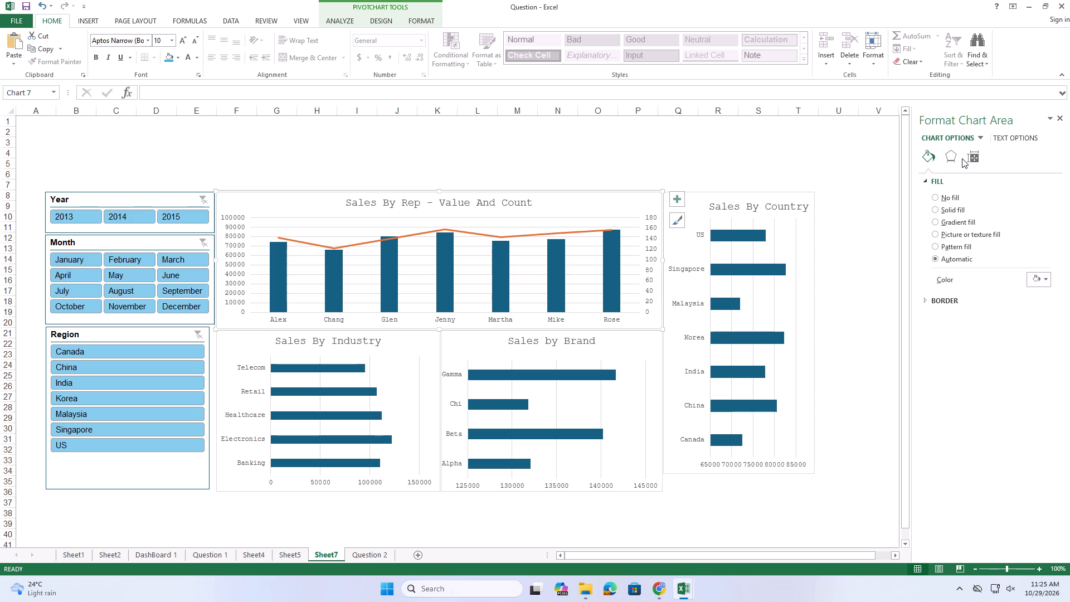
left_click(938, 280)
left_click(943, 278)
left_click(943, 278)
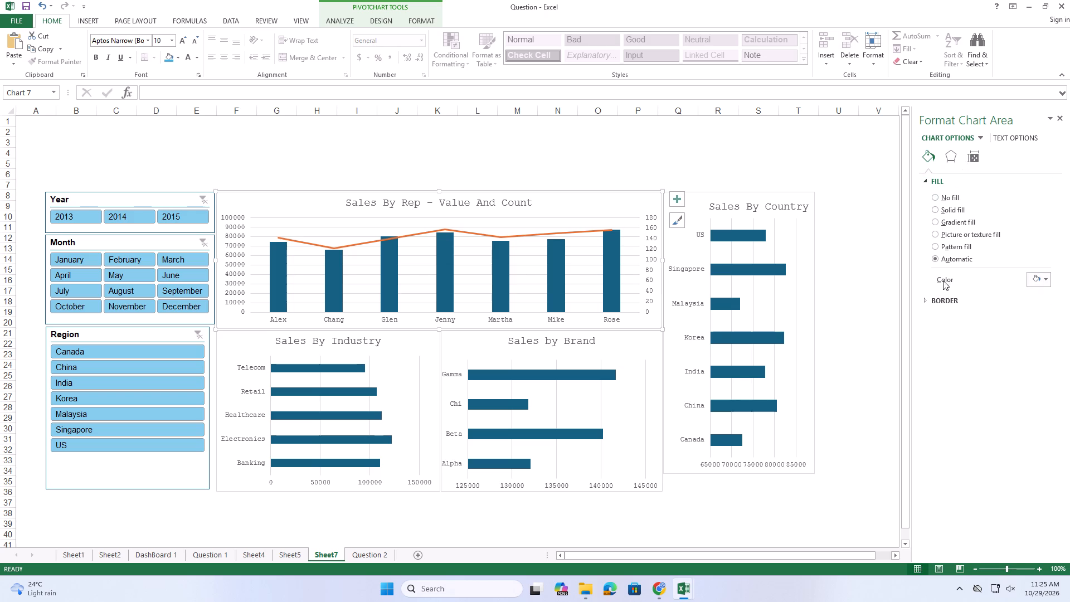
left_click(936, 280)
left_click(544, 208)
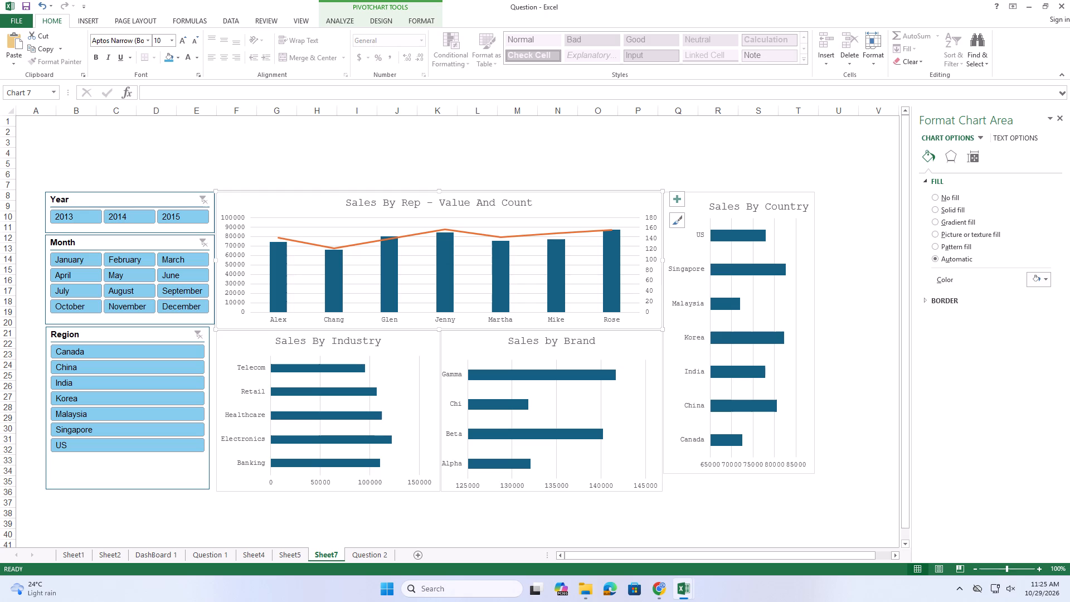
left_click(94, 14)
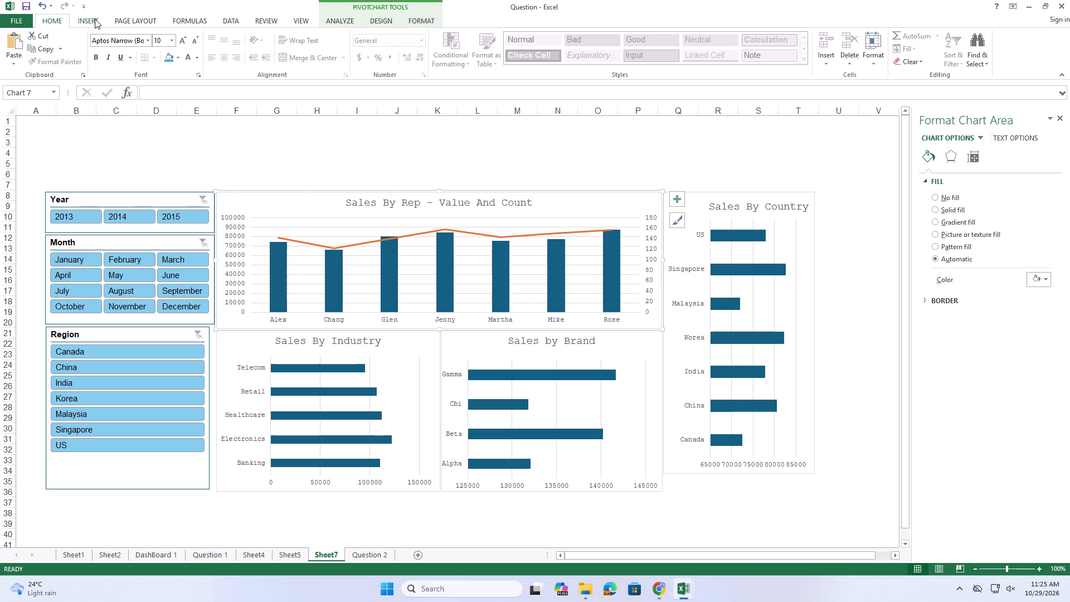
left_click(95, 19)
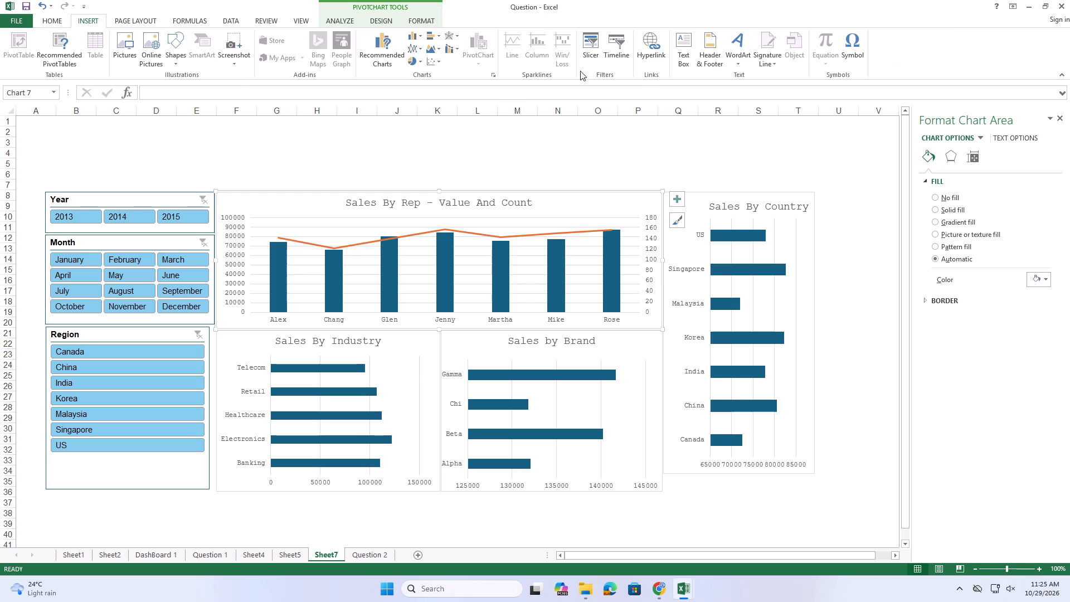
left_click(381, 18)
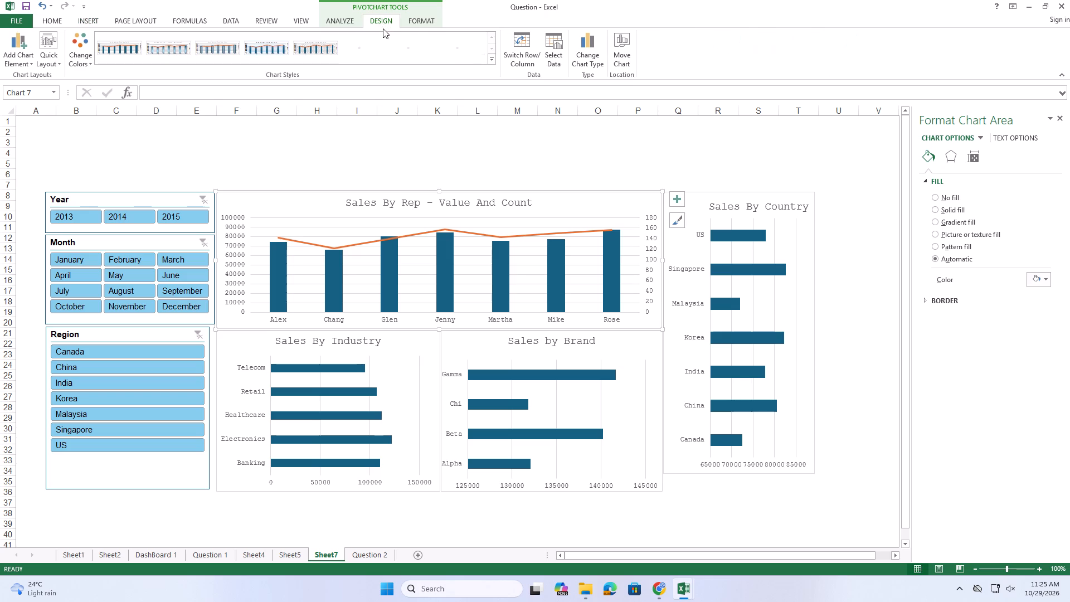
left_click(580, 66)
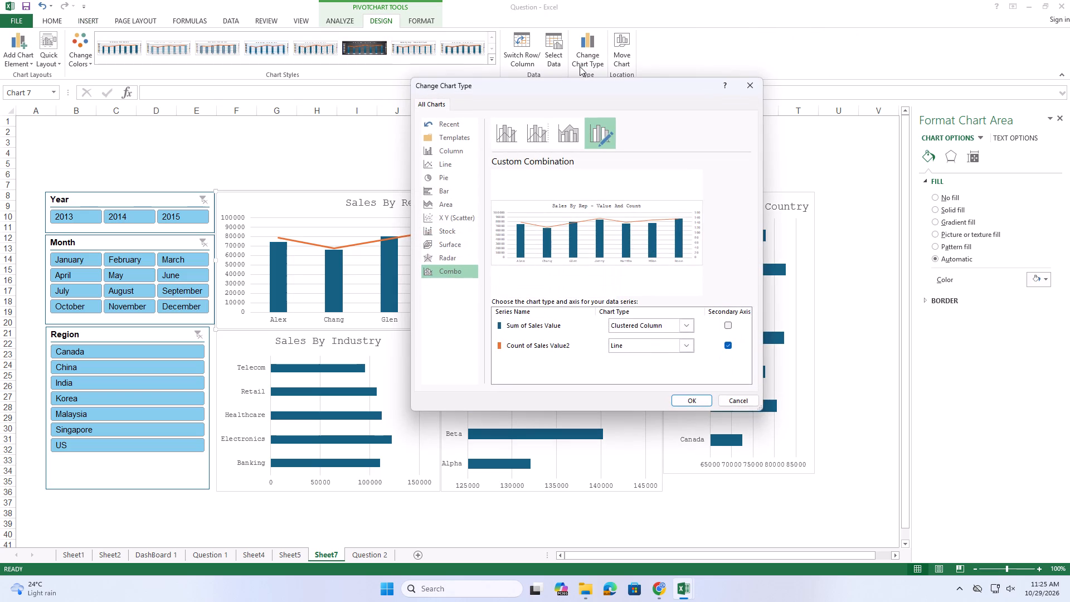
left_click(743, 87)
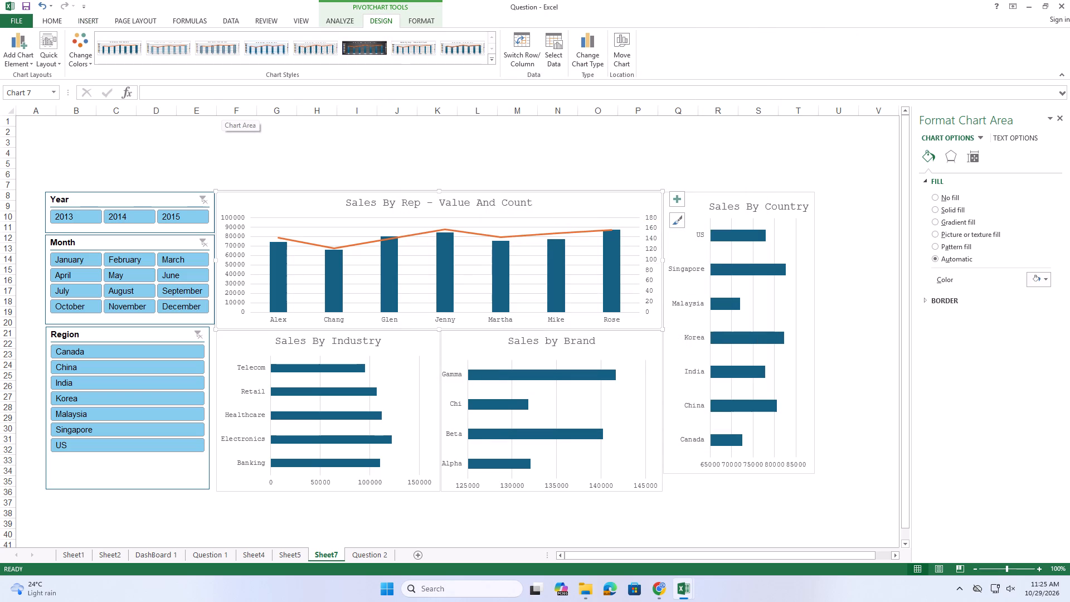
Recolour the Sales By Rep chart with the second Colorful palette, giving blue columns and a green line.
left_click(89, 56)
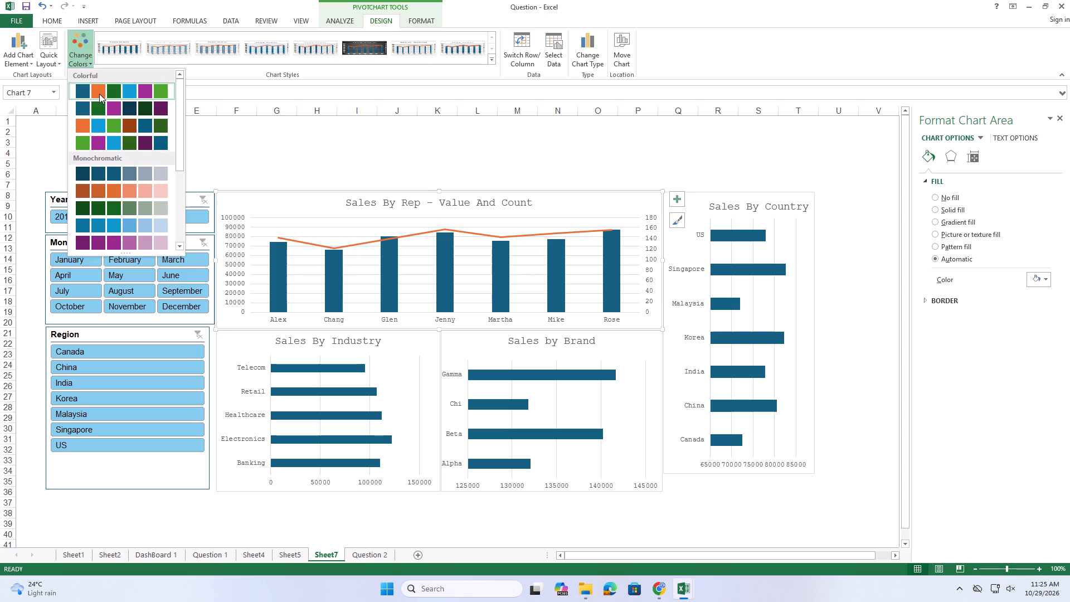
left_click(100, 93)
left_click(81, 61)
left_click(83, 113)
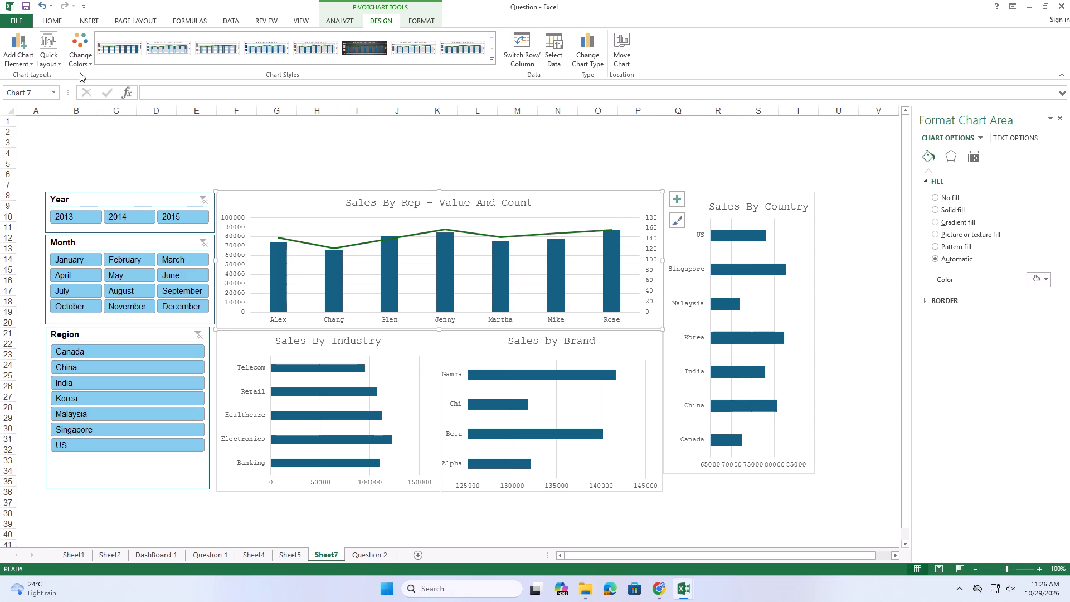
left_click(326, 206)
Try several colour palettes on the Sales By Rep chart, ending on the first Colorful palette with blue columns and an orange line.
left_click(672, 219)
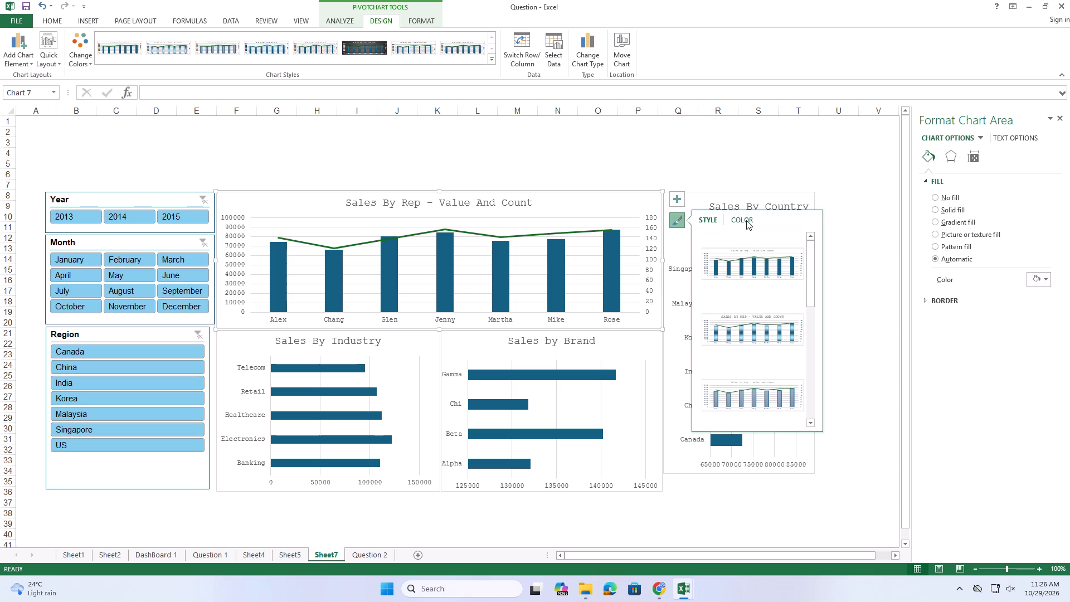
left_click(746, 220)
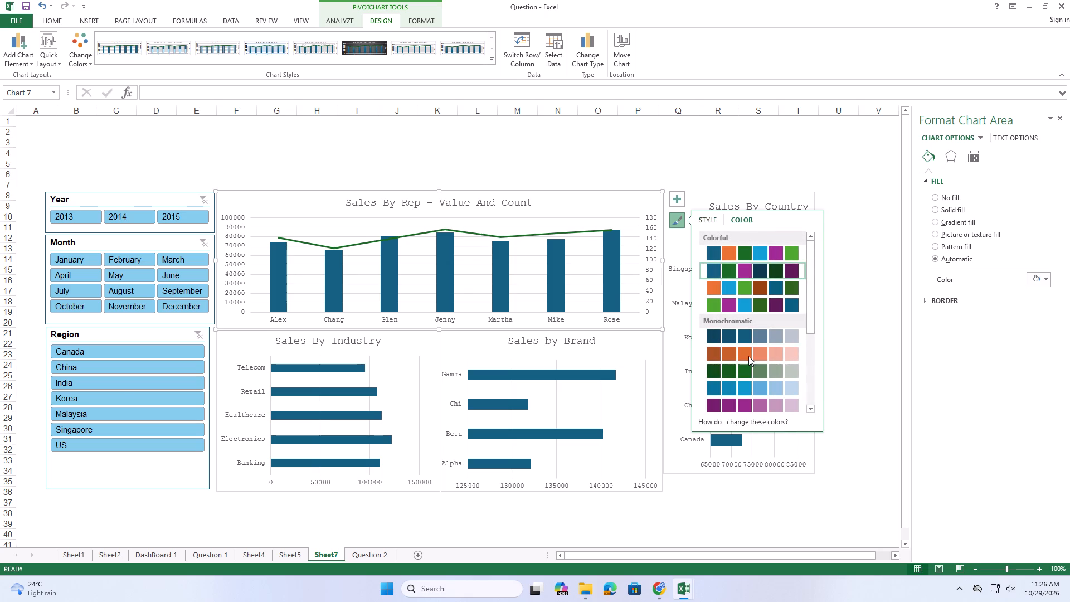
left_click(749, 357)
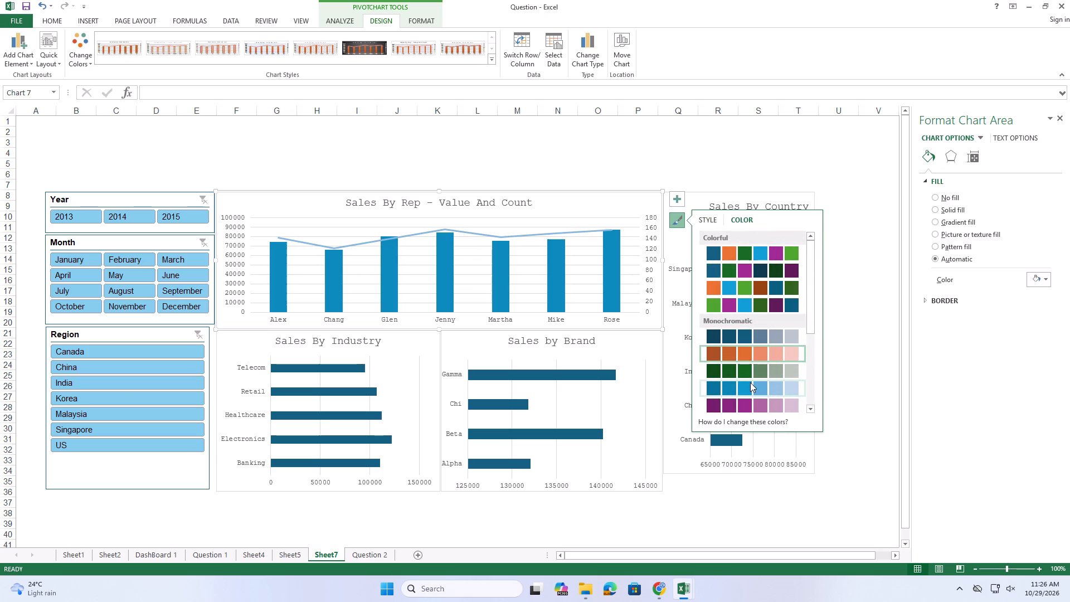
left_click(750, 382)
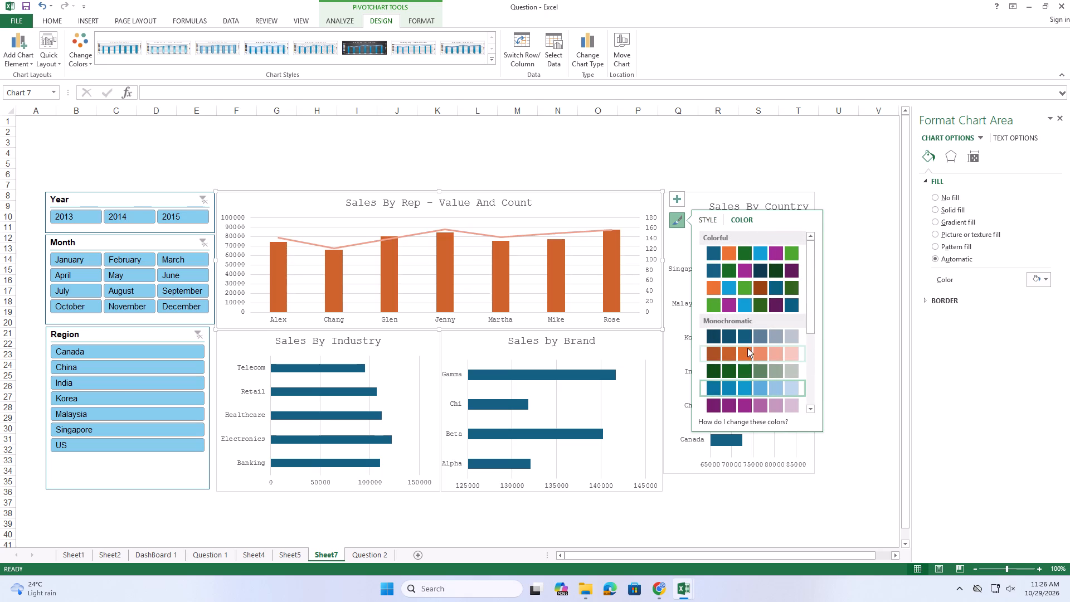
scroll(747, 348, "down", 6)
scroll(738, 344, "up", 6)
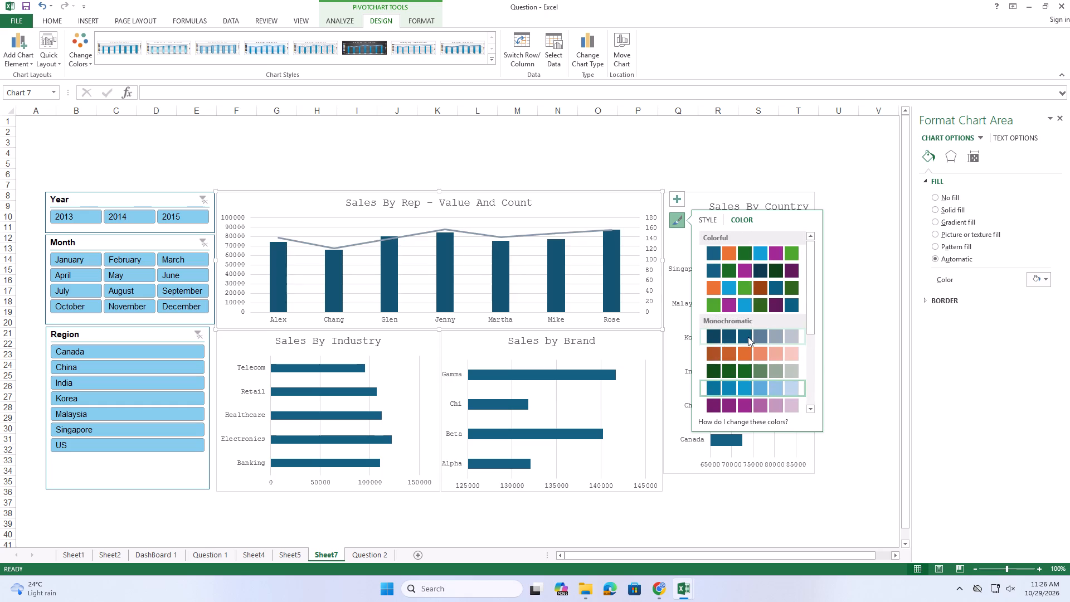
left_click(753, 273)
left_click(753, 285)
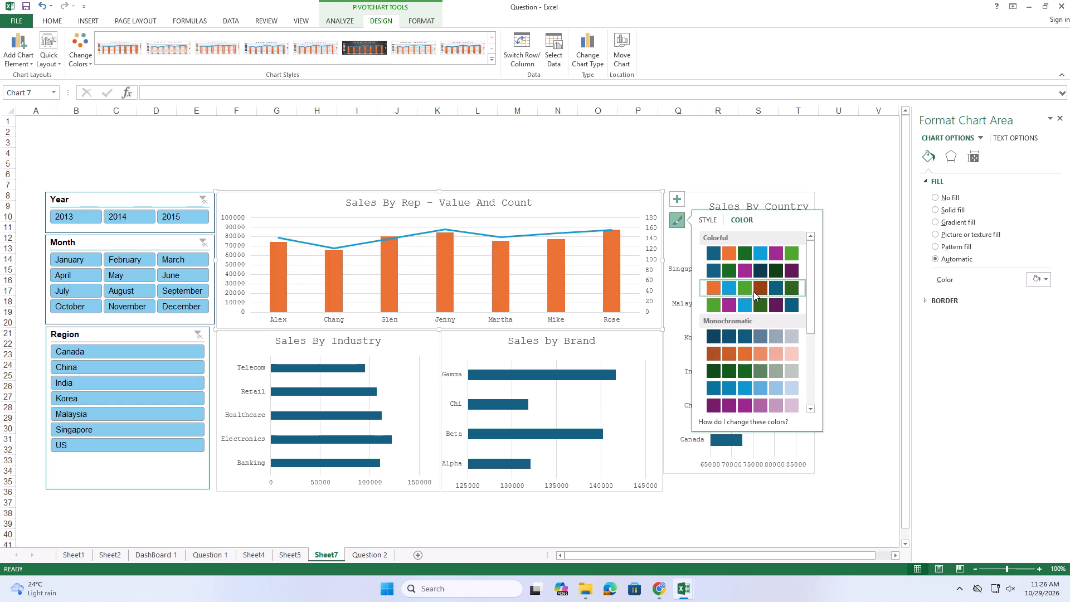
left_click(753, 300)
left_click(757, 274)
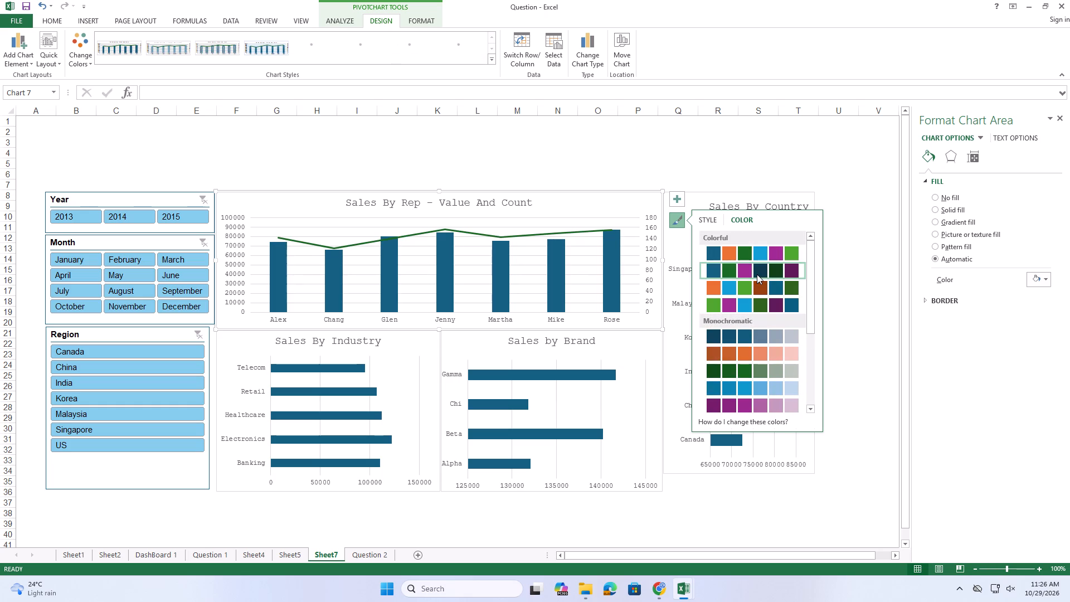
left_click(757, 255)
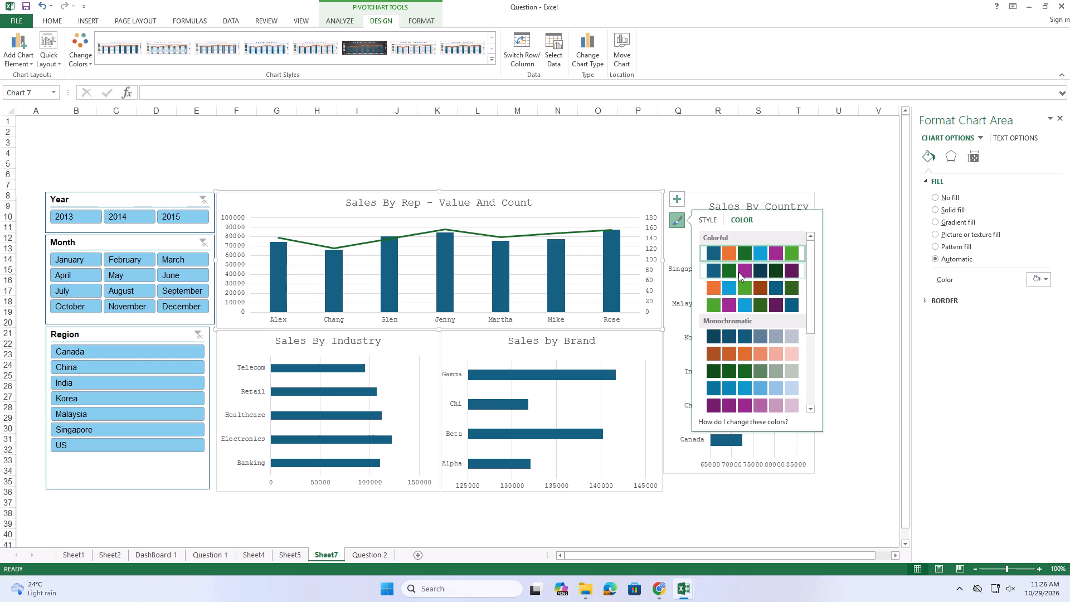
left_click(738, 259)
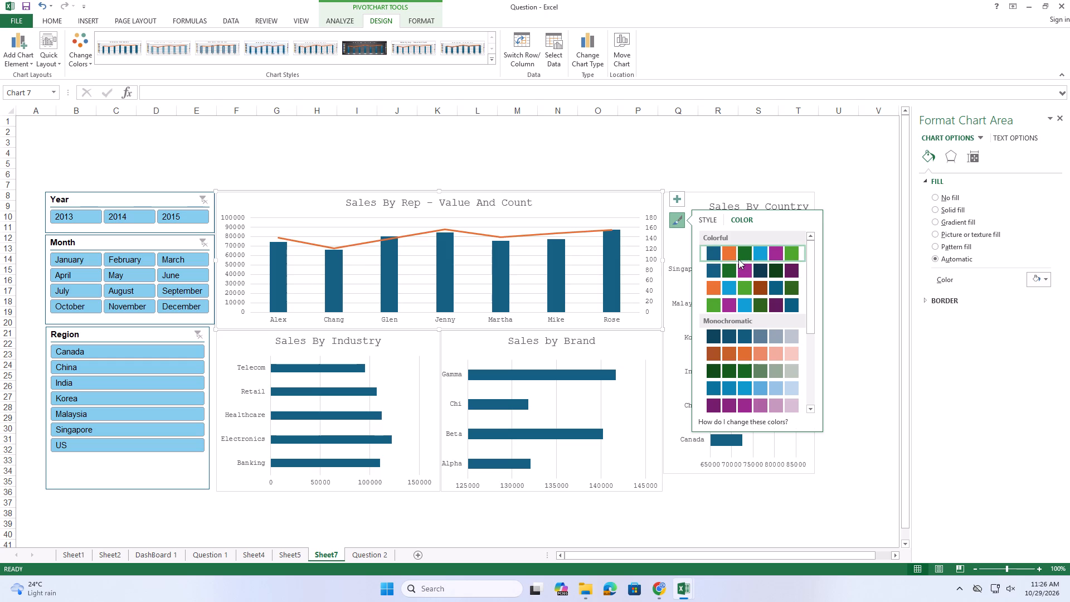
Try the second chart style on the Sales By Rep chart, then apply the third, with translucent outlined columns and a marked line.
left_click(705, 221)
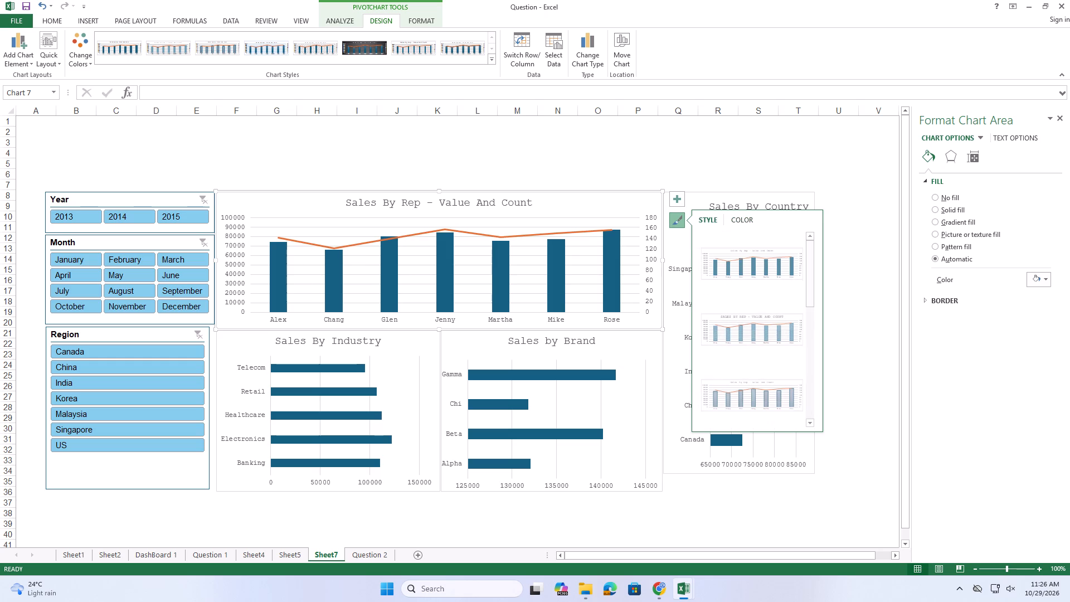
left_click(754, 329)
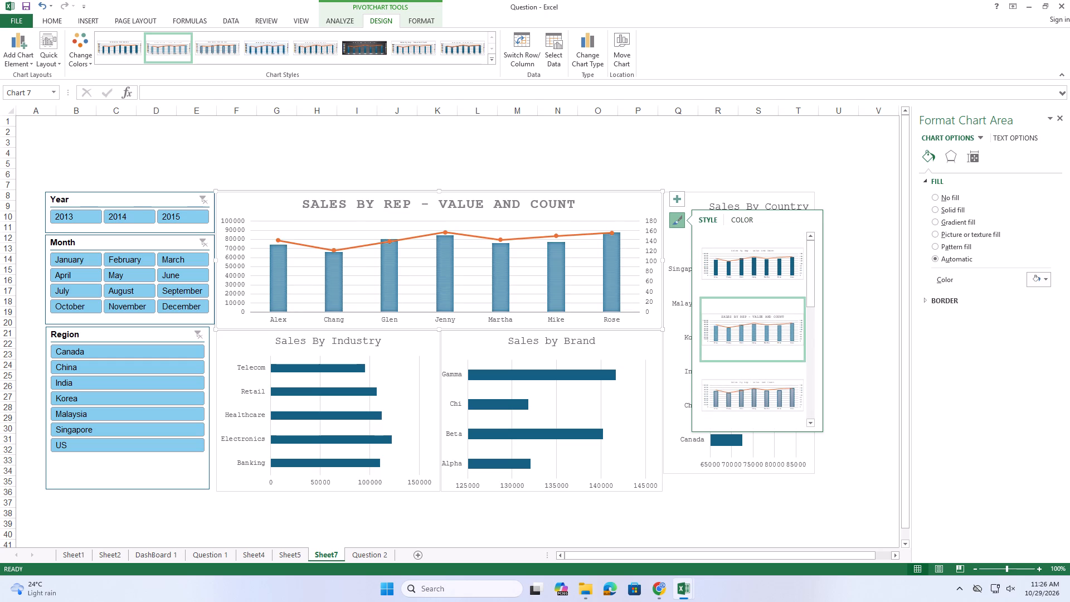
left_click(742, 386)
scroll(741, 378, "down", 2)
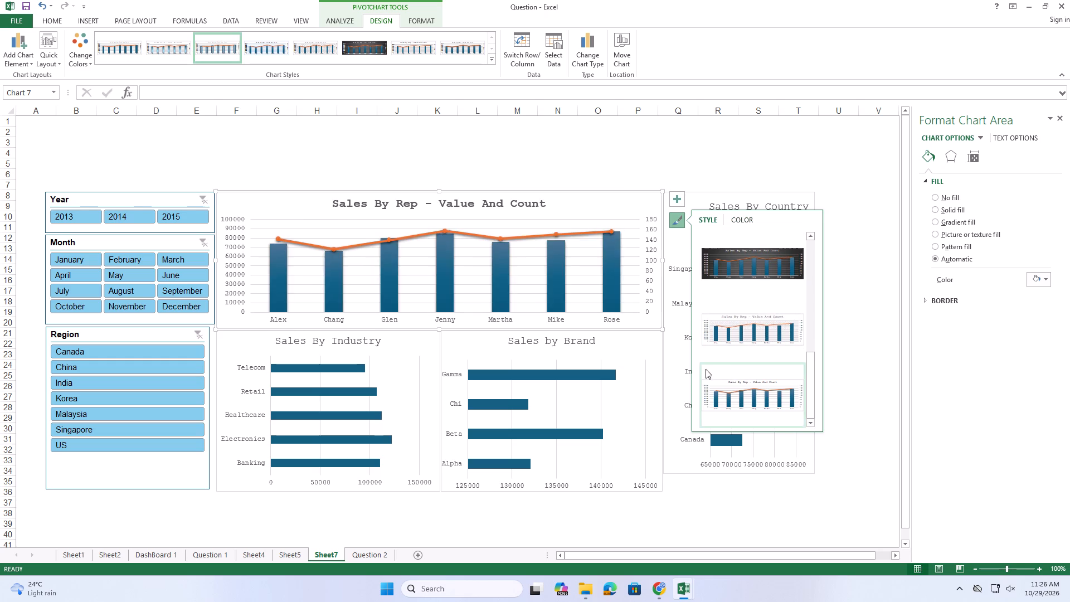
left_click(620, 353)
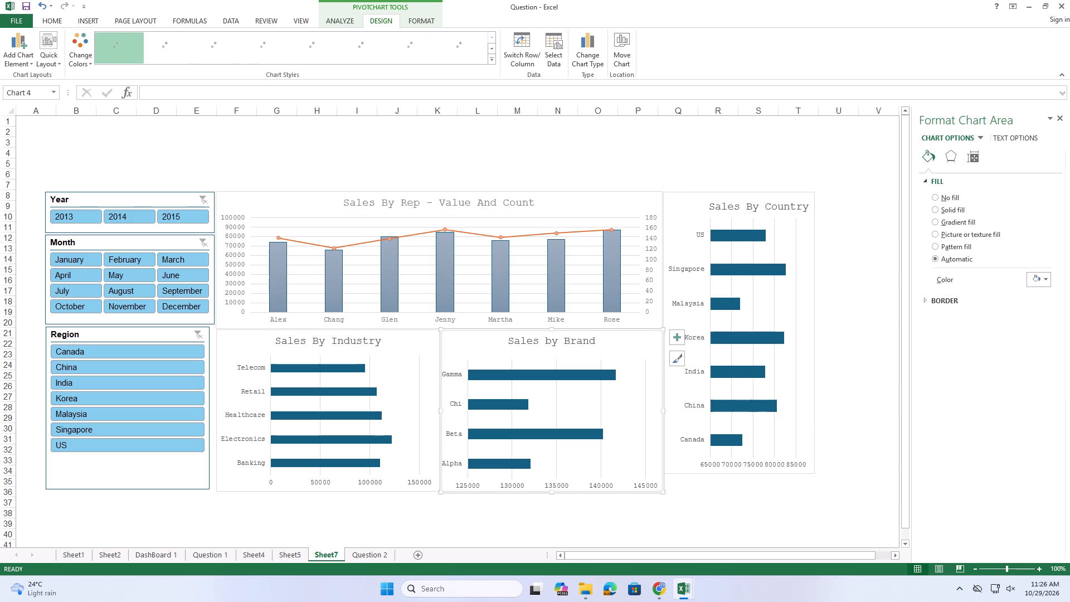
Restyle the Sales By Country chart, trying the dark style and settling on Style 6 with a patterned plot area.
left_click(693, 212)
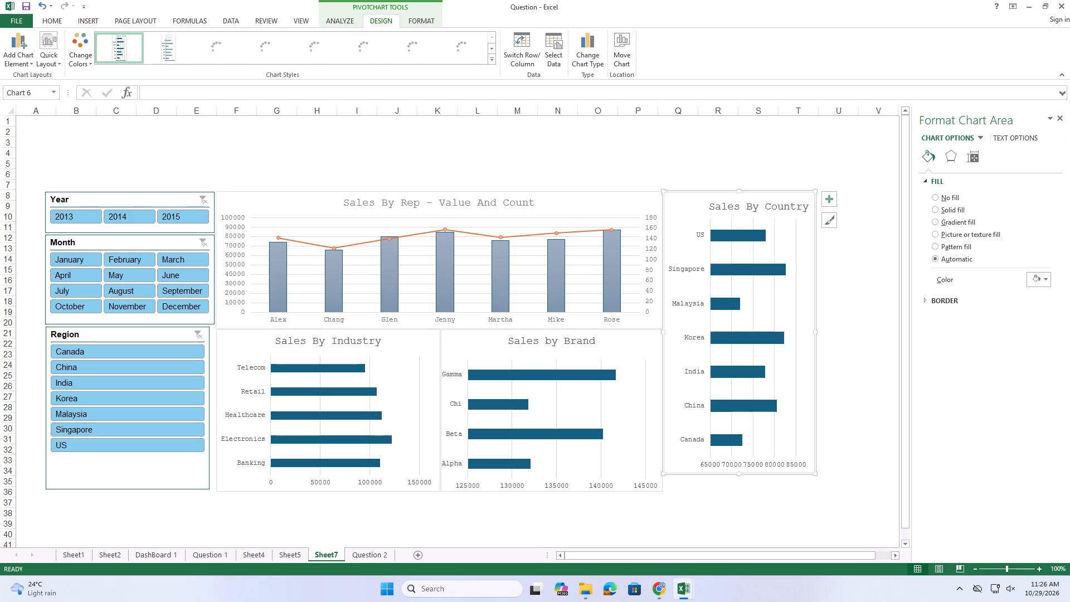
left_click(419, 52)
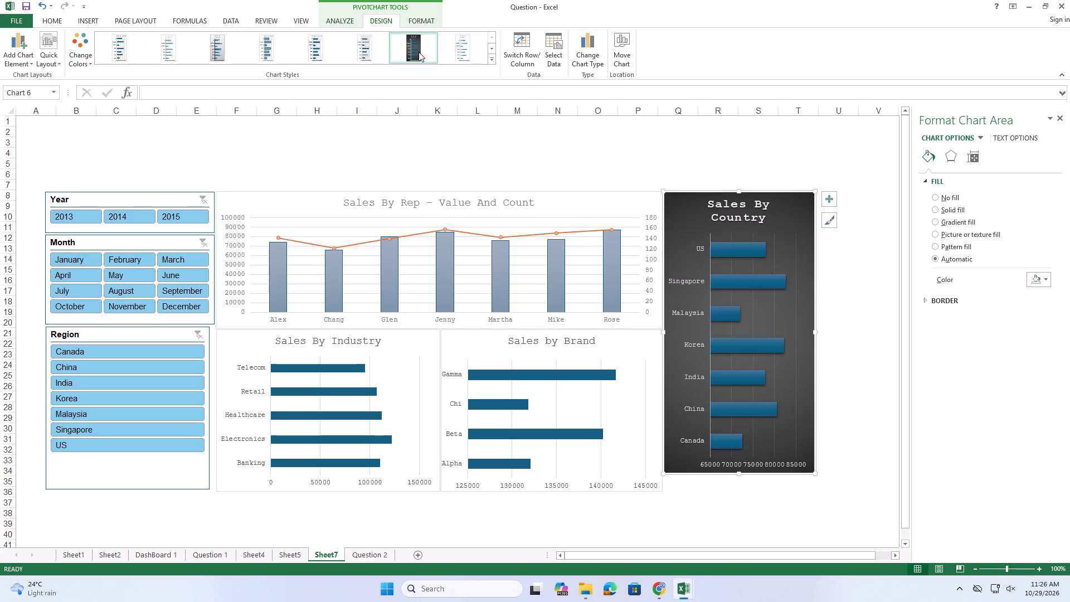
left_click(381, 55)
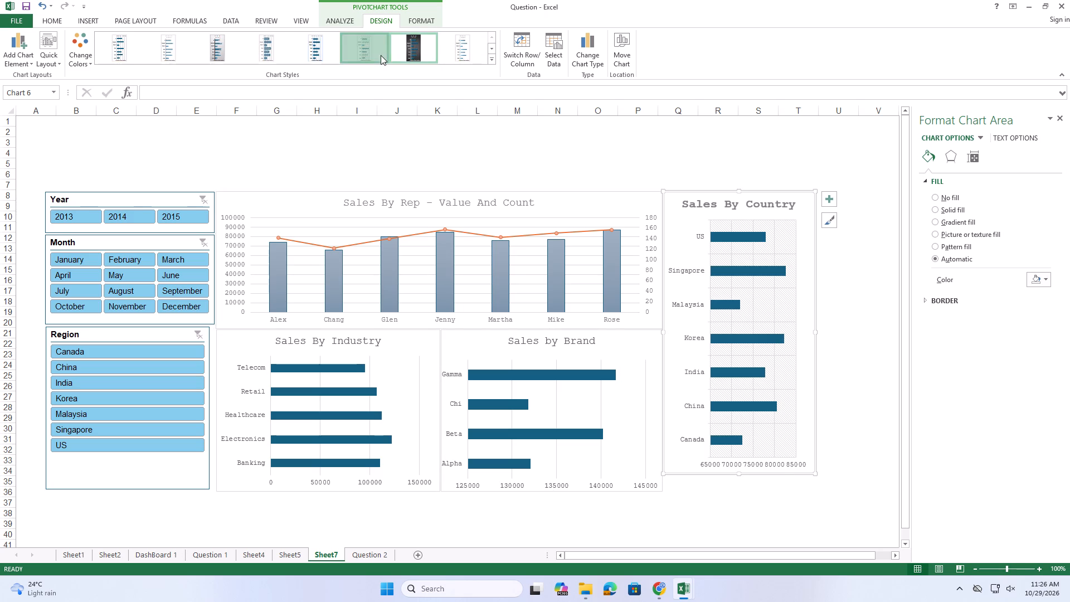
Restyle the Sales by Brand chart, trying the fifth style and settling on the eighth, with gradient-faded bars and a capitalised title.
left_click(604, 343)
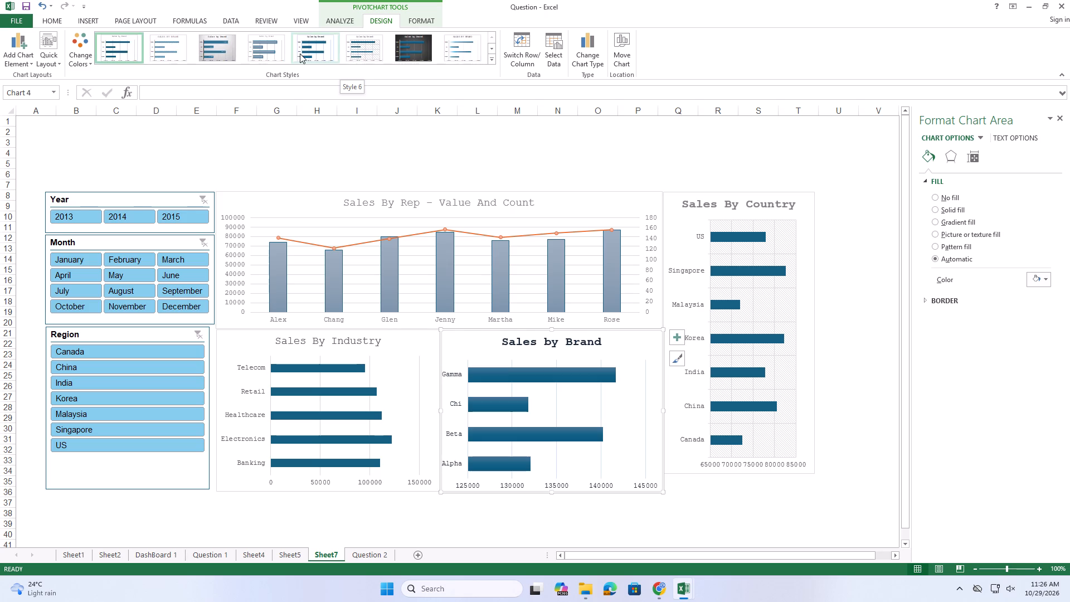
left_click(300, 54)
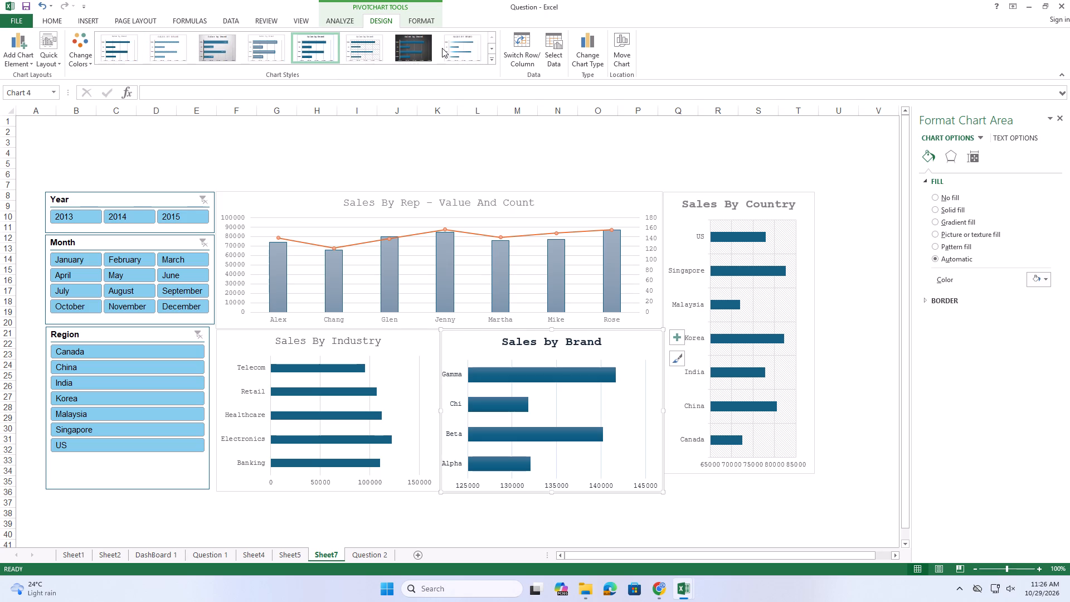
left_click(450, 47)
Apply the third chart style to the Sales By Industry chart, with a grey gradient background and data labels on the bars.
left_click(402, 345)
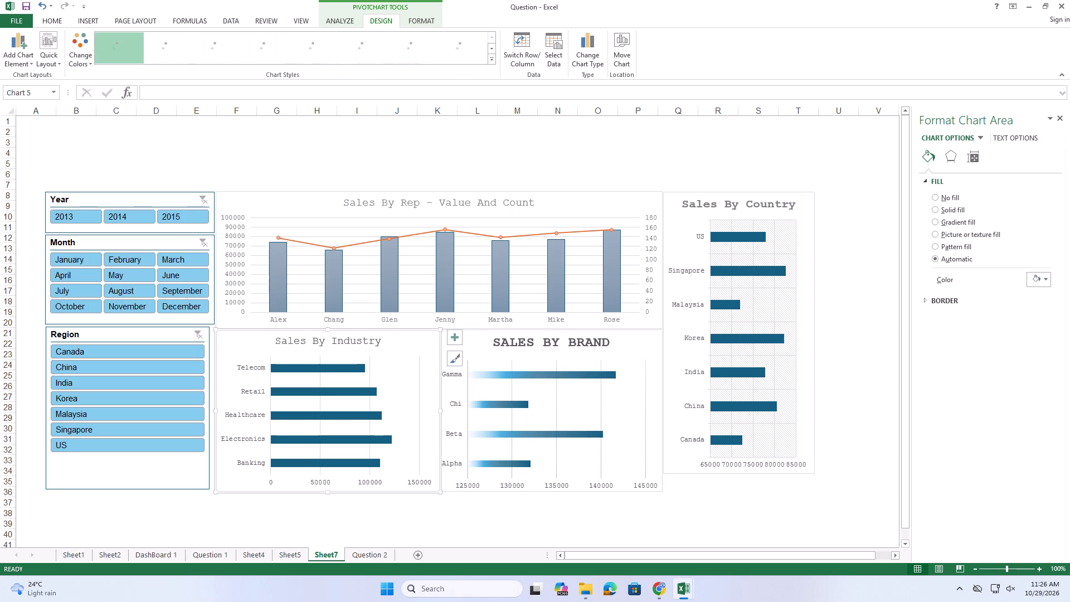
left_click(212, 53)
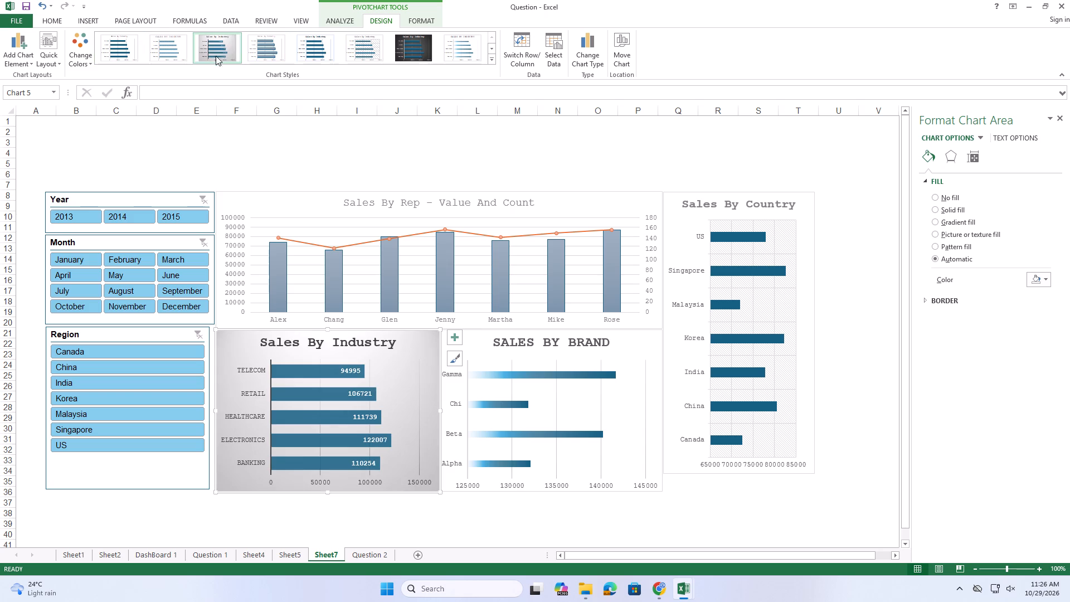
left_click(899, 239)
left_click(392, 537)
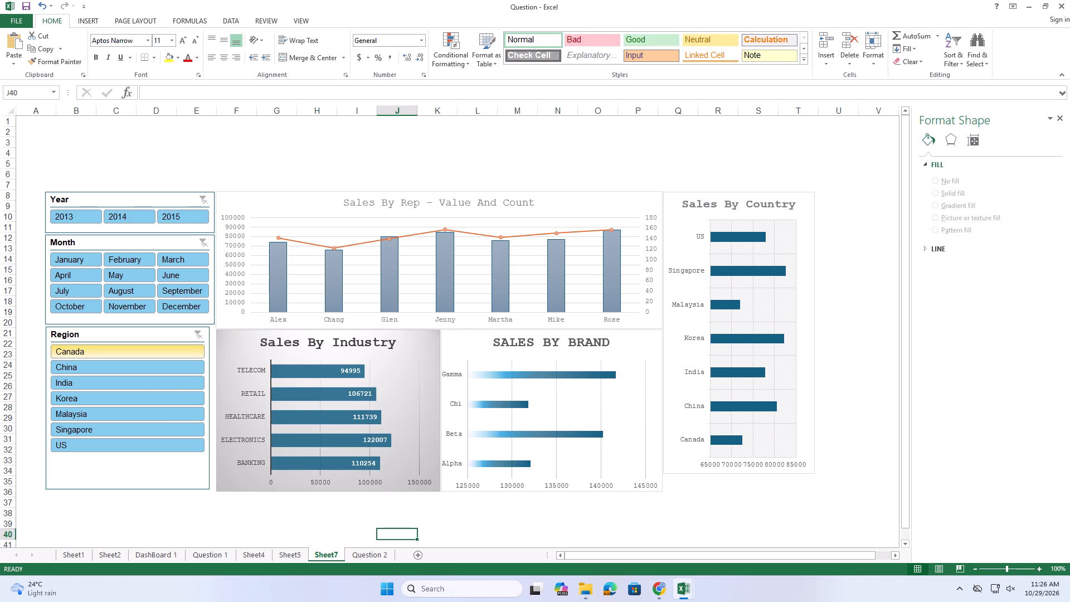
Connect the Year slicer to the PivotTable11, Brand, Country and Industry PivotTables through its report connections.
right_click(183, 200)
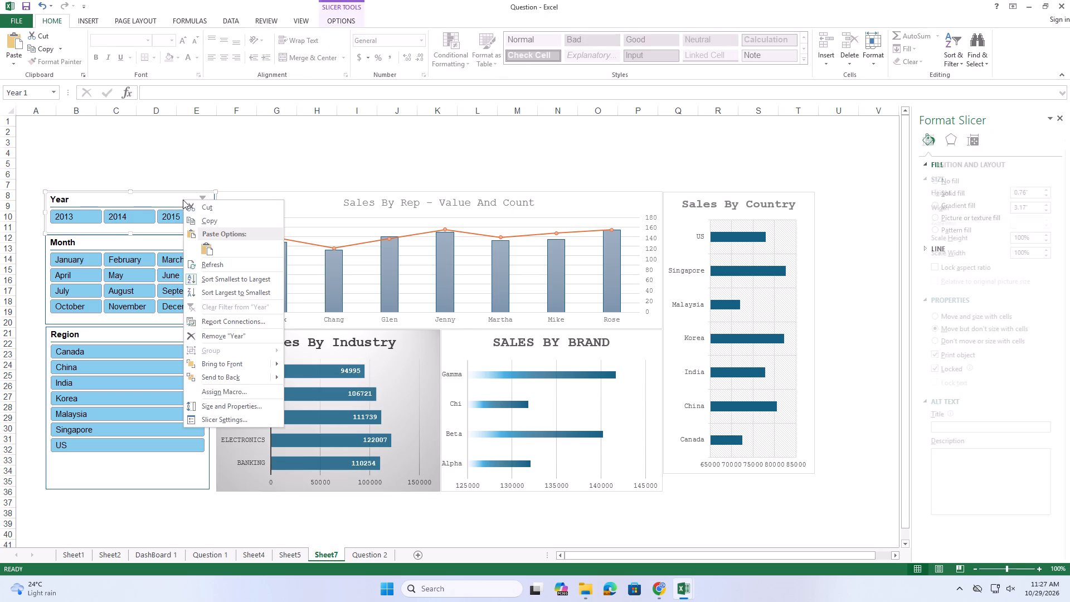
left_click(237, 322)
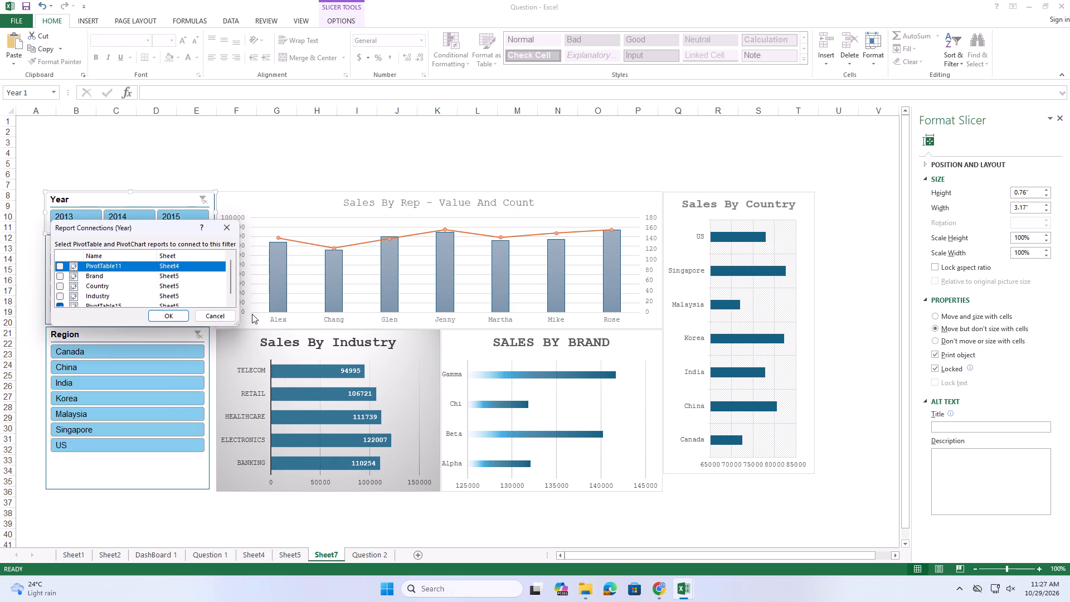
left_click(55, 273)
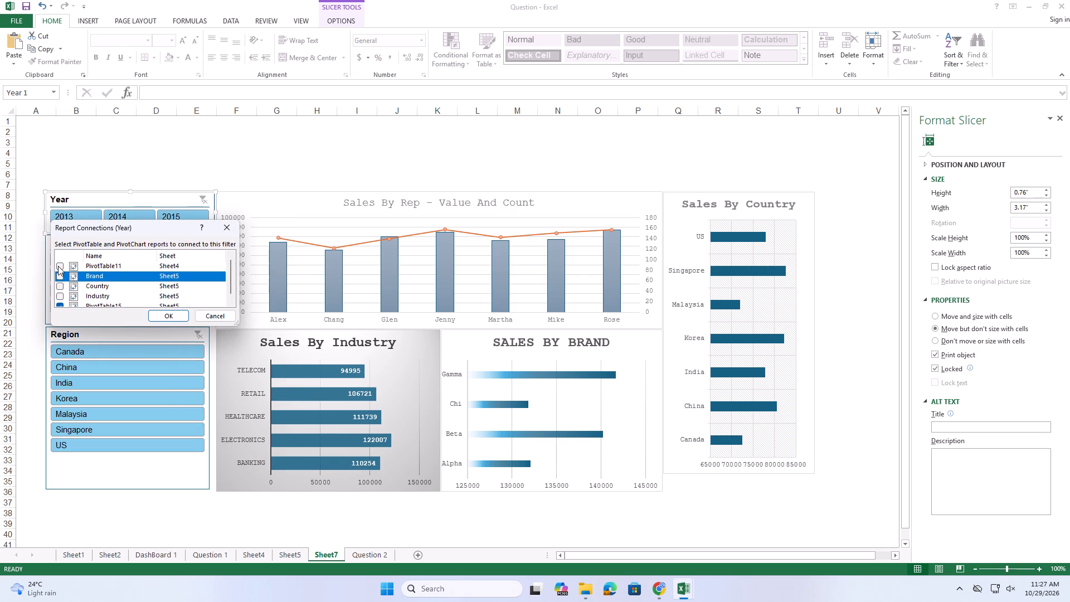
left_click(58, 266)
left_click(59, 274)
left_click(59, 285)
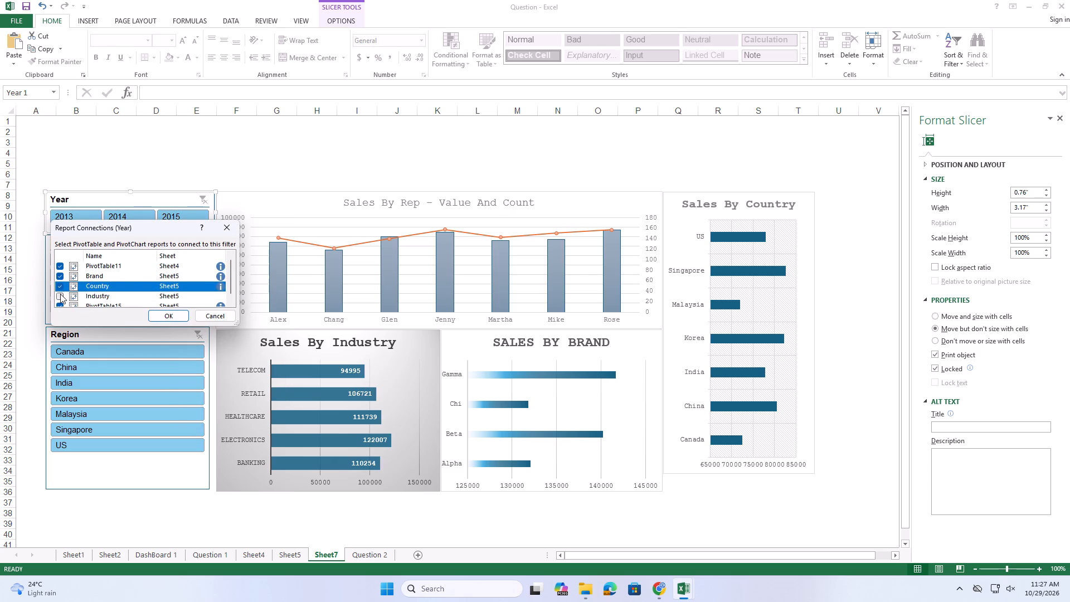
left_click(60, 295)
left_click(171, 317)
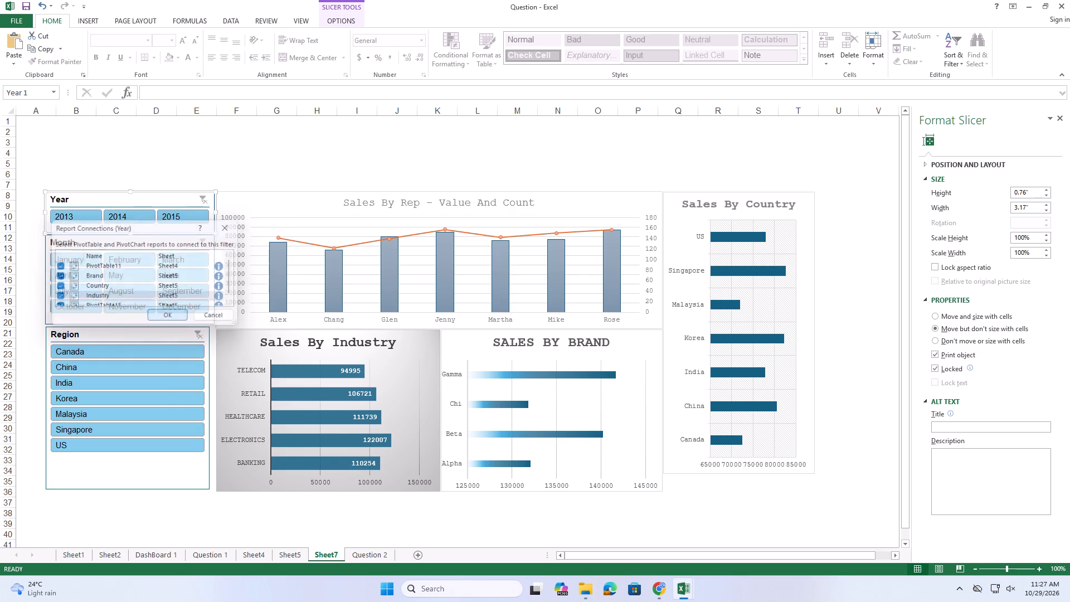
Connect the Month slicer to the PivotTable11, Brand, Country and Industry PivotTables through its report connections.
right_click(130, 241)
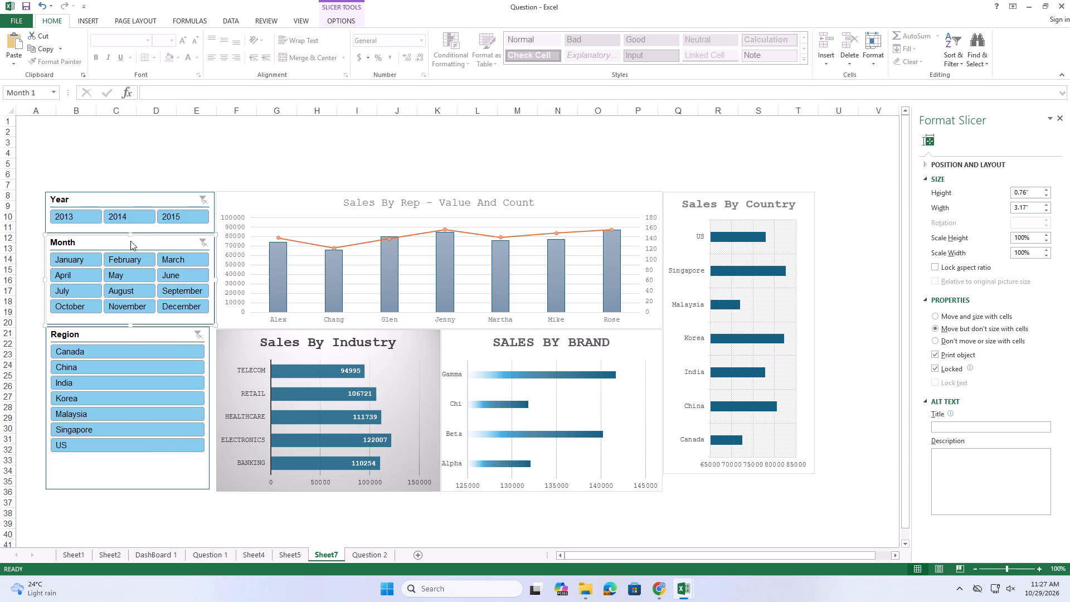
left_click(178, 363)
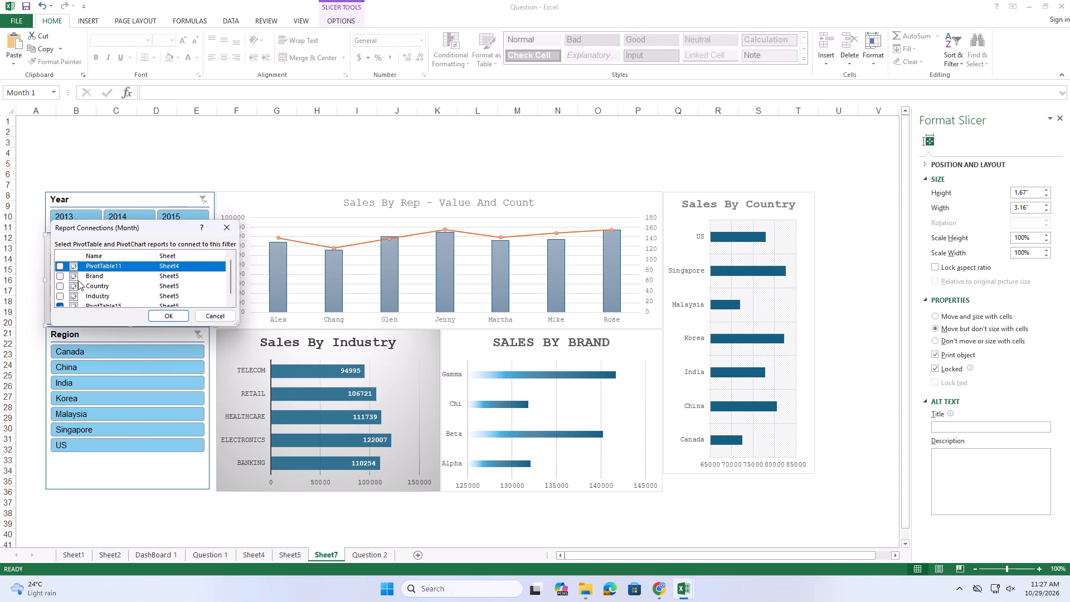
left_click(60, 265)
left_click(59, 273)
left_click(57, 285)
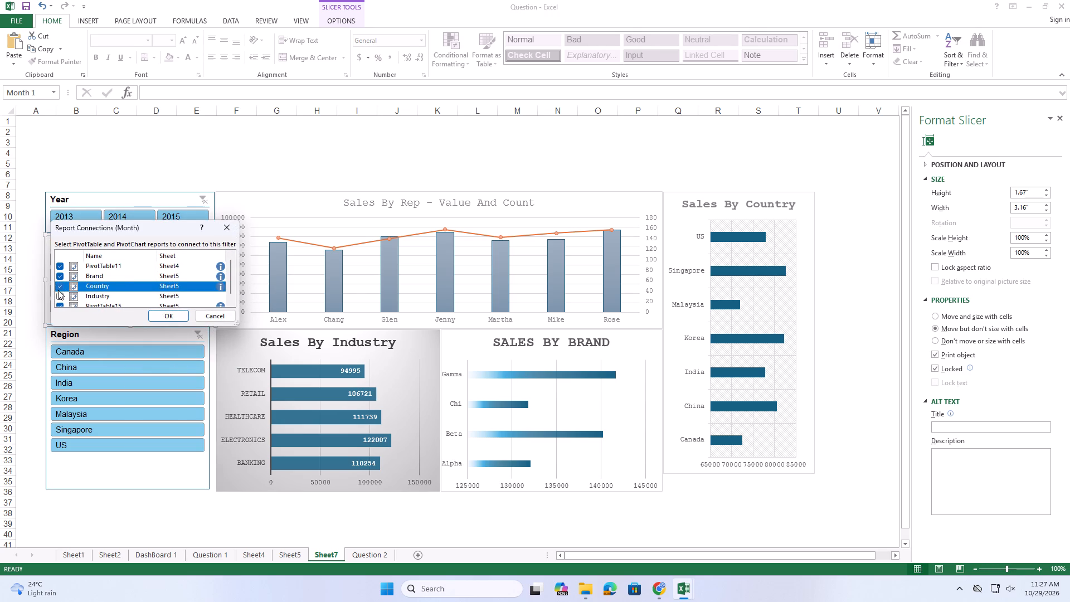
left_click(59, 292)
left_click(152, 318)
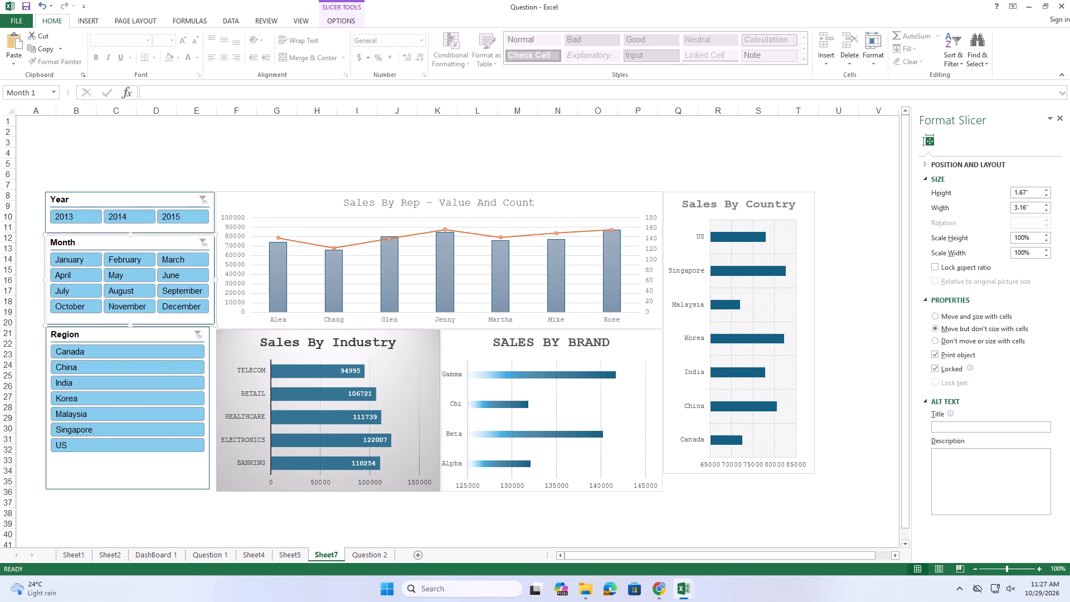
Connect the Region slicer to the PivotTable11, Brand, Country and Industry PivotTables through its report connections.
right_click(125, 334)
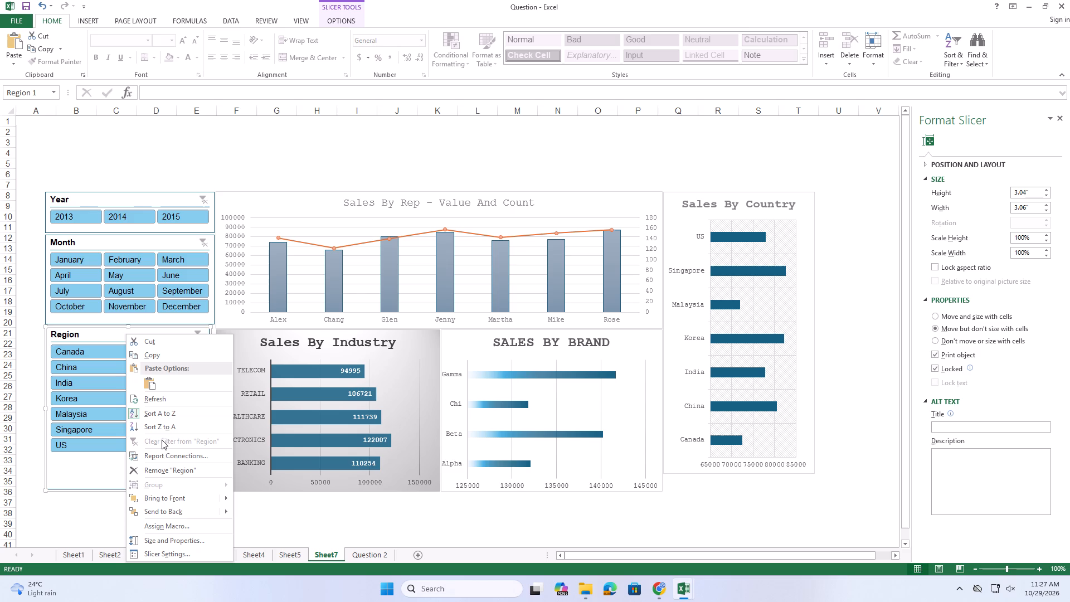
left_click(164, 451)
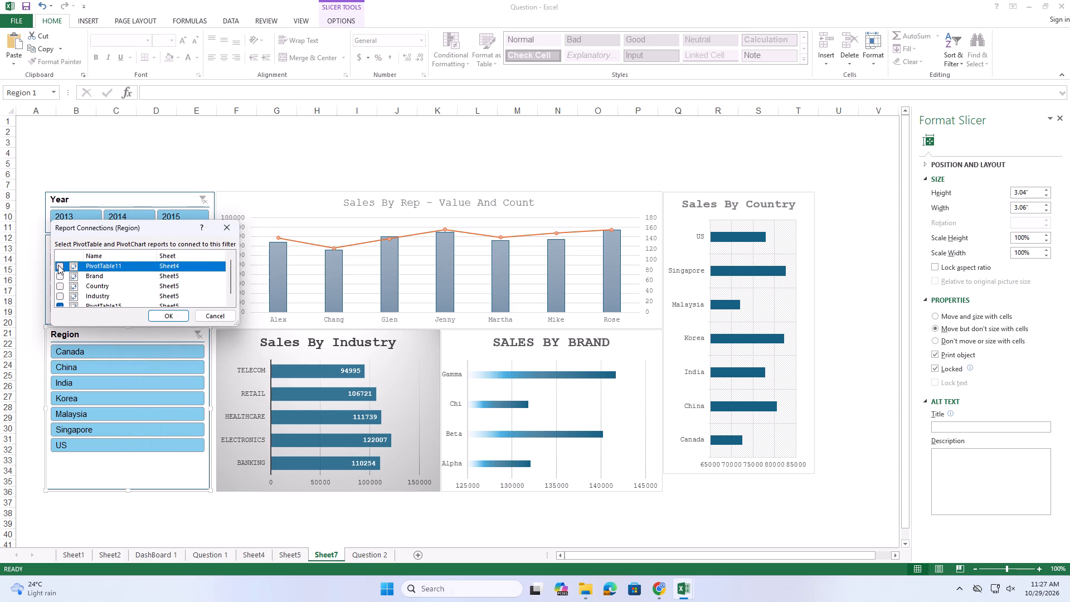
left_click(58, 265)
left_click(59, 271)
left_click(61, 283)
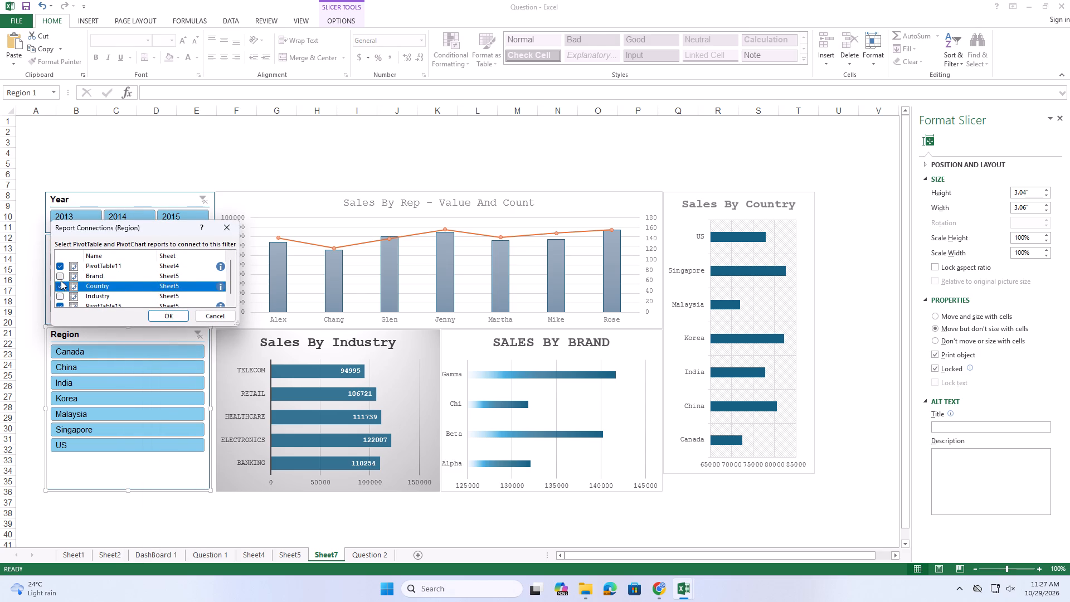
left_click(61, 278)
left_click(61, 291)
left_click(62, 296)
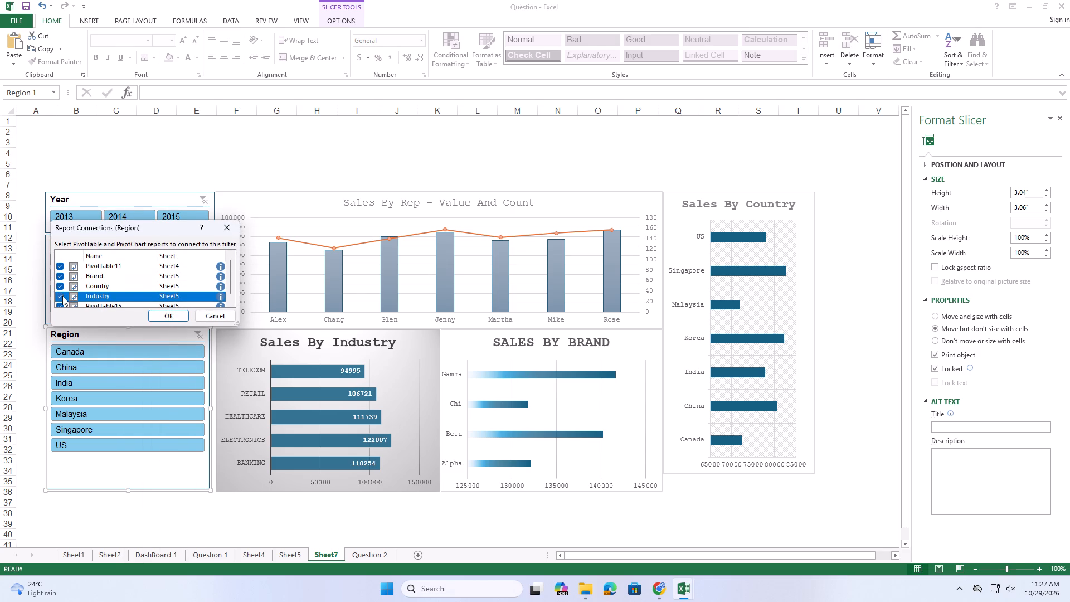
left_click(163, 321)
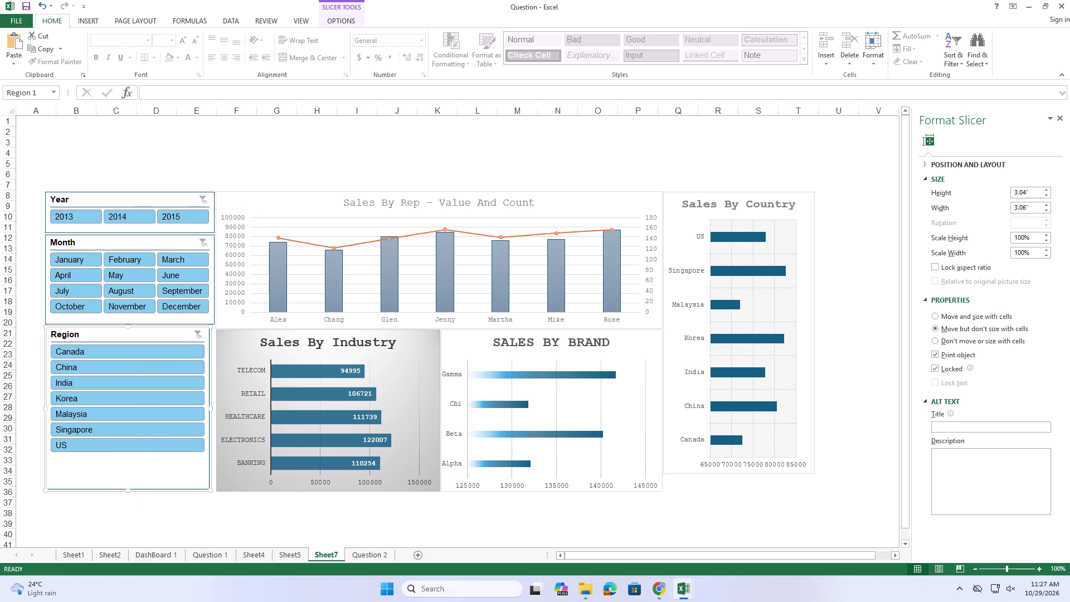
left_click(309, 166)
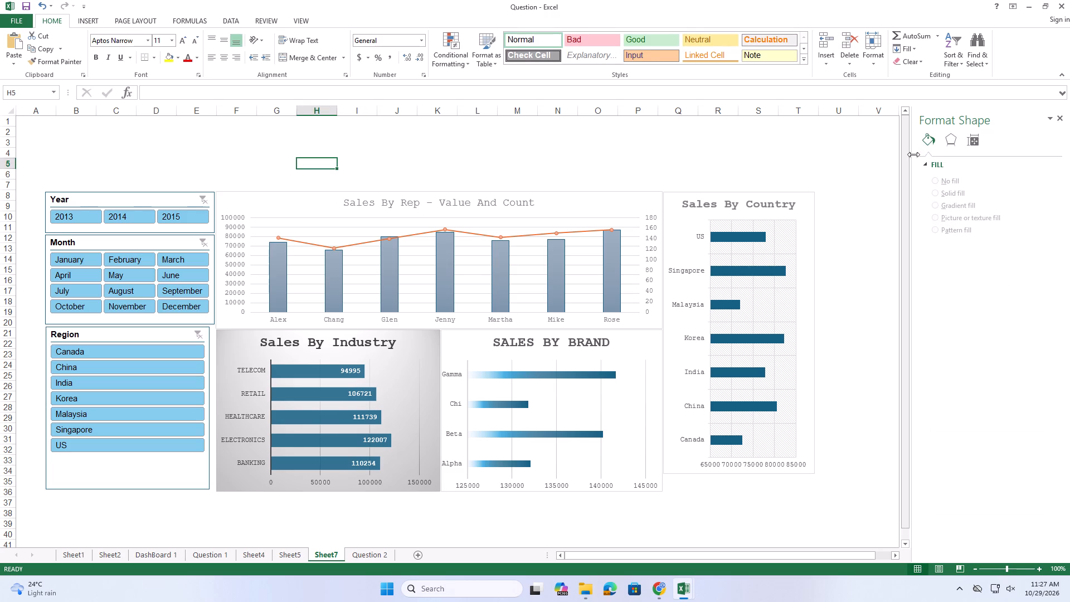
left_click(867, 164)
left_click(852, 283)
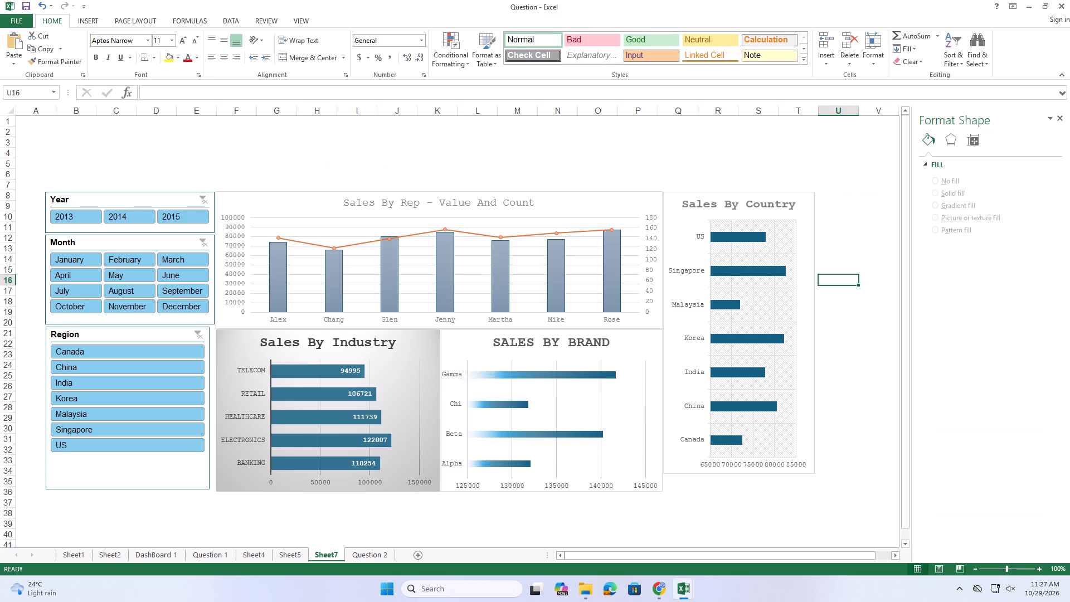
Reposition the Region slicer slightly and resize it to about 3.17" wide and 3.09" high, in line with the Year and Month slicers.
left_click(152, 338)
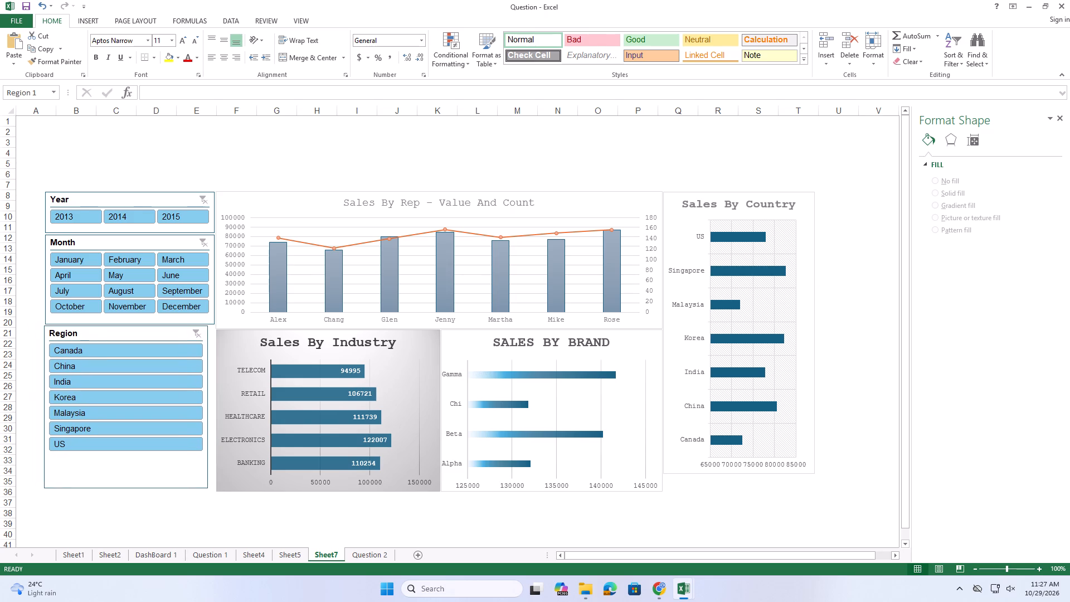
left_click_drag(208, 408, 210, 407)
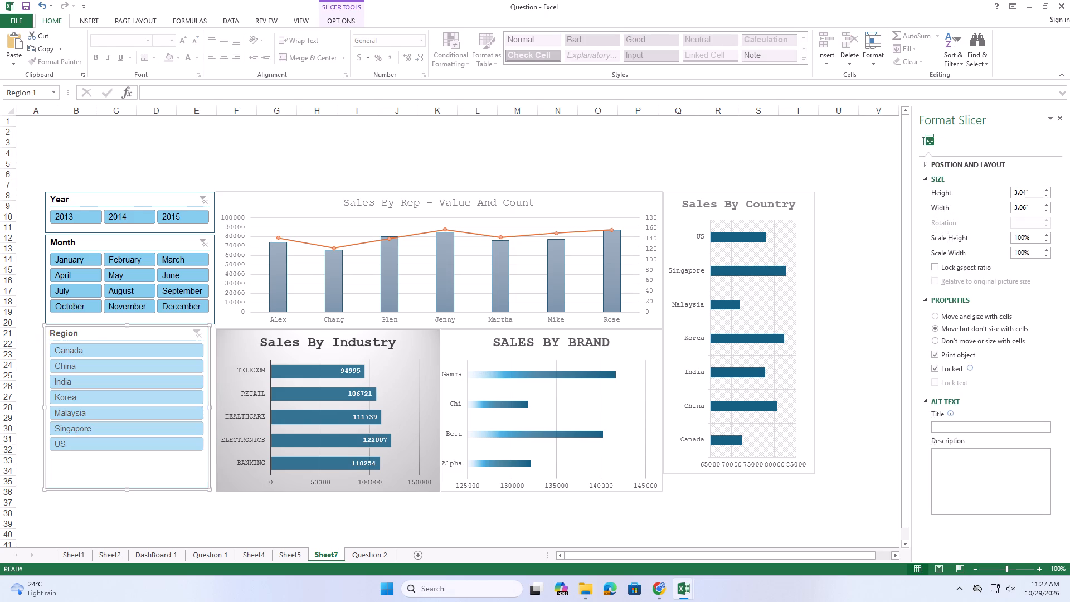
left_click_drag(210, 407, 214, 408)
left_click(212, 509)
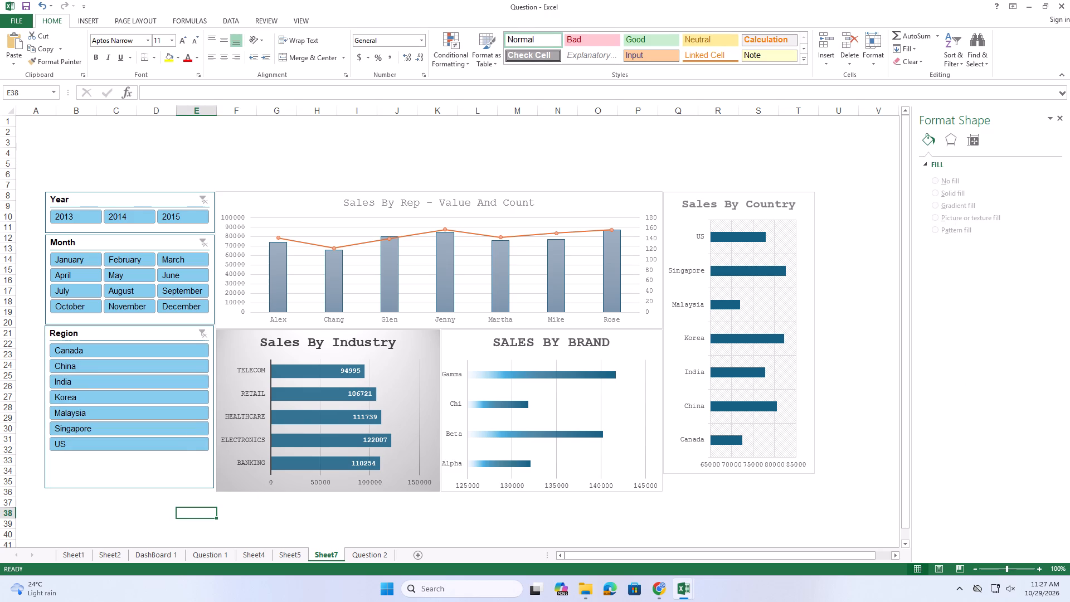
left_click(188, 484)
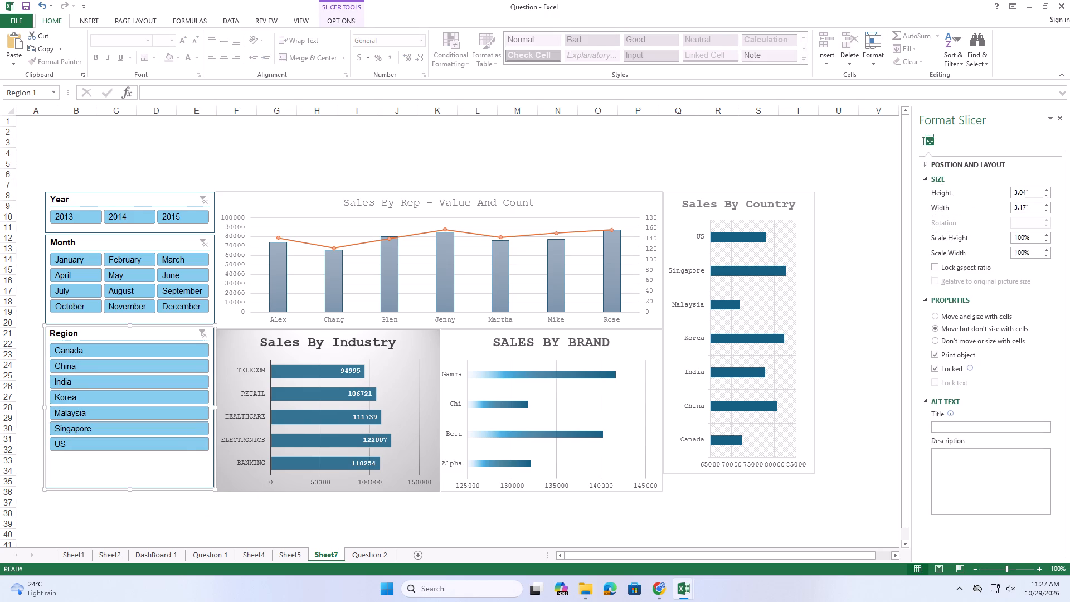
left_click(130, 489)
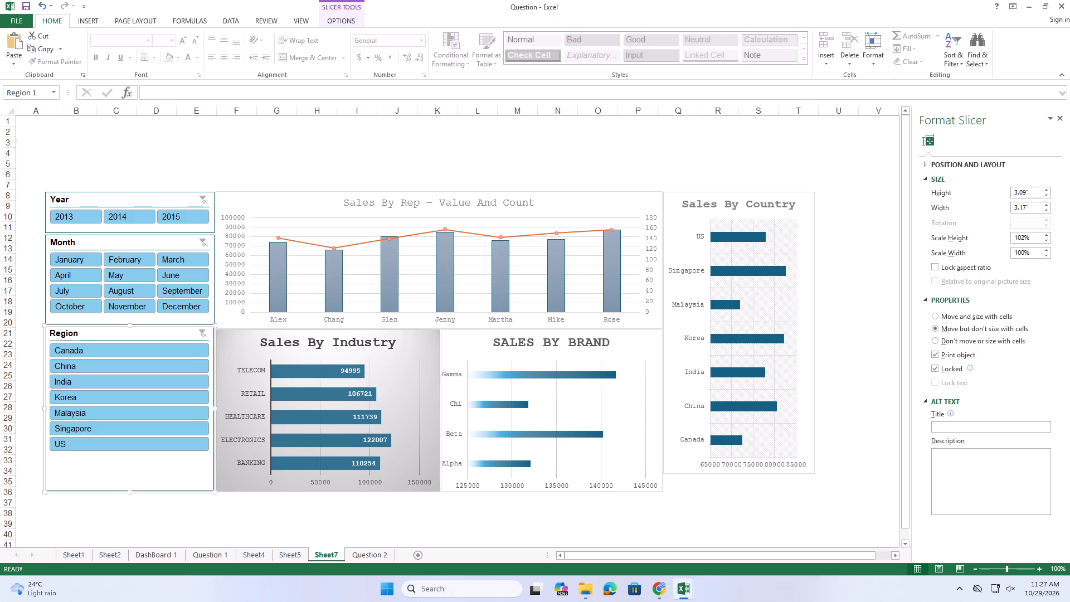
left_click(223, 506)
left_click(197, 512)
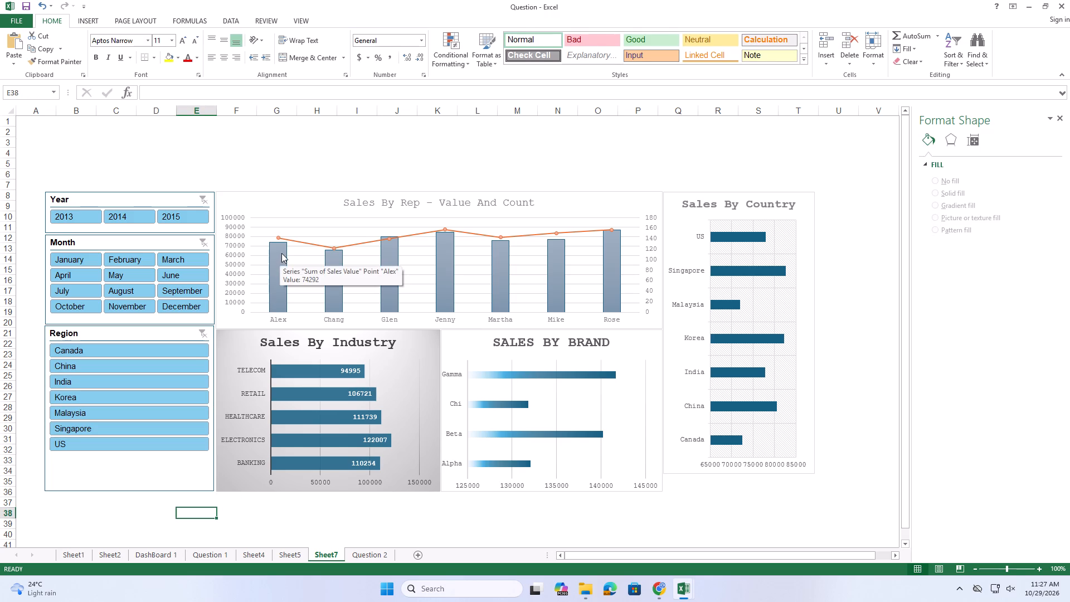
Restyle the Sales By Industry chart, trying the second and eighth styles and settling on the last one, with shaded dark blue bars.
left_click(391, 341)
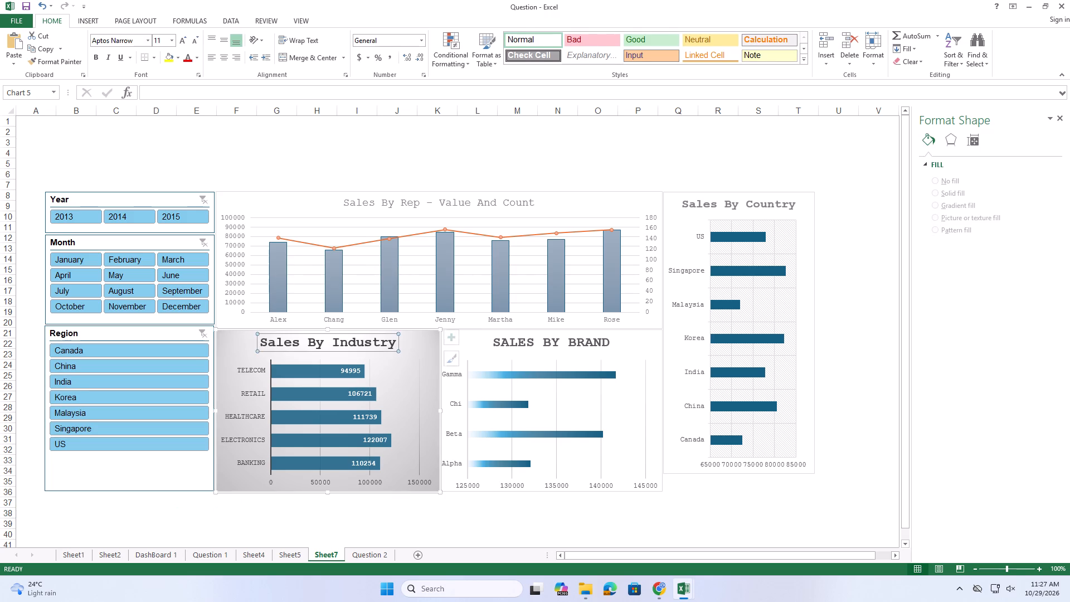
left_click(418, 352)
left_click(418, 348)
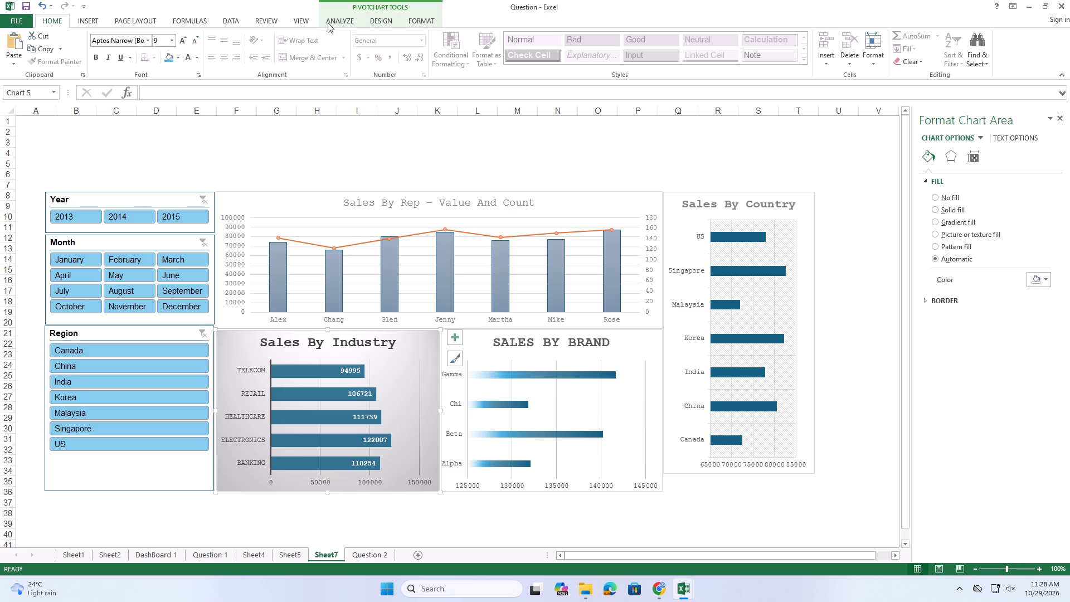
left_click(384, 18)
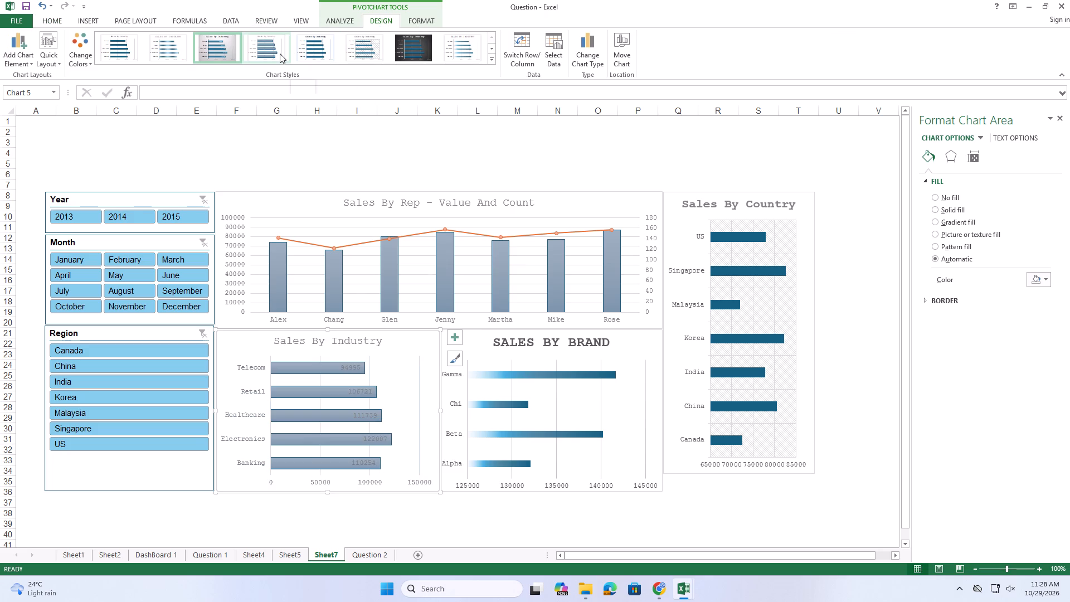
left_click(166, 54)
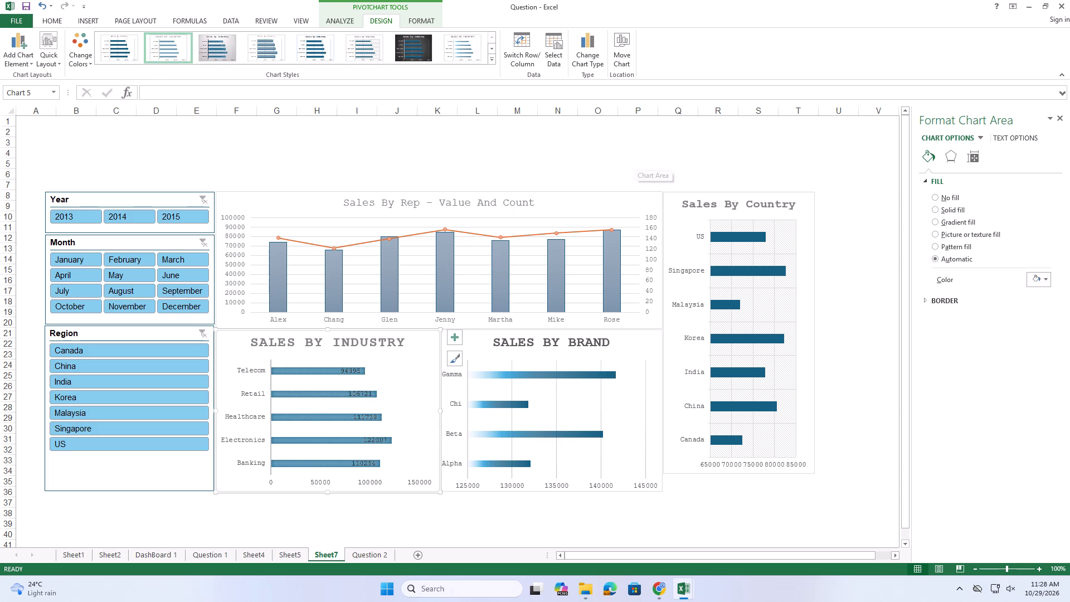
left_click(446, 57)
left_click(493, 59)
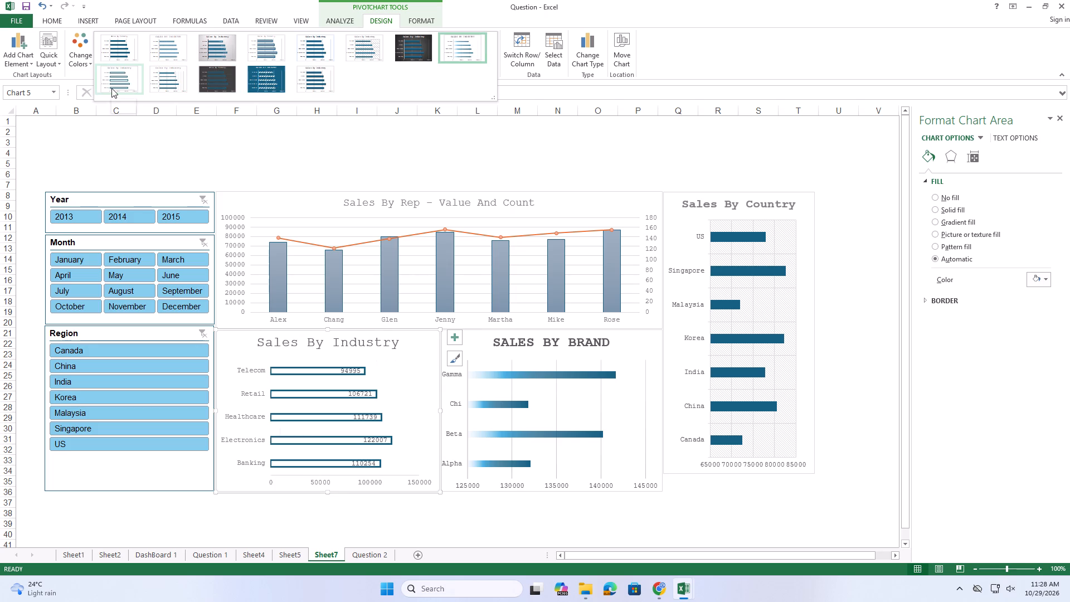
left_click(309, 80)
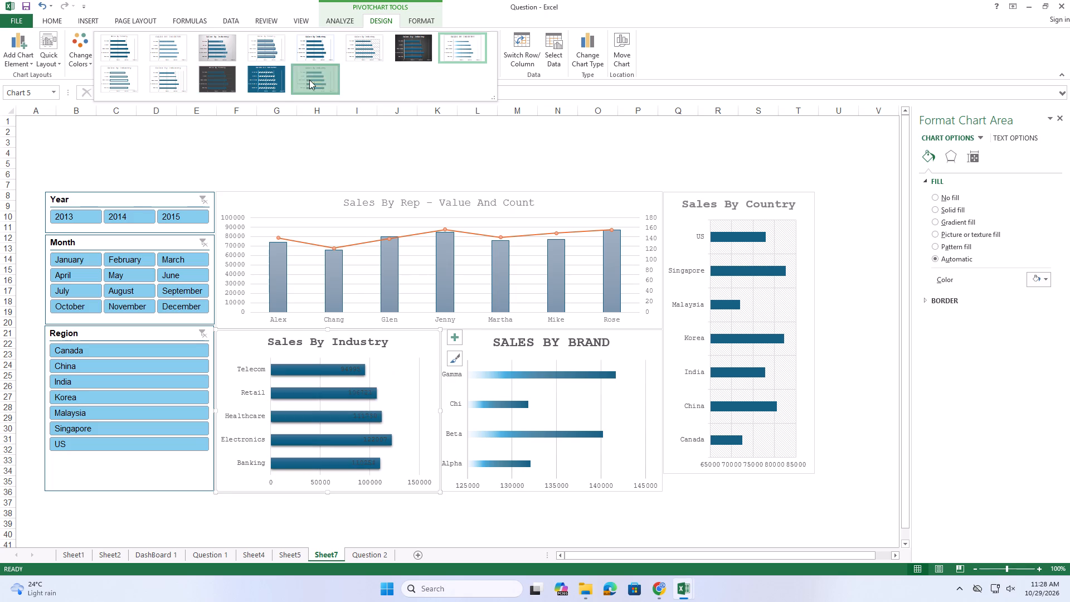
left_click(831, 173)
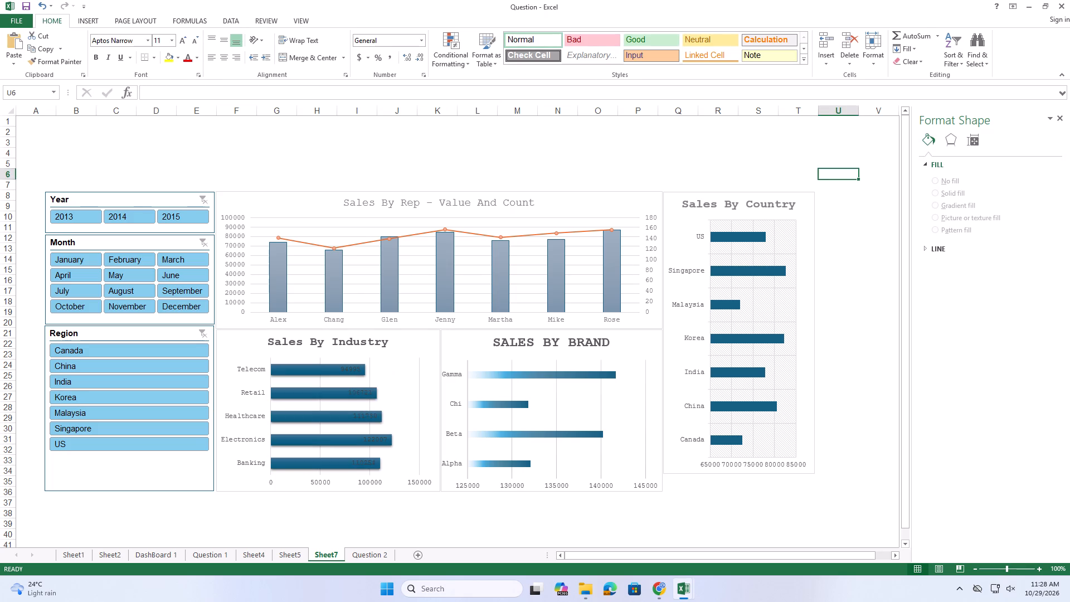
Check the sample dashboard on the Question 2 sheet and rename Sheet7 as DashBoard 2.
left_click(380, 555)
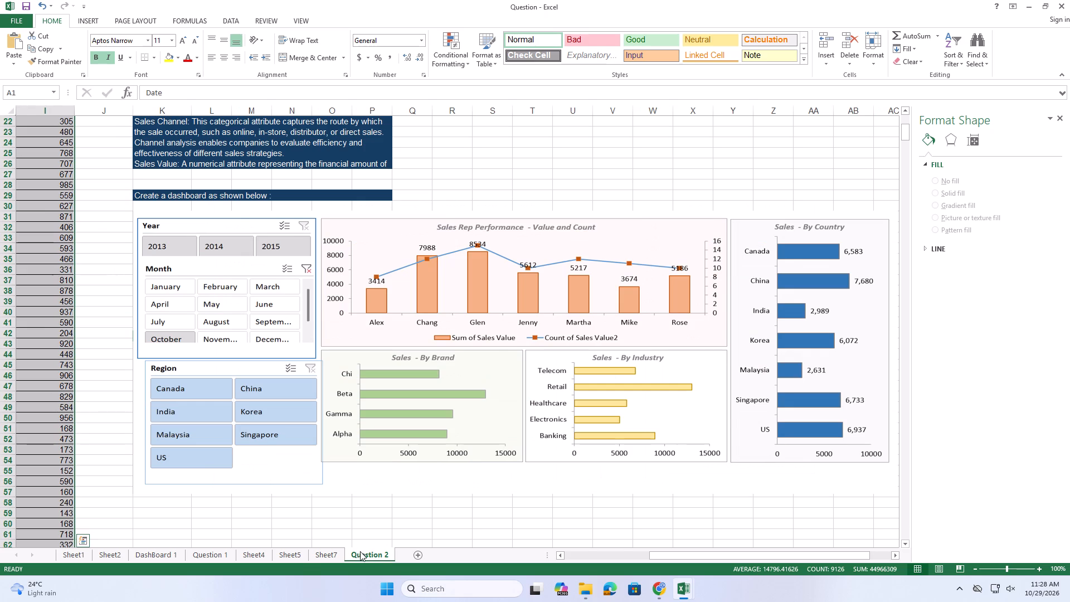
left_click(322, 558)
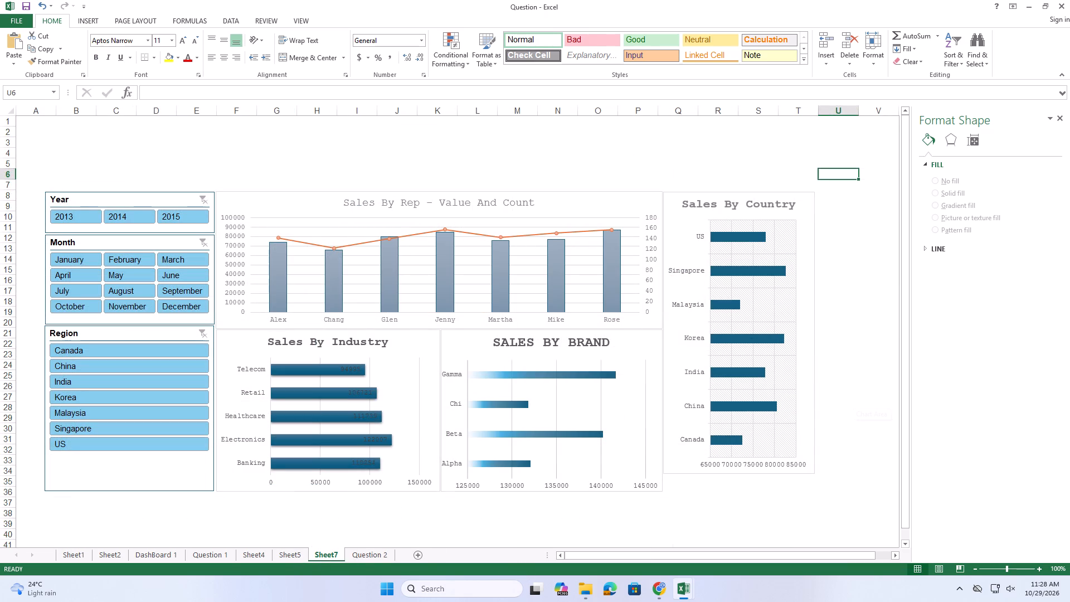
double_click(325, 554)
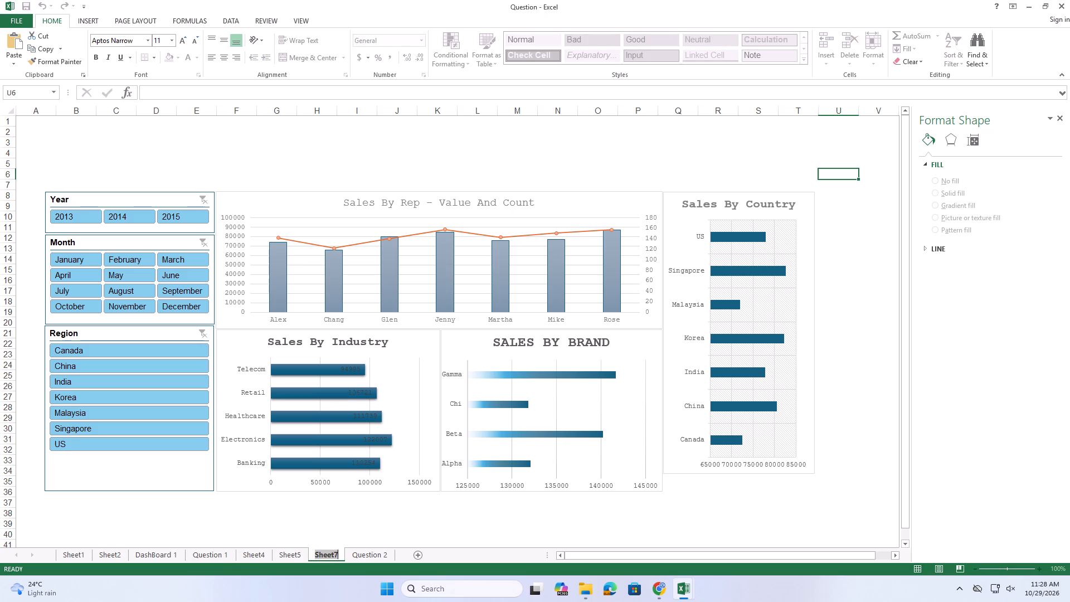
type("Das")
key("h")
key("shift+b")
key("o")
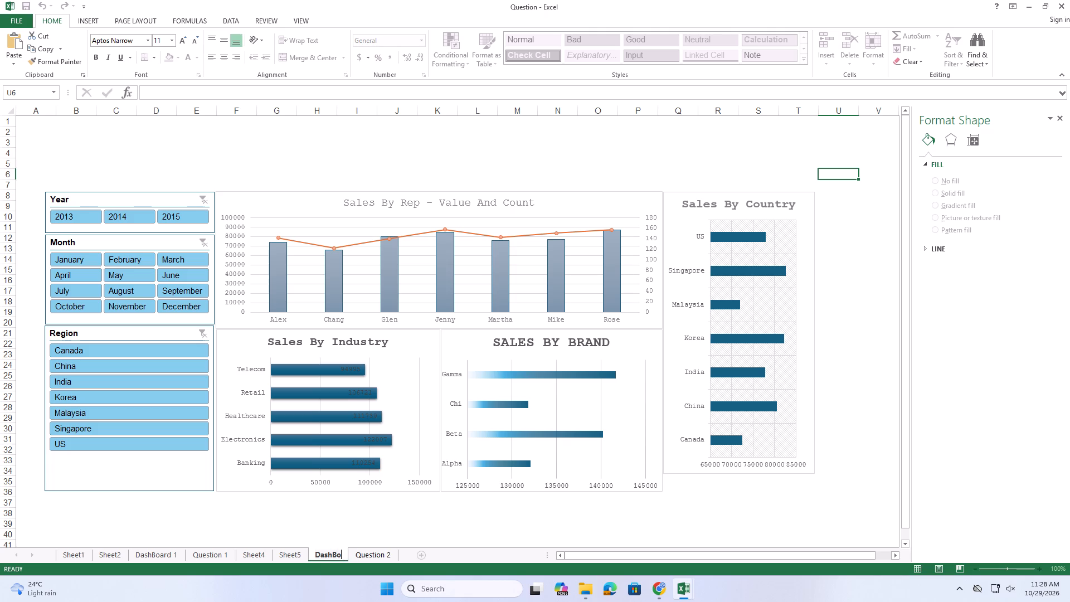
type("ard")
key("space")
type("2")
left_click(863, 370)
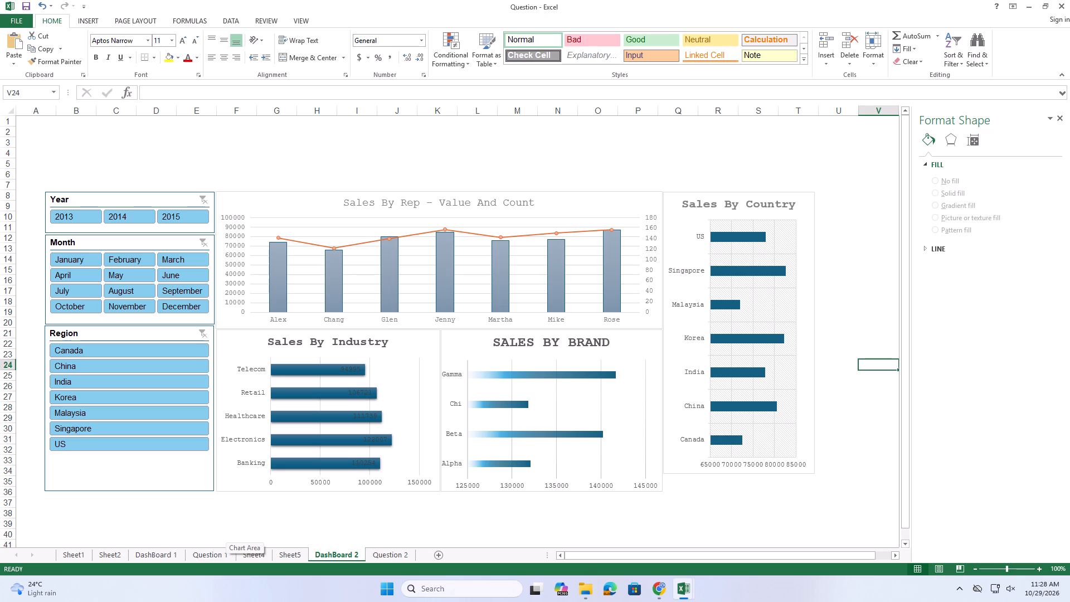
left_click(303, 536)
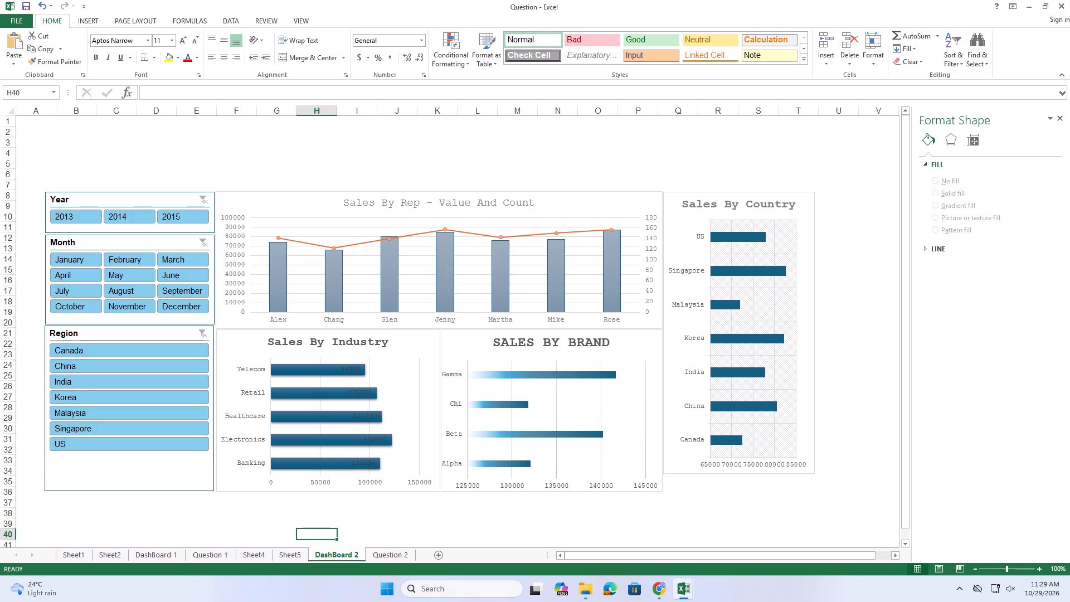
Following the Question 2 sample, arrange the Region slicer in 2 columns with buttons 0.5" high and 1.5" wide.
left_click(383, 557)
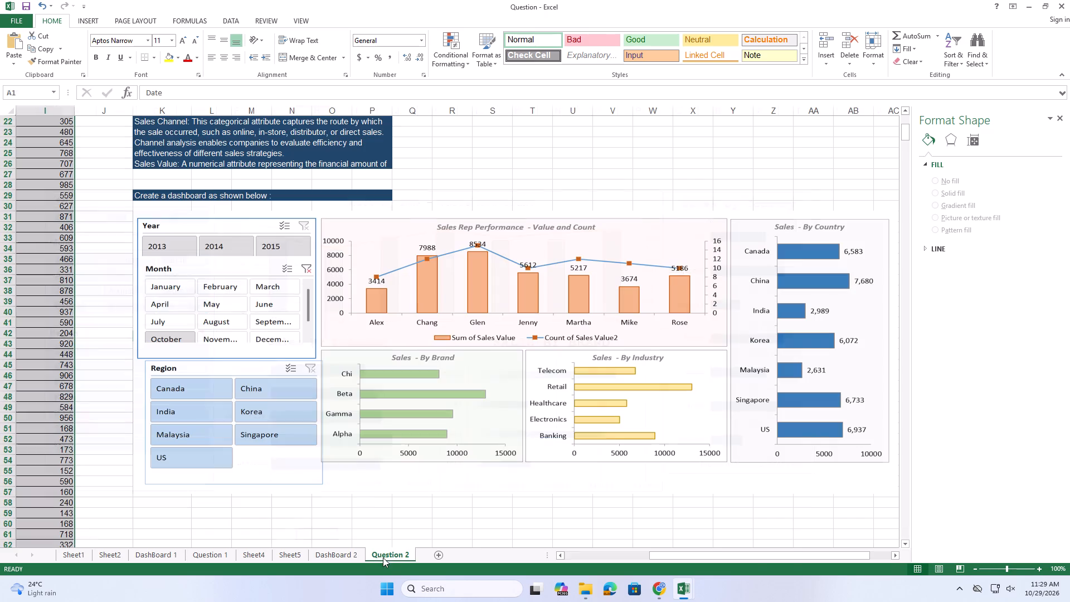
left_click(351, 551)
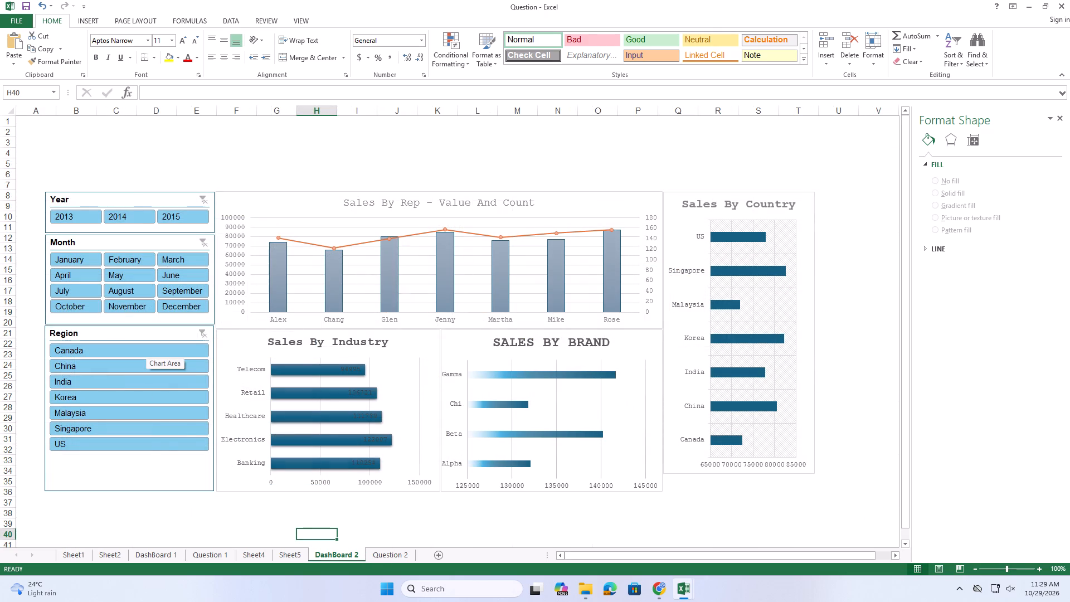
right_click(146, 335)
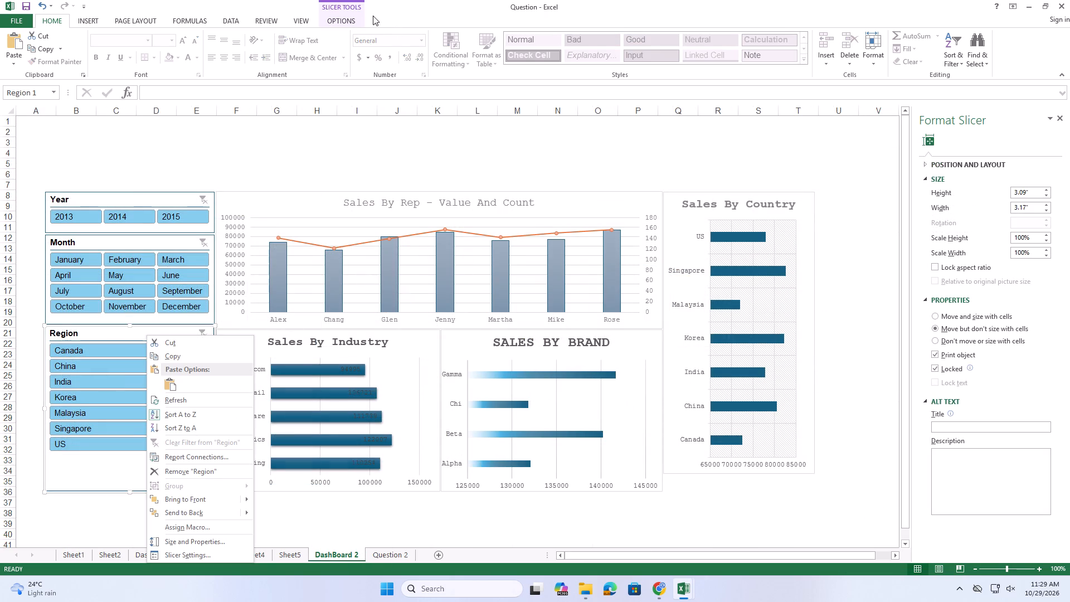
left_click(353, 21)
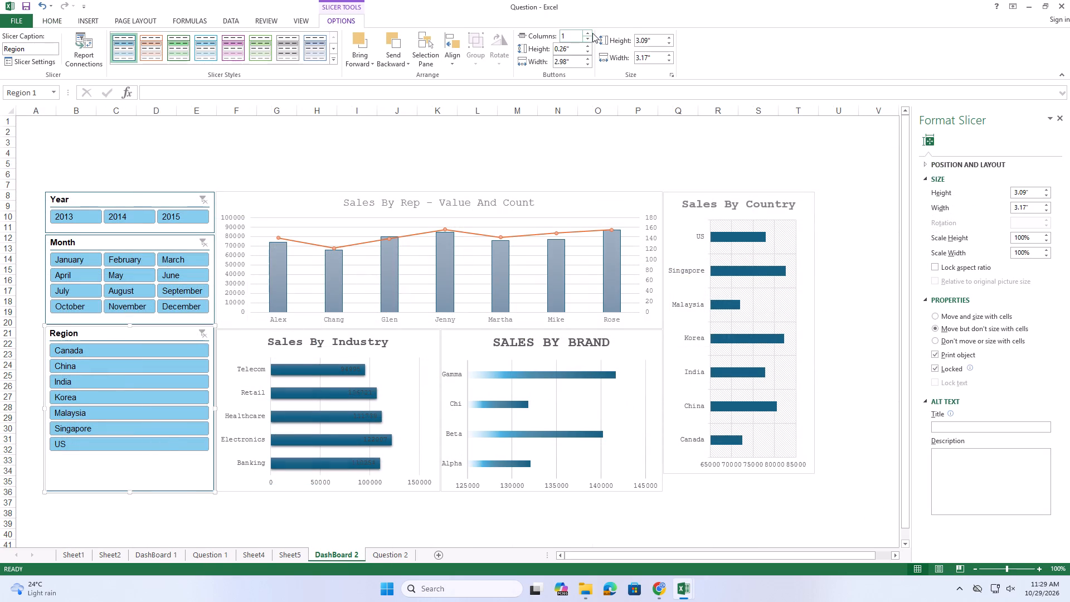
left_click(586, 33)
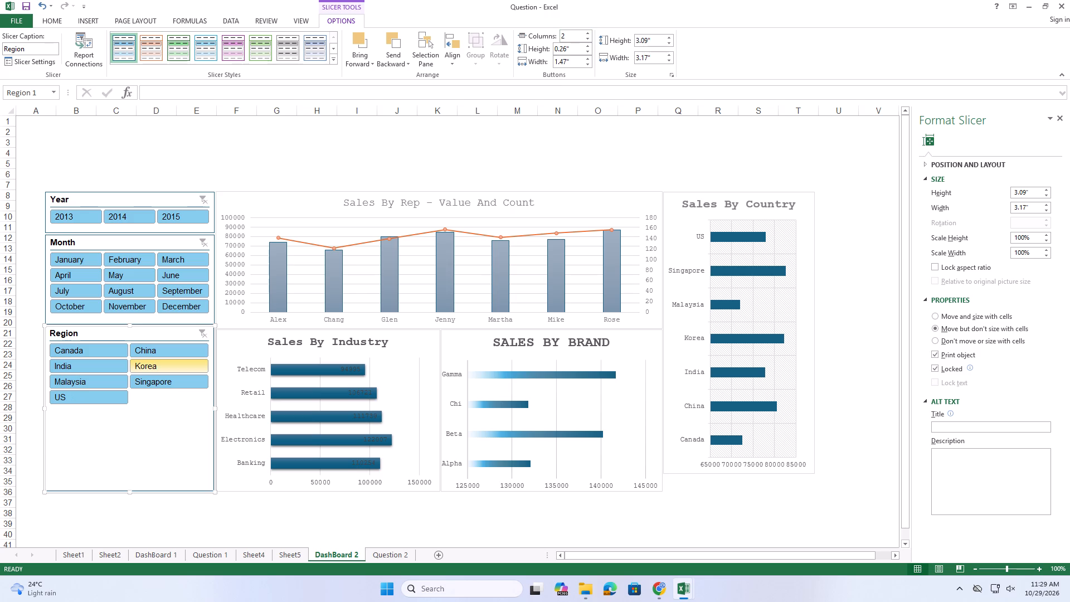
left_click(587, 44)
triple_click(587, 44)
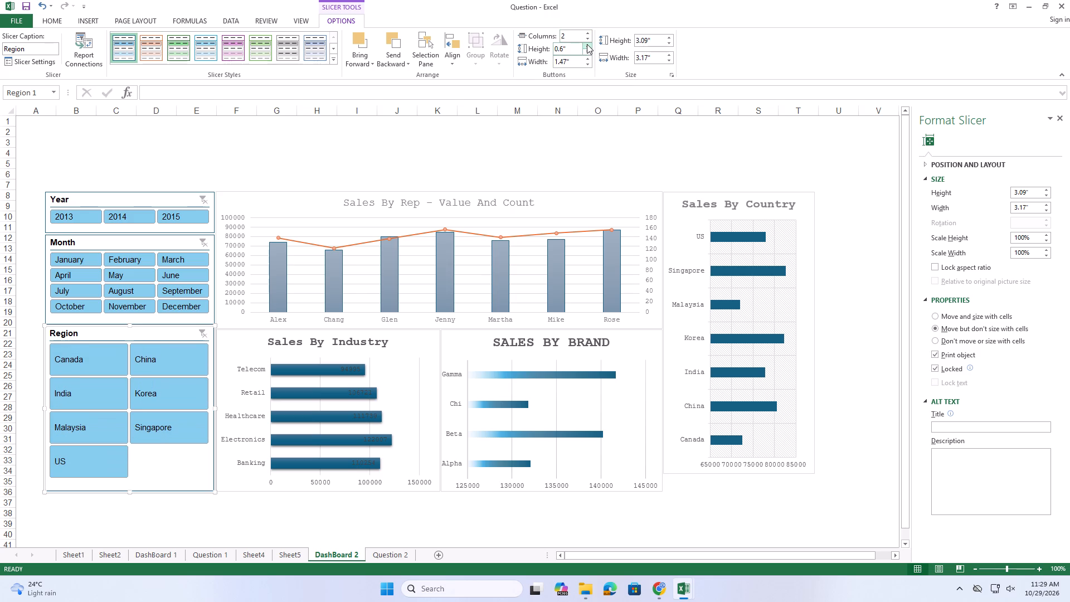
left_click(587, 62)
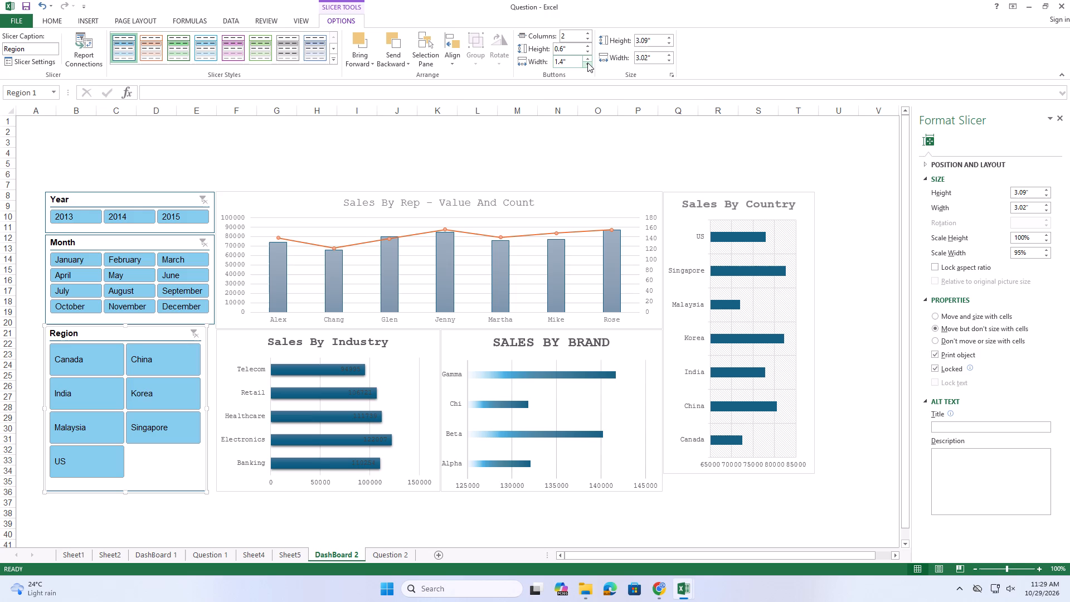
left_click(587, 59)
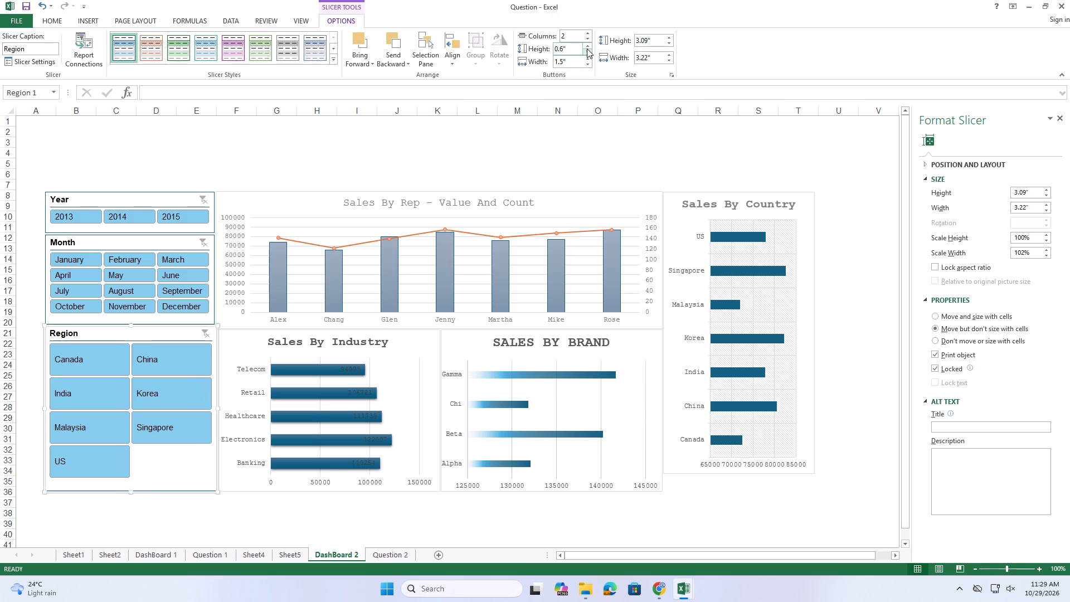
left_click(587, 48)
left_click(587, 48)
left_click(587, 44)
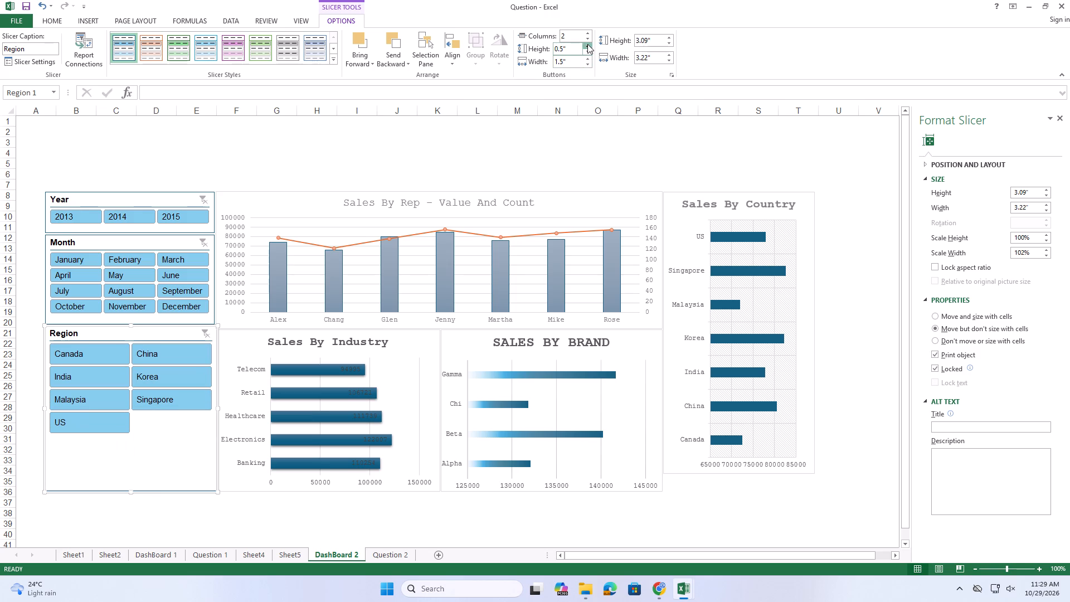
left_click(587, 49)
left_click(588, 47)
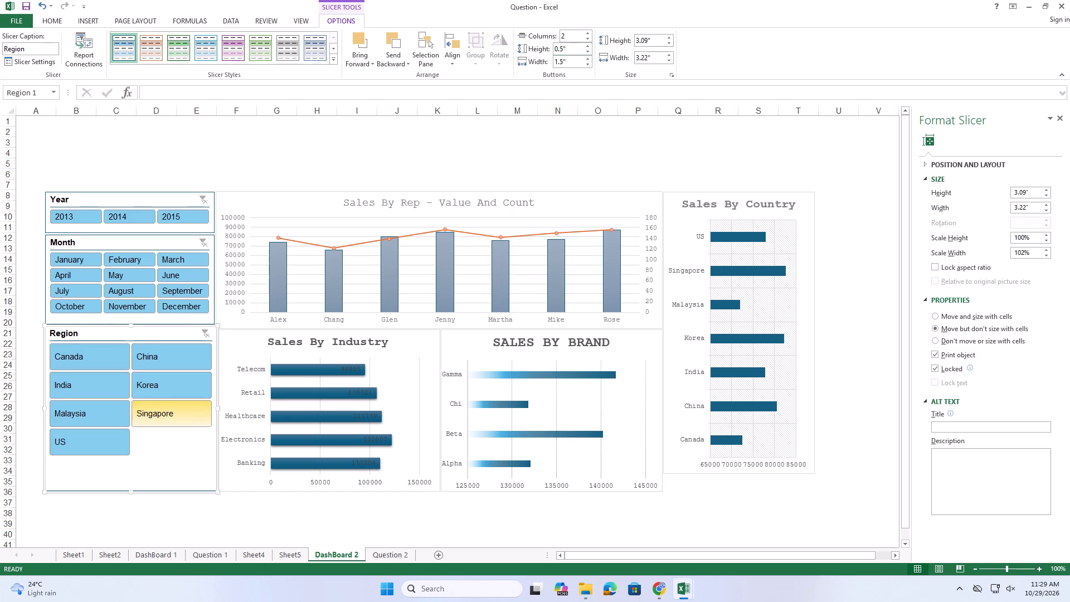
Shorten the Region slicer to about 2.6" high and move it down so its lower edge lines up with the lower charts.
left_click_drag(131, 490, 135, 467)
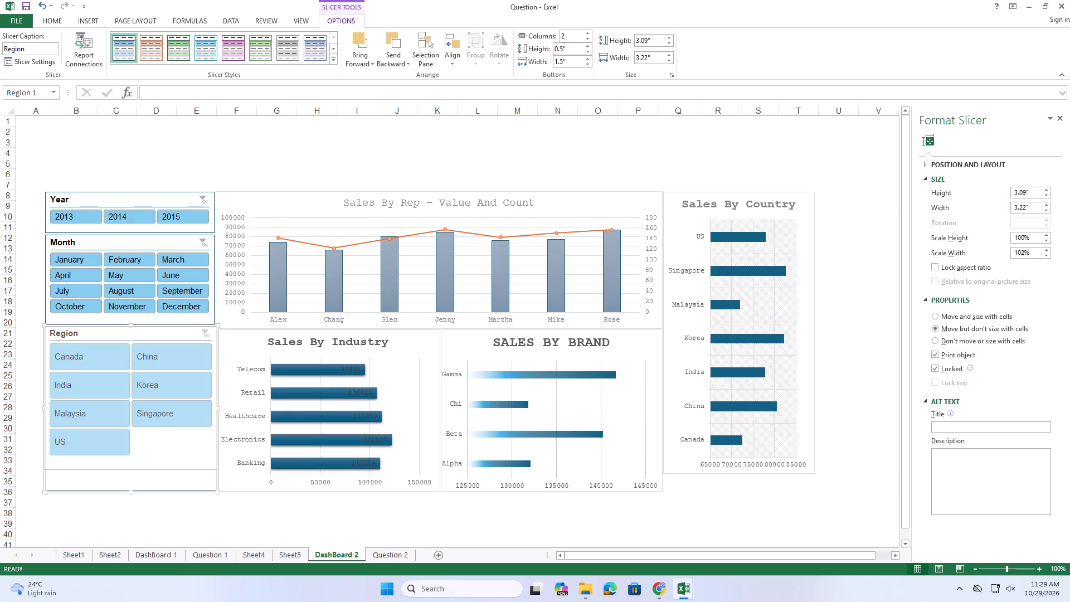
left_click_drag(135, 467, 137, 460)
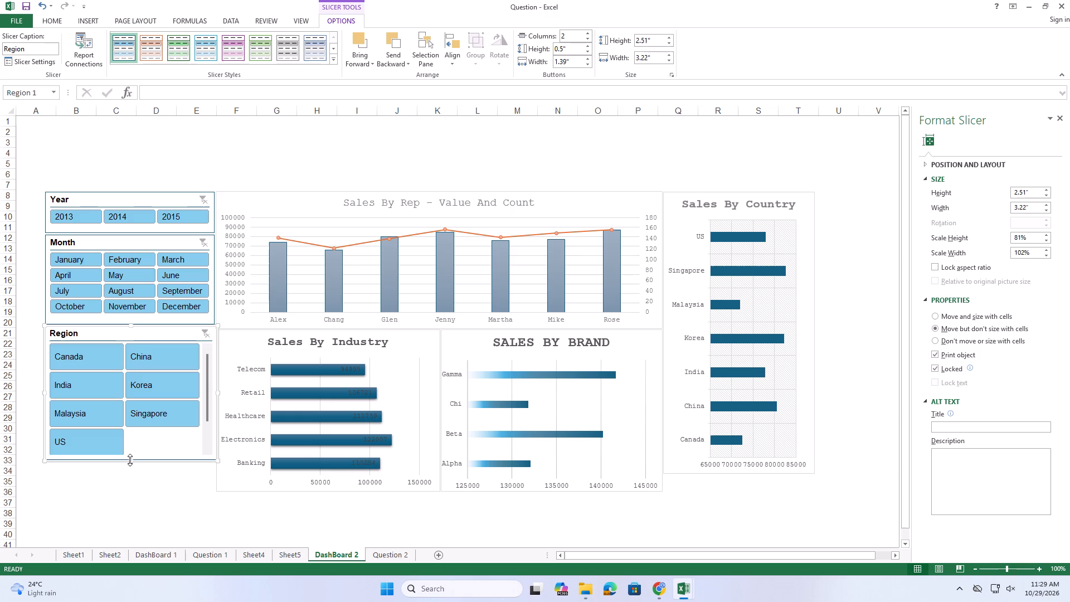
left_click_drag(130, 460, 130, 465)
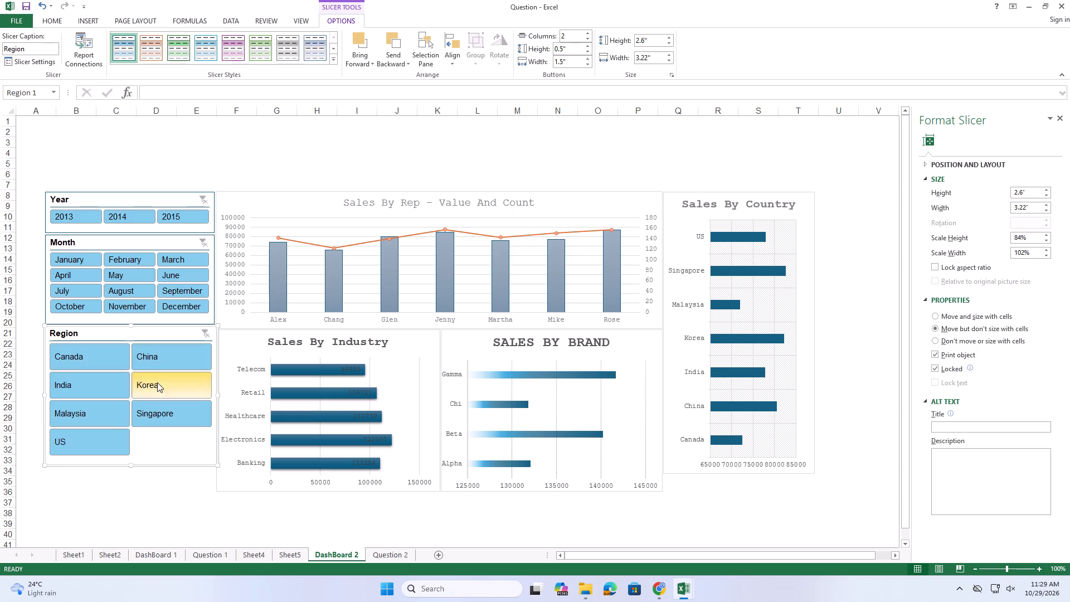
left_click_drag(164, 336, 166, 354)
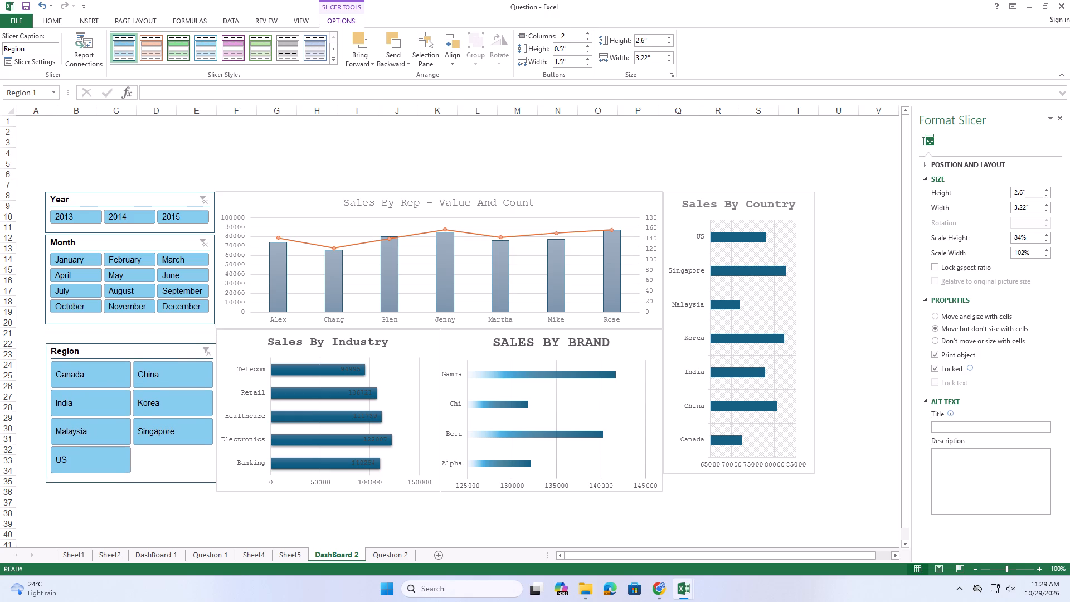
left_click_drag(166, 354, 163, 363)
Extend the Month slicer down to the Region slicer, about 2.16" high, and set its button height to 0.4".
left_click(150, 246)
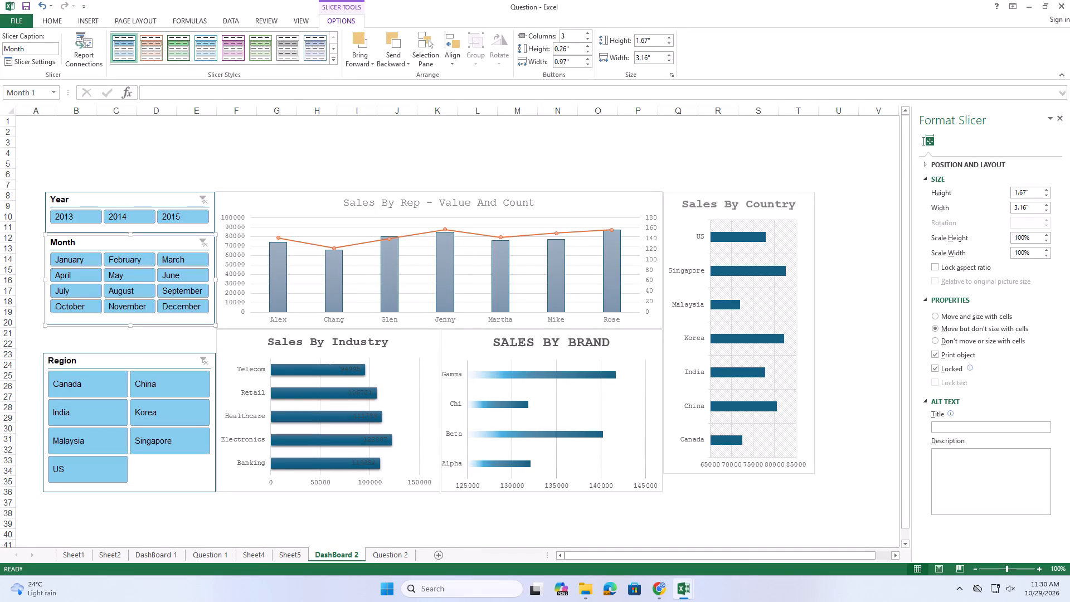
left_click_drag(130, 325, 133, 338)
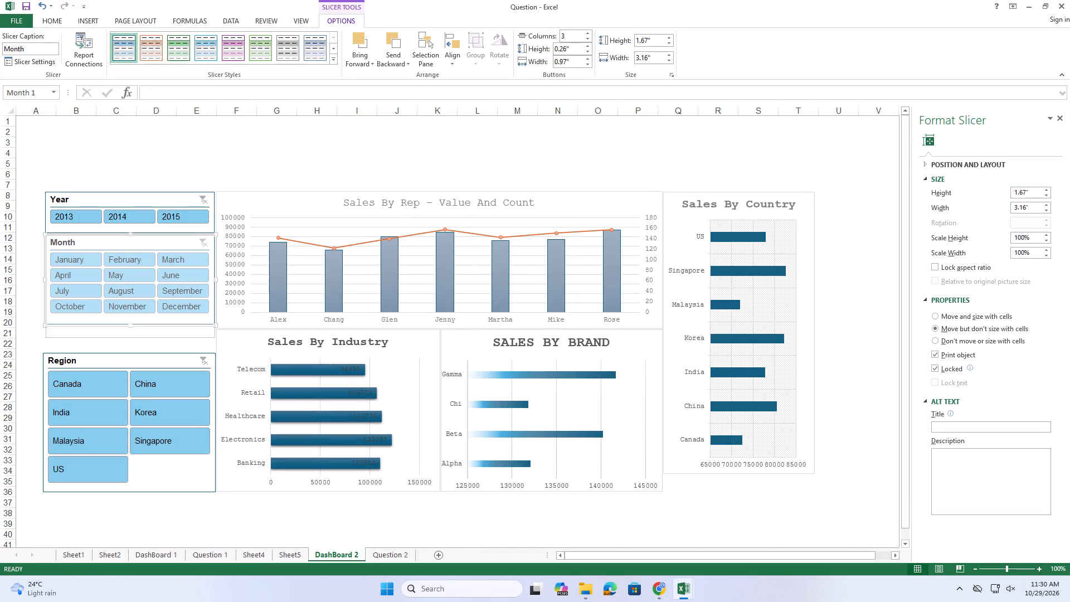
left_click_drag(133, 338, 134, 352)
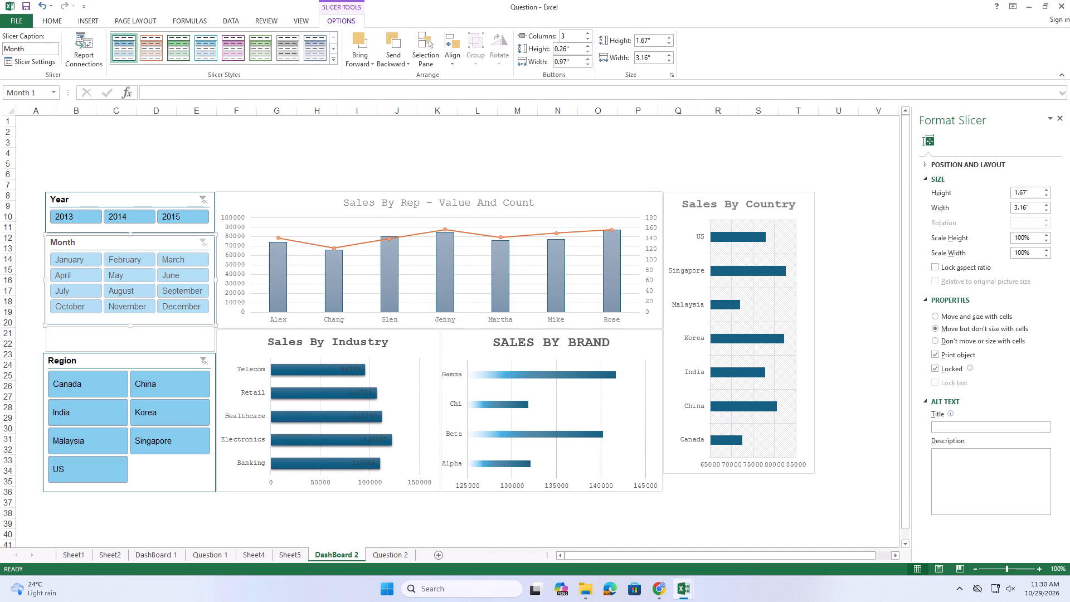
left_click_drag(134, 352, 134, 351)
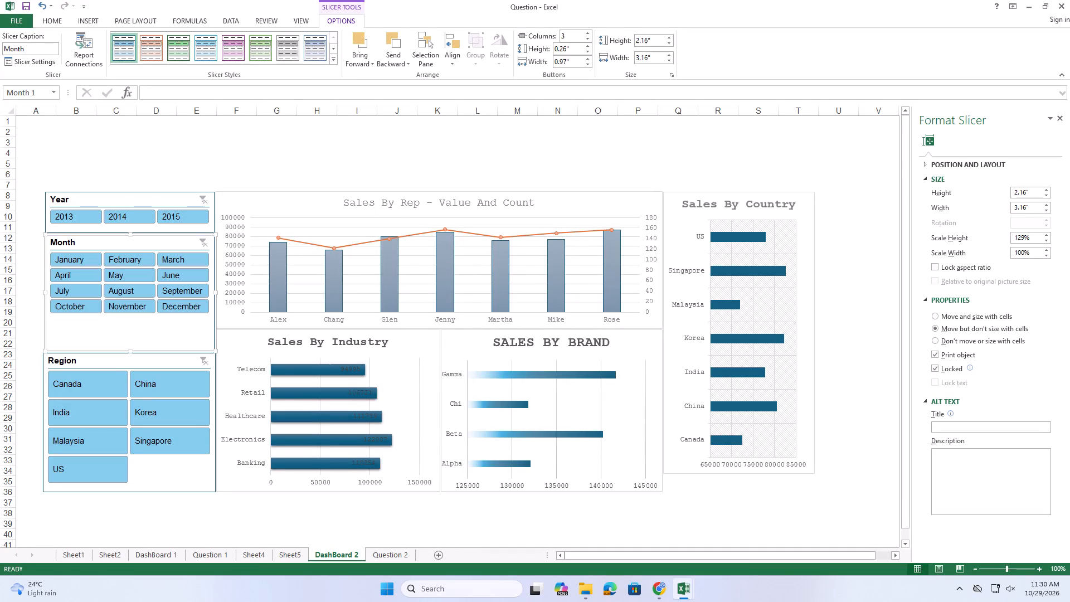
left_click(116, 323)
left_click(587, 45)
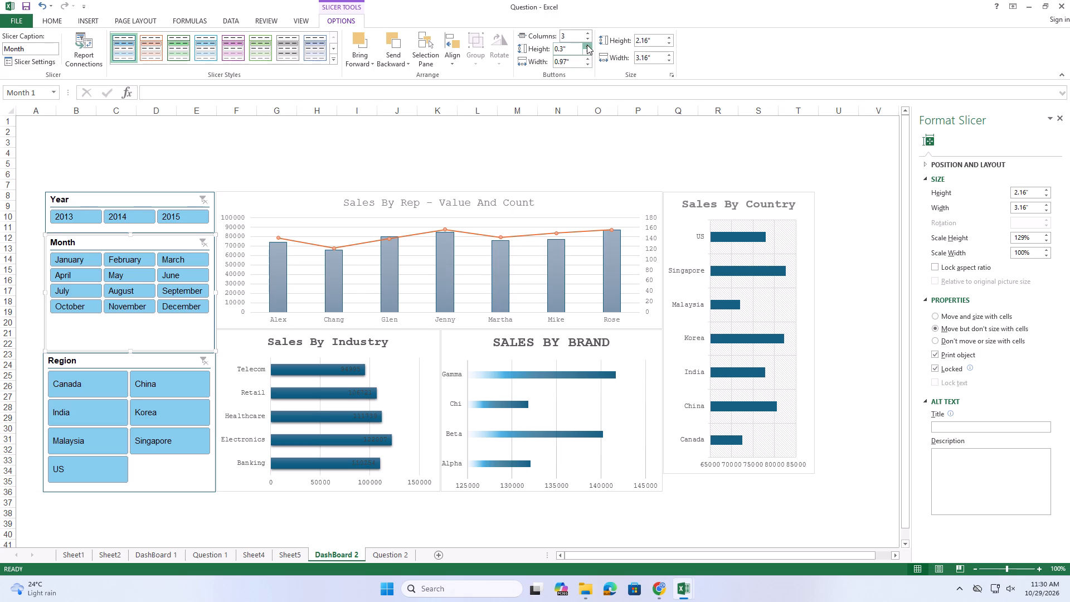
left_click(587, 45)
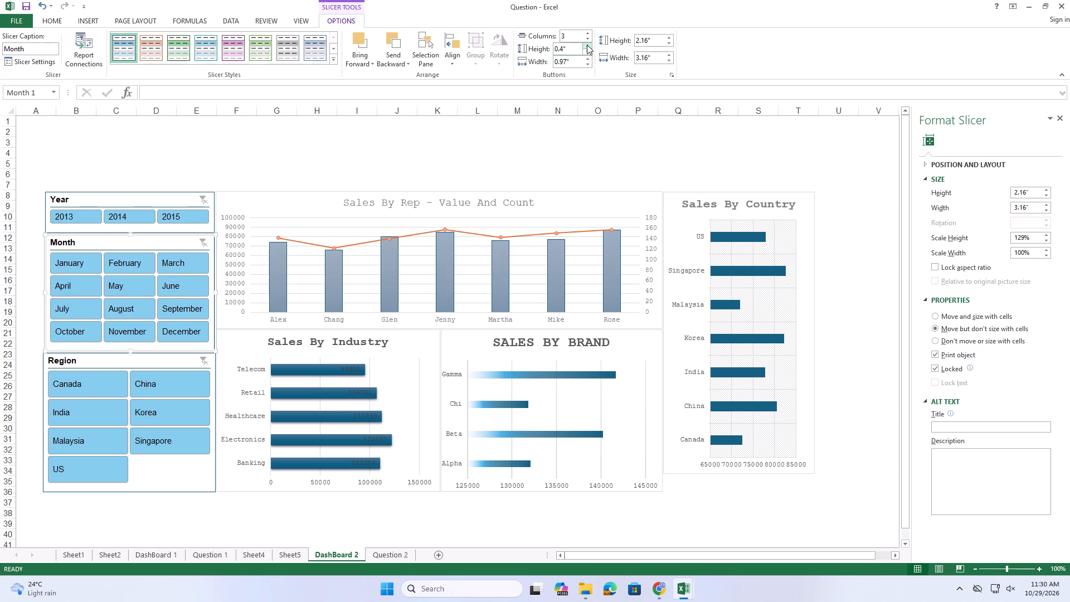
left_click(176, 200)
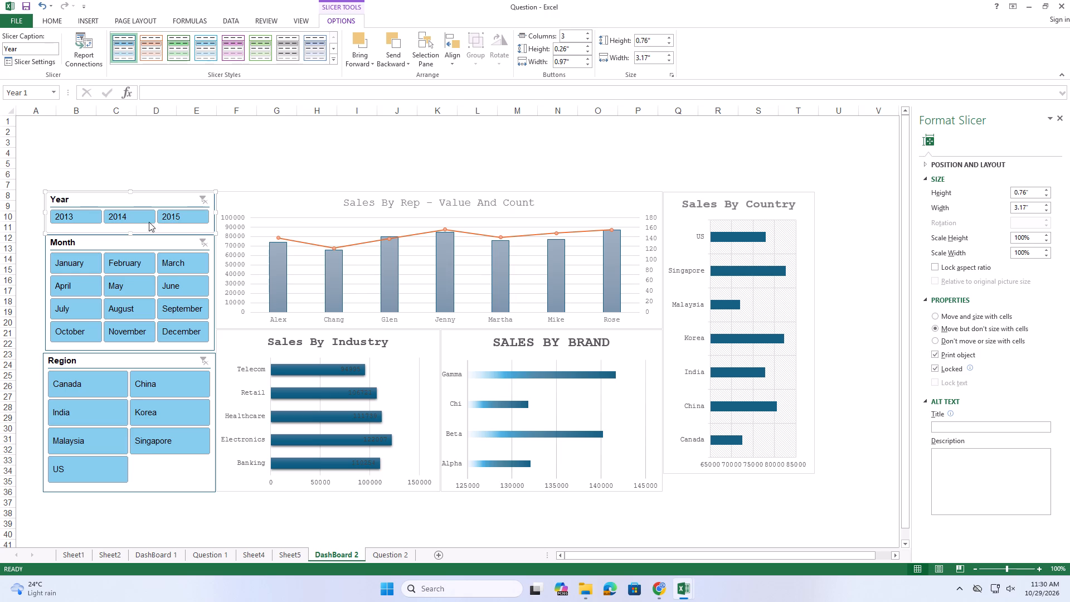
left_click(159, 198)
Stretch the Sales By Country chart downward so its lower edge lines up with the Sales By Brand chart.
left_click(679, 467)
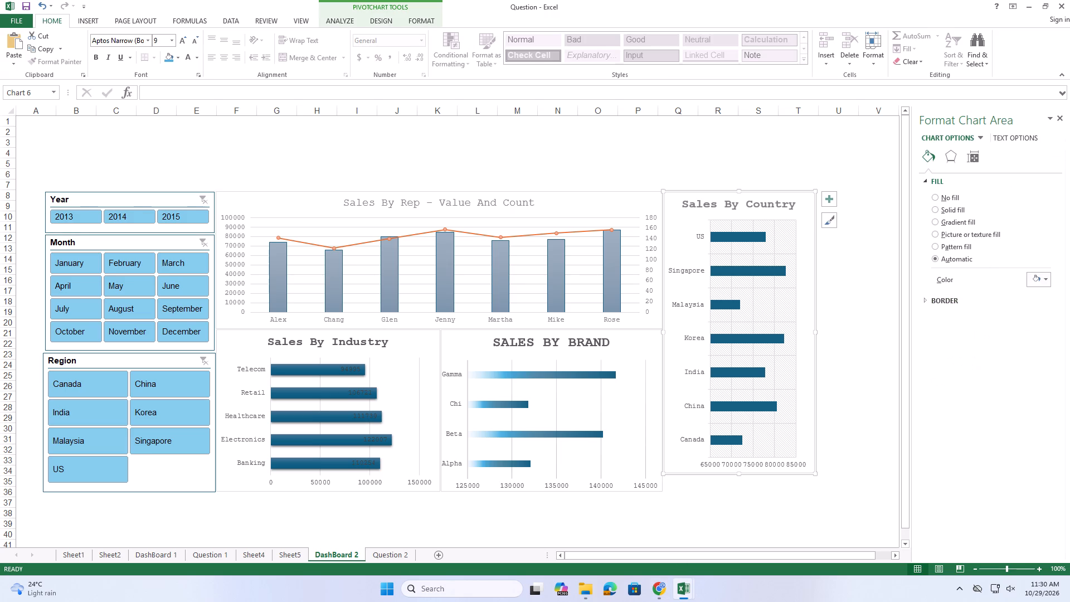
left_click_drag(740, 473, 740, 489)
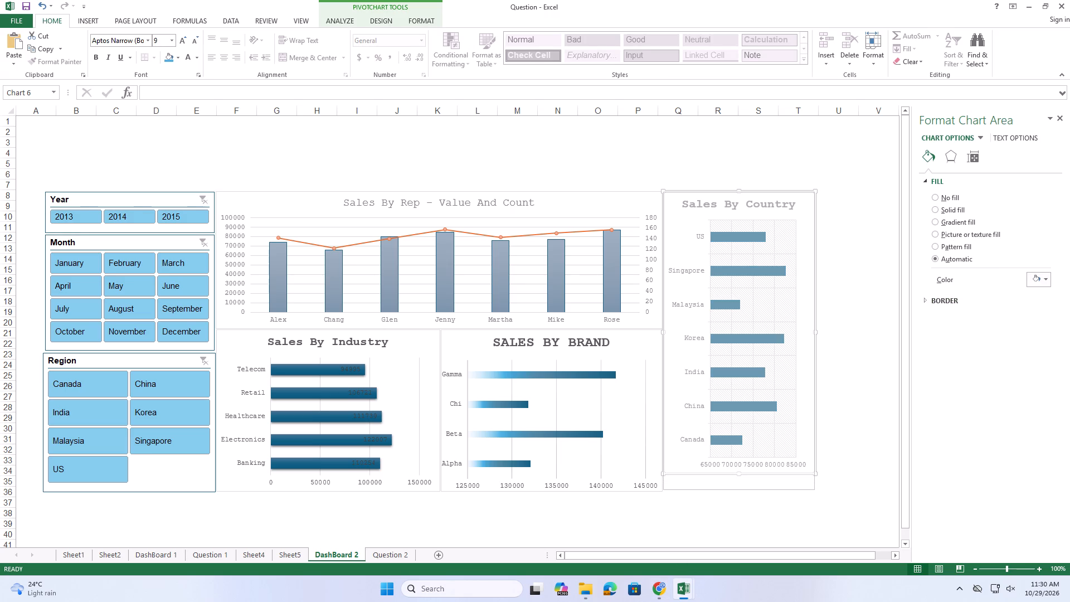
left_click_drag(740, 489, 740, 491)
left_click(845, 426)
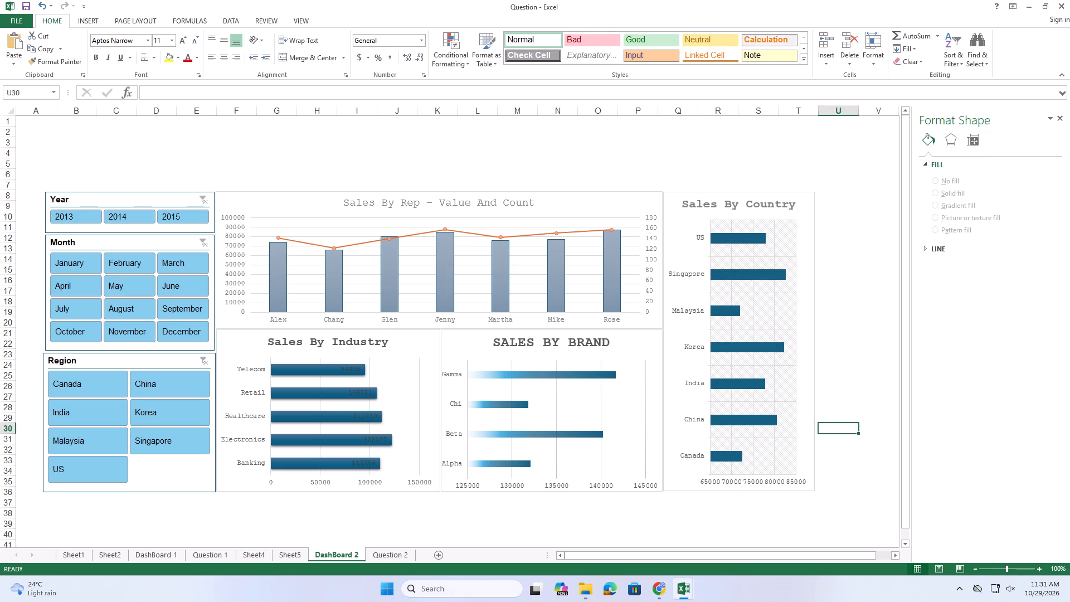
Select the Sales By Country chart.
left_click(803, 214)
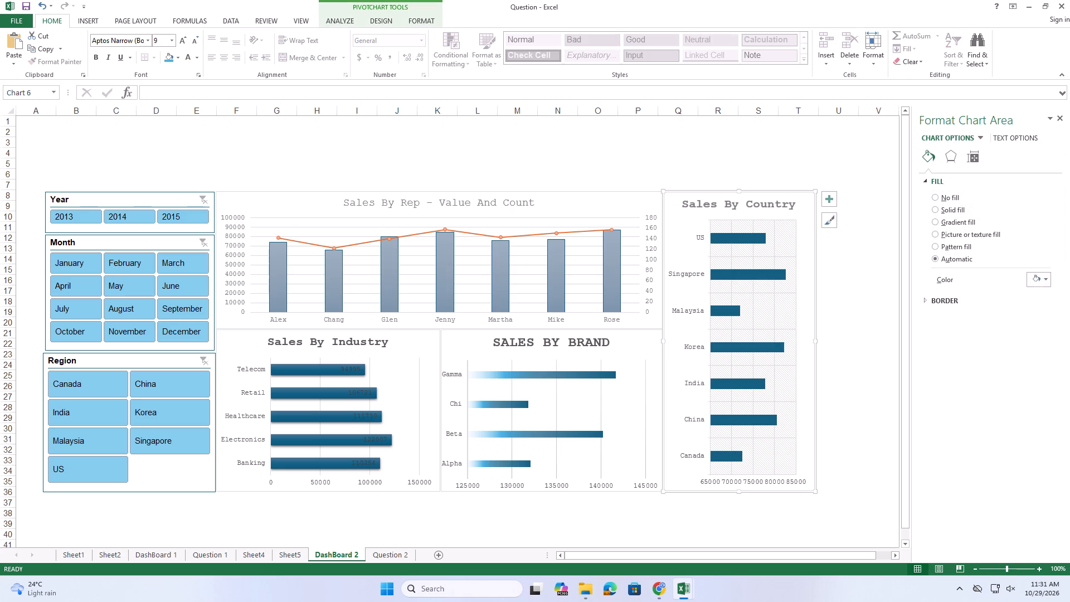
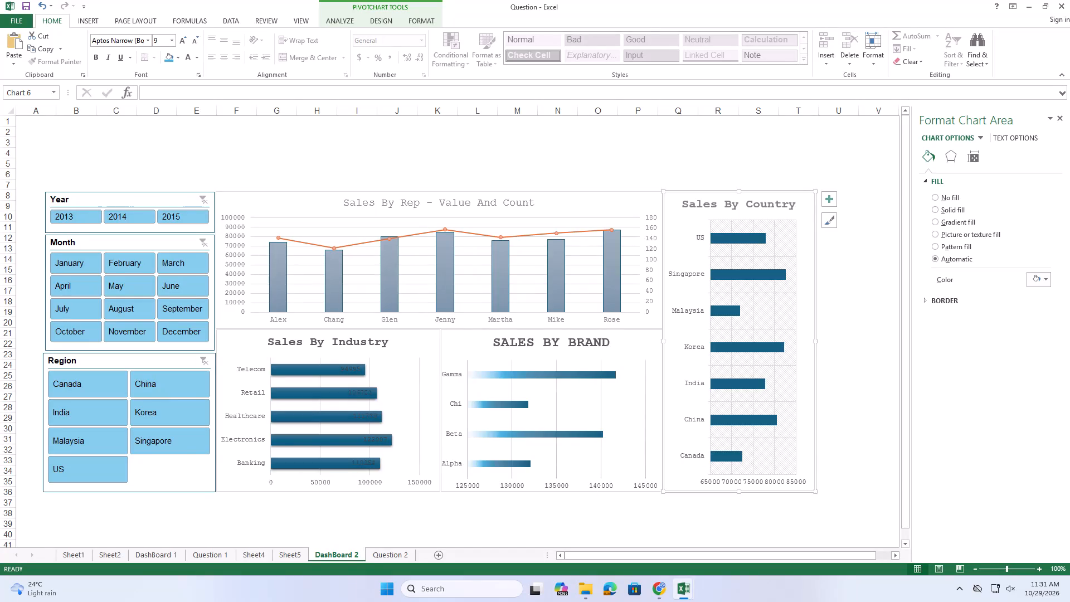
Compare the finished dashboard with the reference layout on the Question 2 sheet and return to DashBoard 2.
left_click(371, 556)
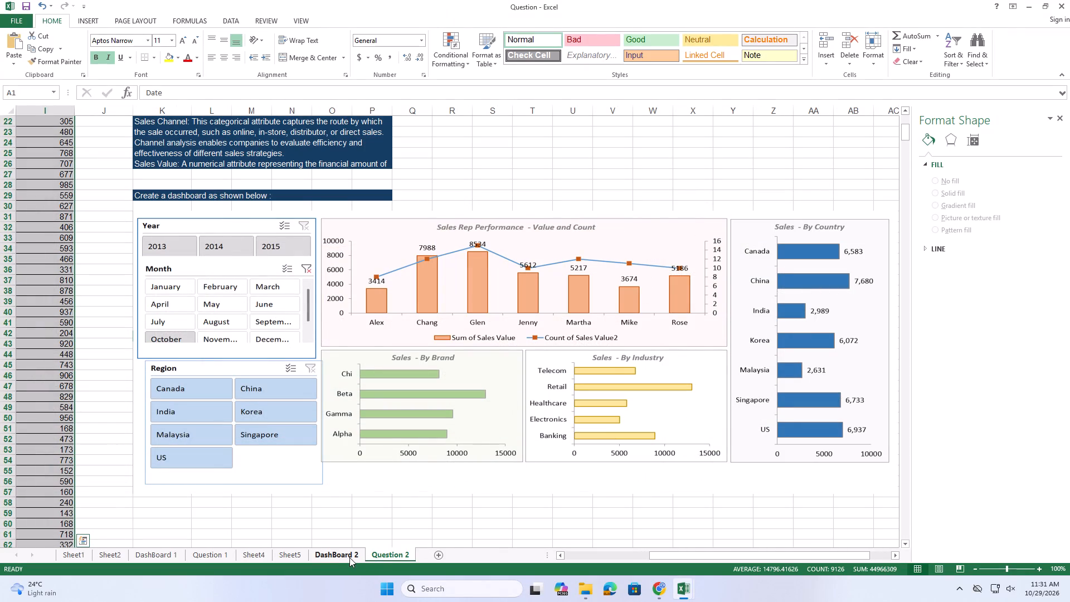
left_click(349, 557)
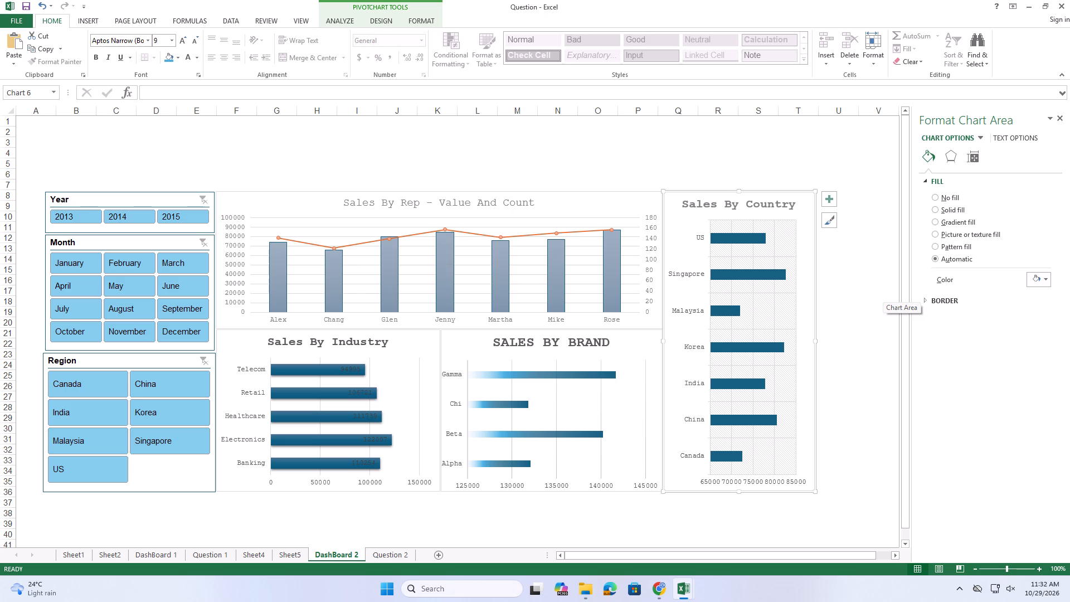
Test the Month slicer on DashBoard 2 by filtering the charts to single months such as March, October, April and August.
left_click(205, 264)
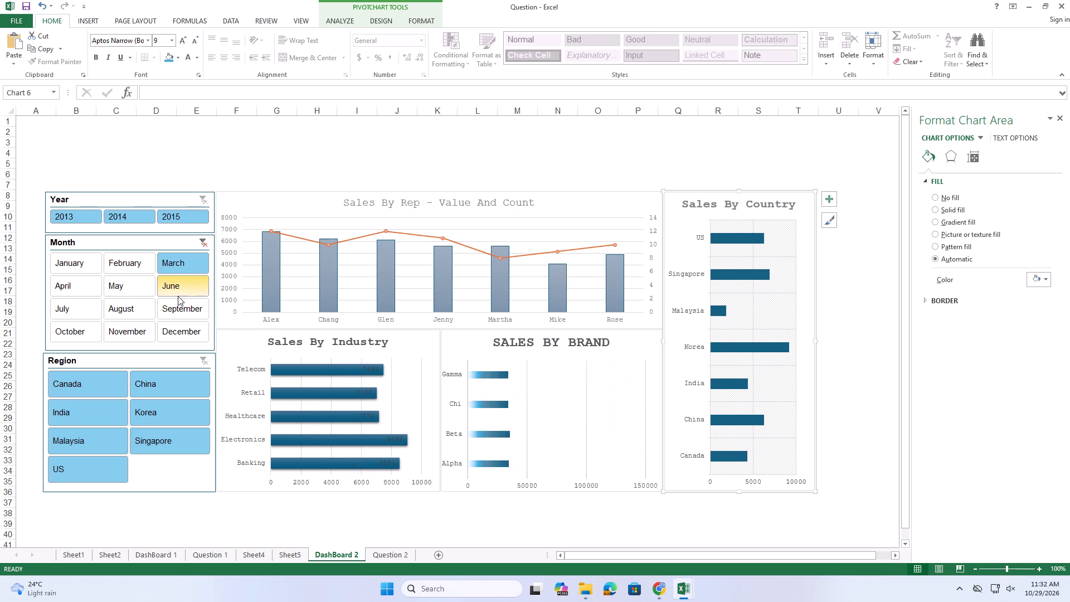
left_click(178, 297)
left_click(100, 322)
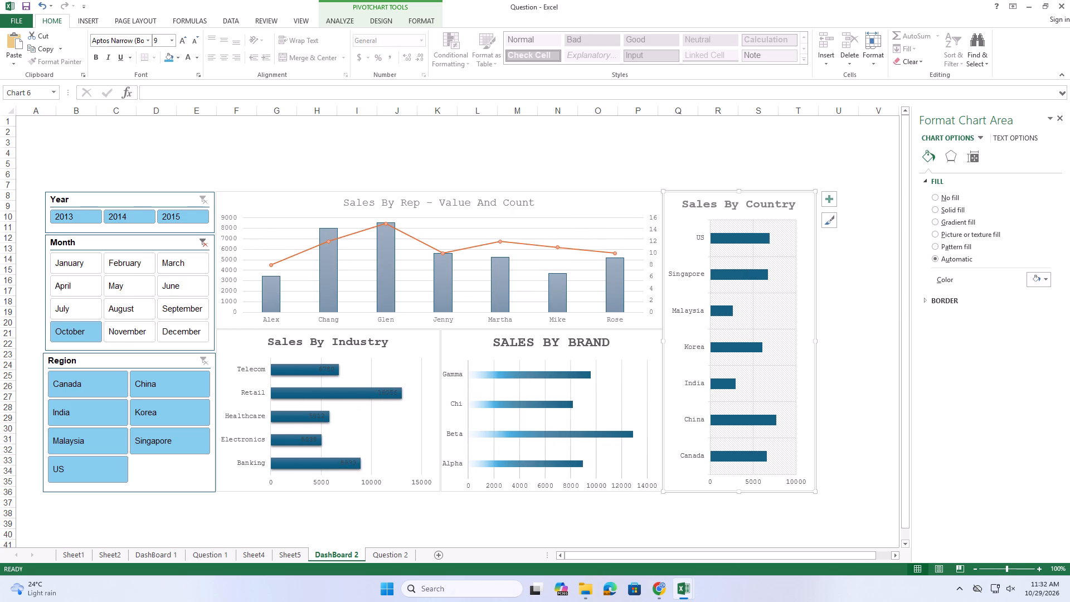
left_click(104, 310)
left_click(89, 289)
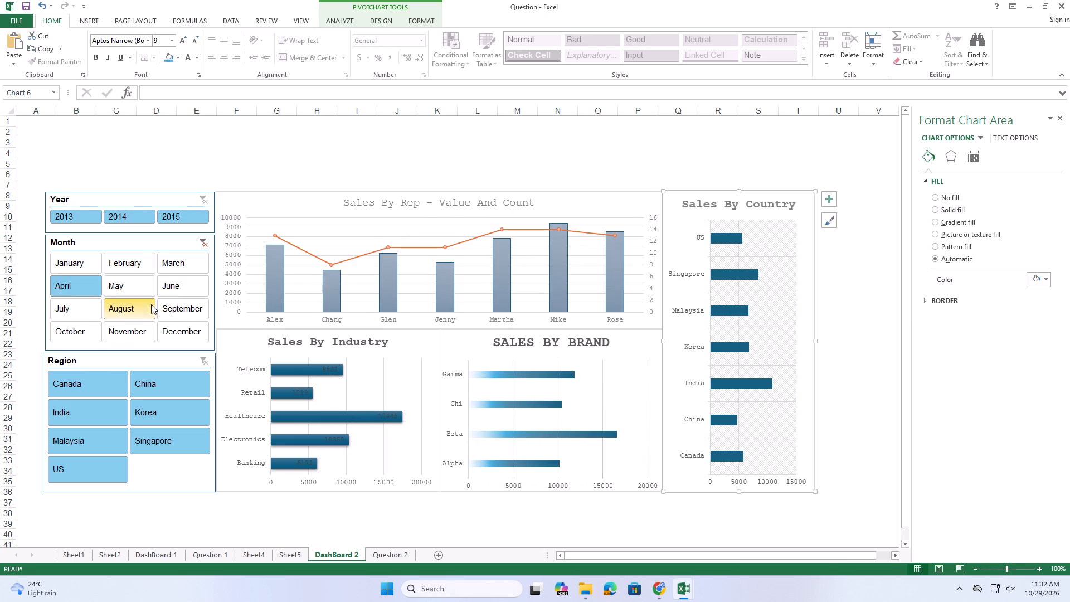
left_click(151, 304)
Test the Year slicer with 2014 and 2015, and clear the Month filter.
left_click(130, 222)
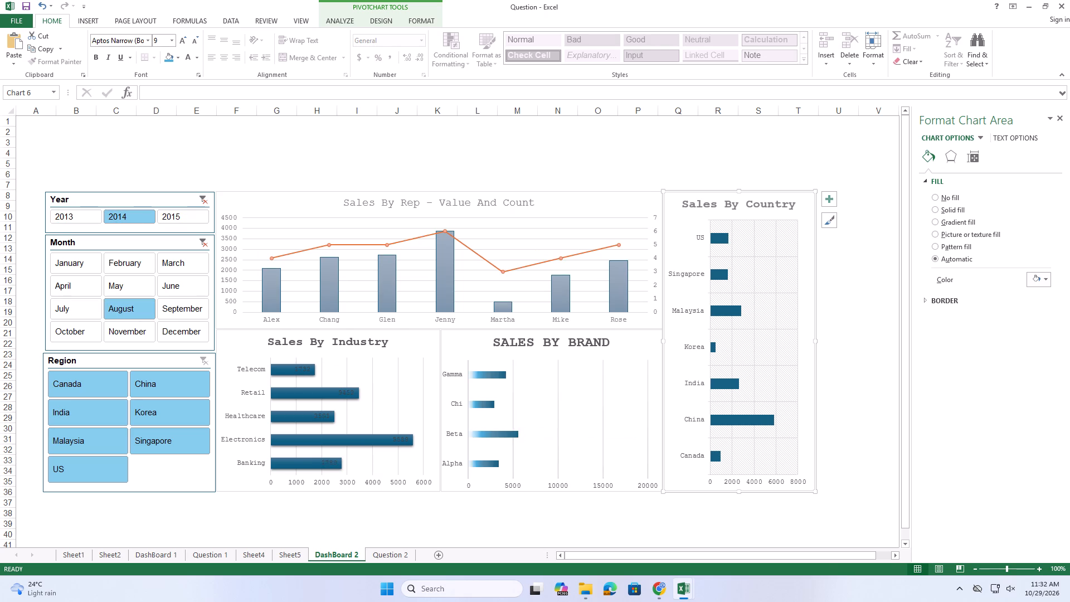
left_click(178, 208)
left_click(181, 214)
left_click(182, 216)
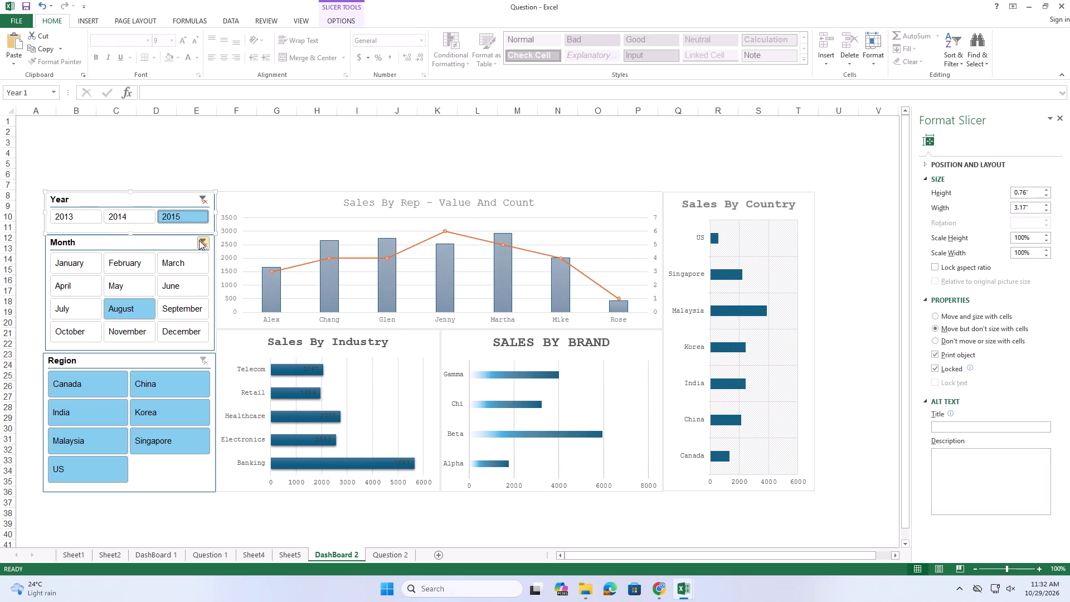
left_click(201, 240)
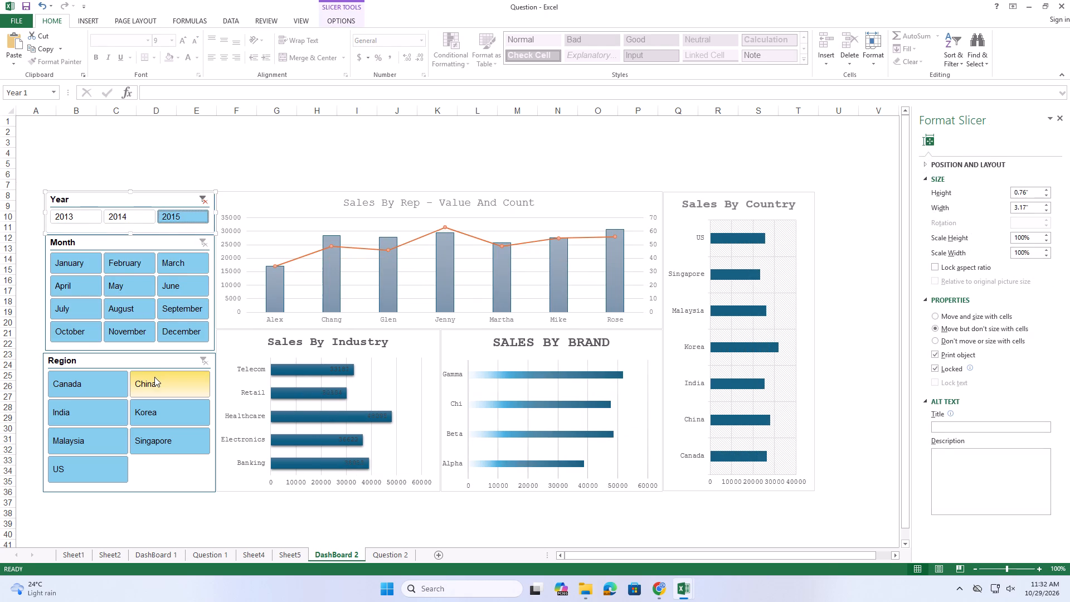
Test the Region slicer with China, Korea, India and Canada, and clear the Region and Year filters.
left_click(154, 377)
left_click(148, 414)
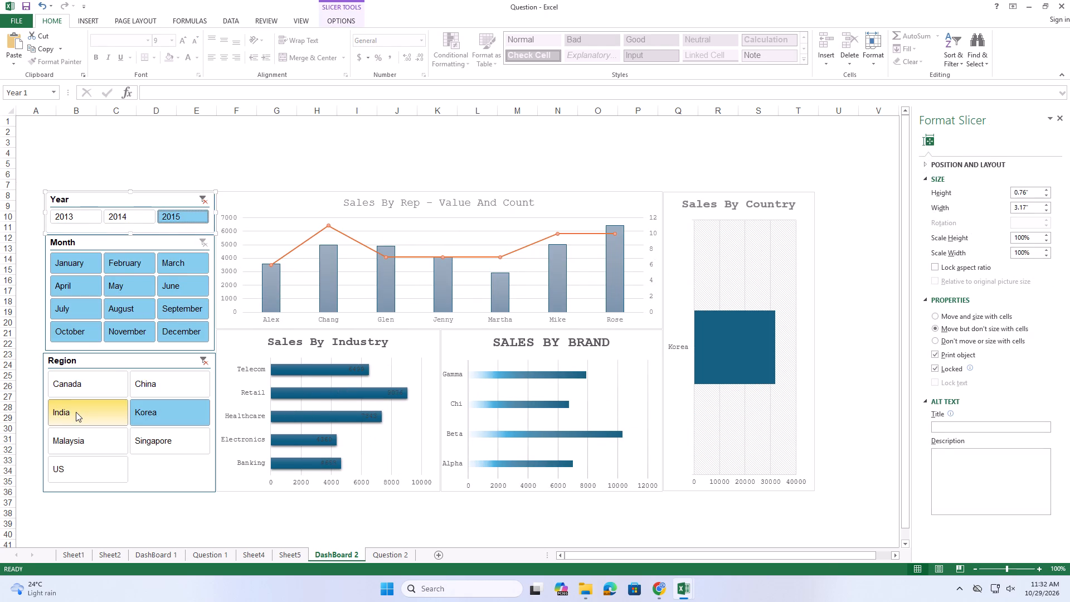
left_click(77, 408)
left_click(83, 394)
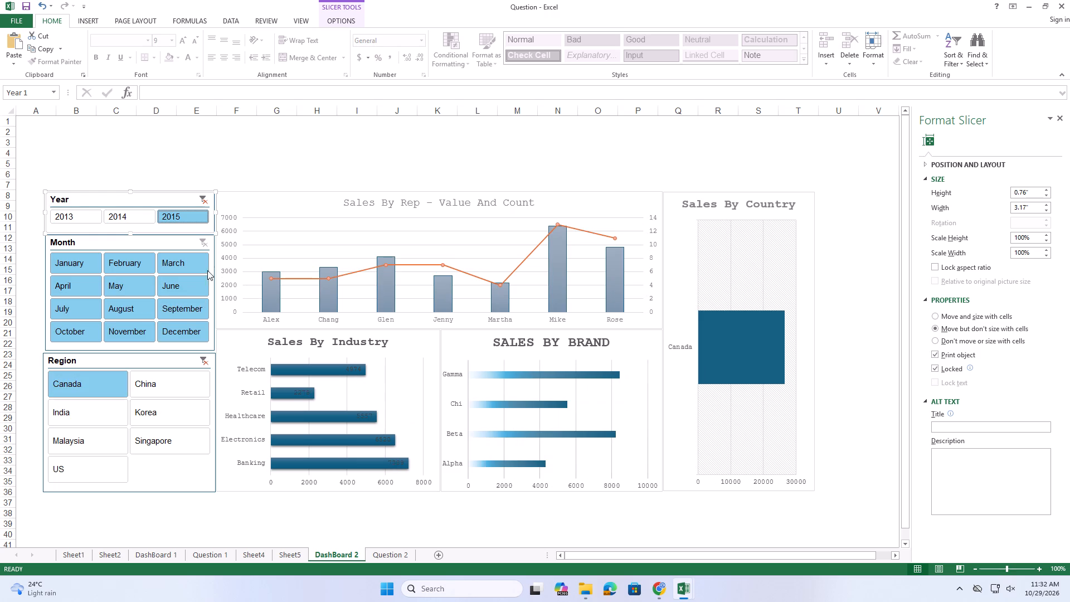
left_click(202, 361)
left_click(198, 200)
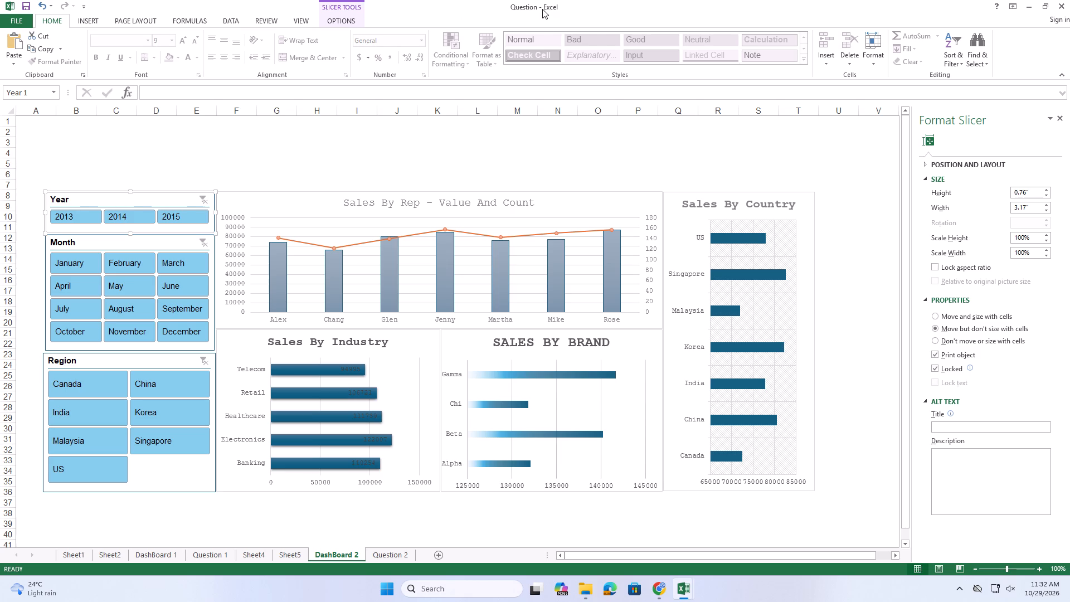
Save the Question workbook.
left_click(23, 6)
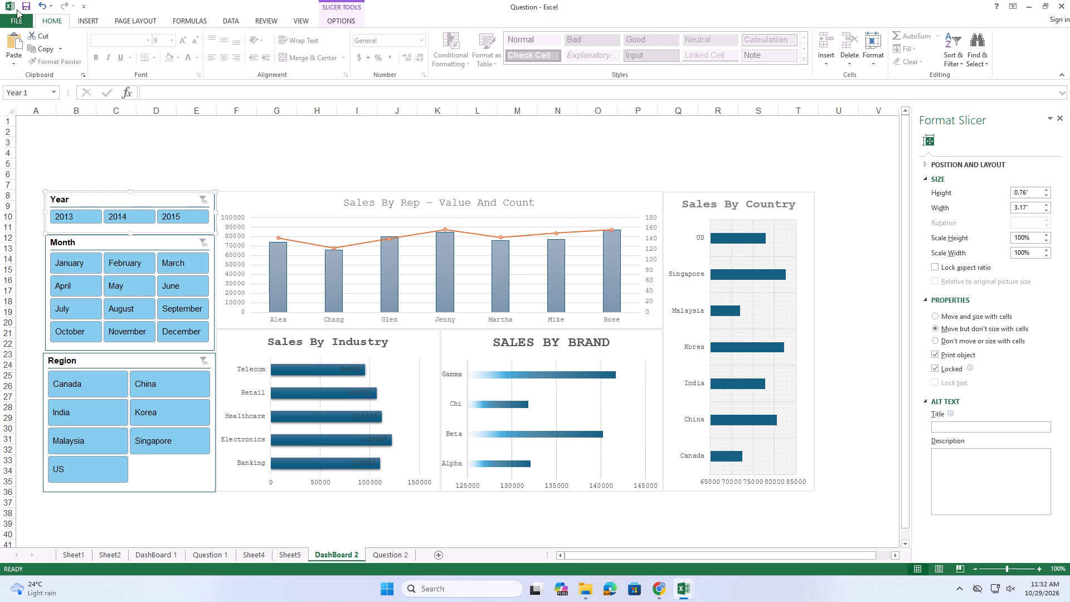
Save a copy of the workbook in the SpreedSheet folder, named with the student ID, first name and lab11.
left_click(16, 16)
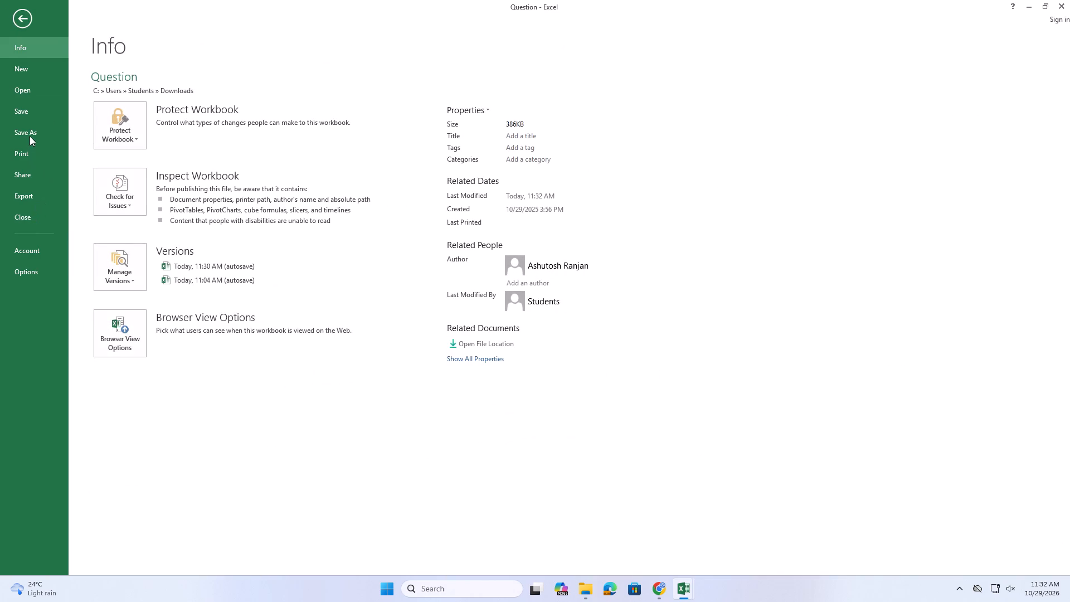
left_click(30, 136)
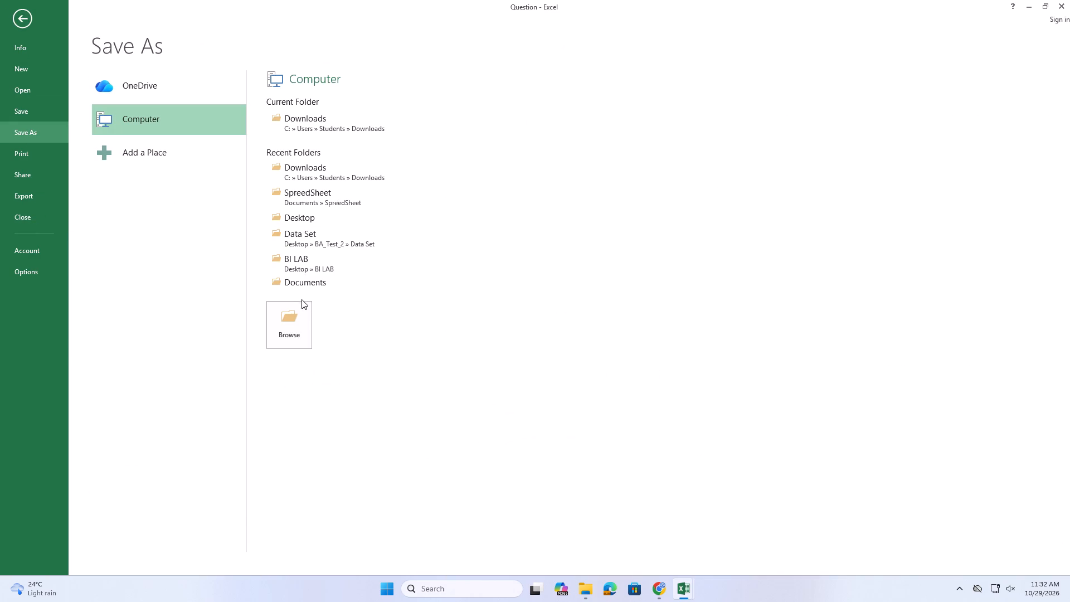
left_click(322, 200)
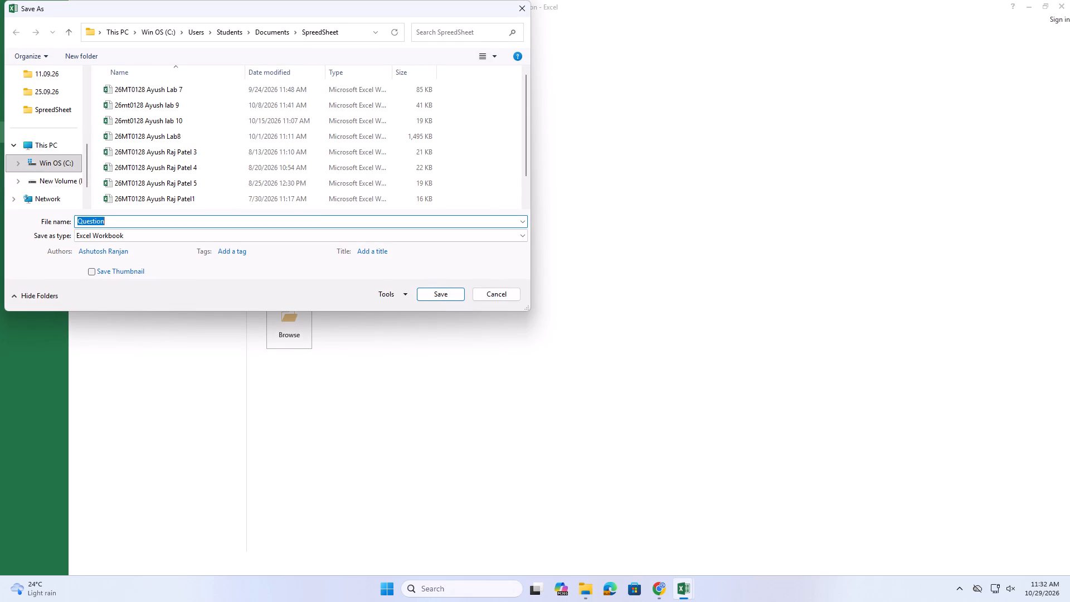
key("BackSpace")
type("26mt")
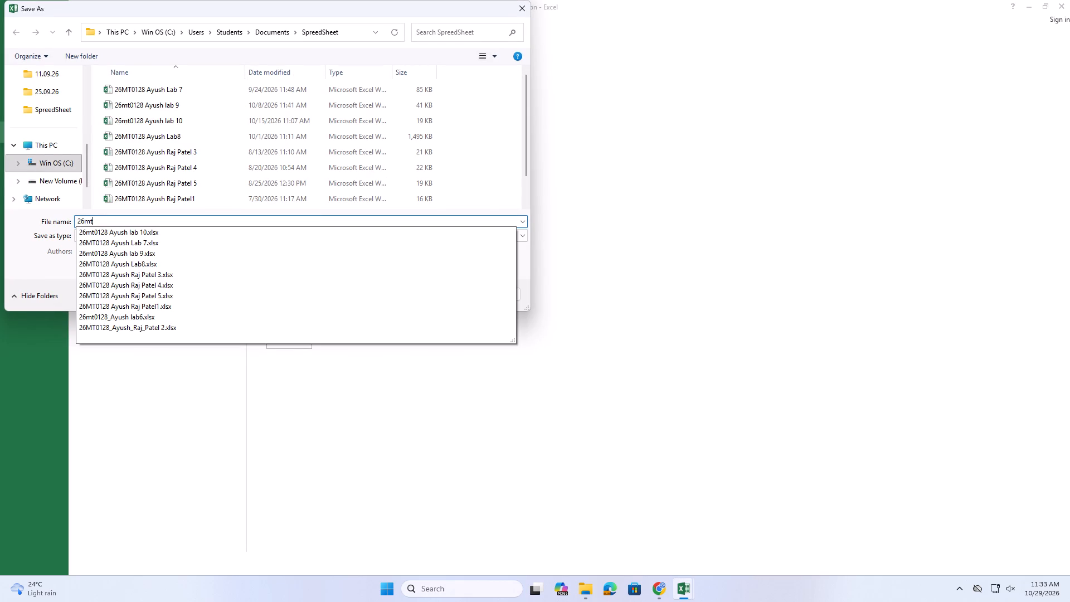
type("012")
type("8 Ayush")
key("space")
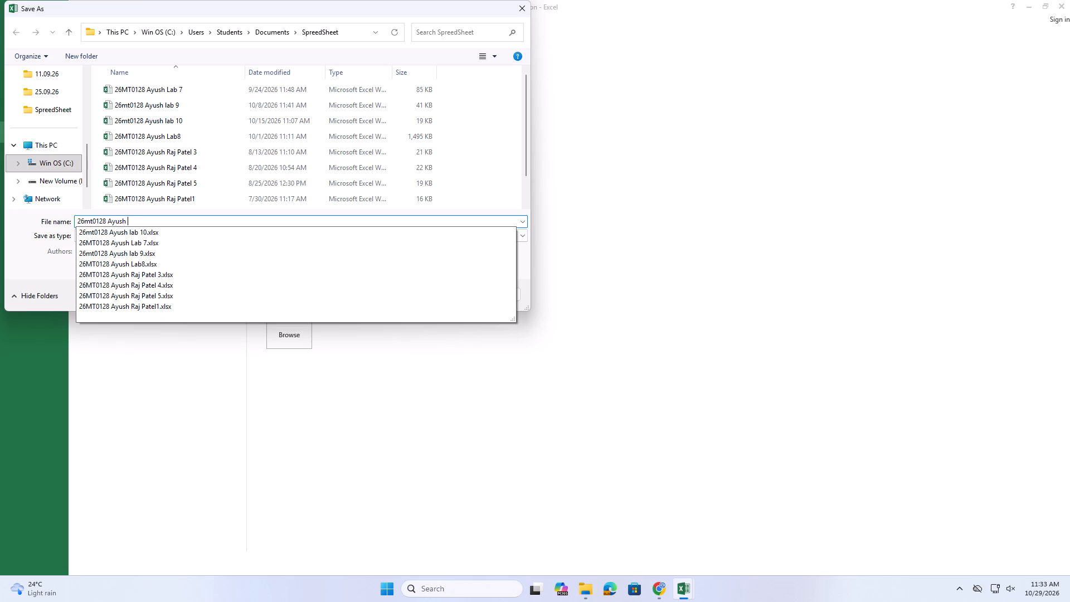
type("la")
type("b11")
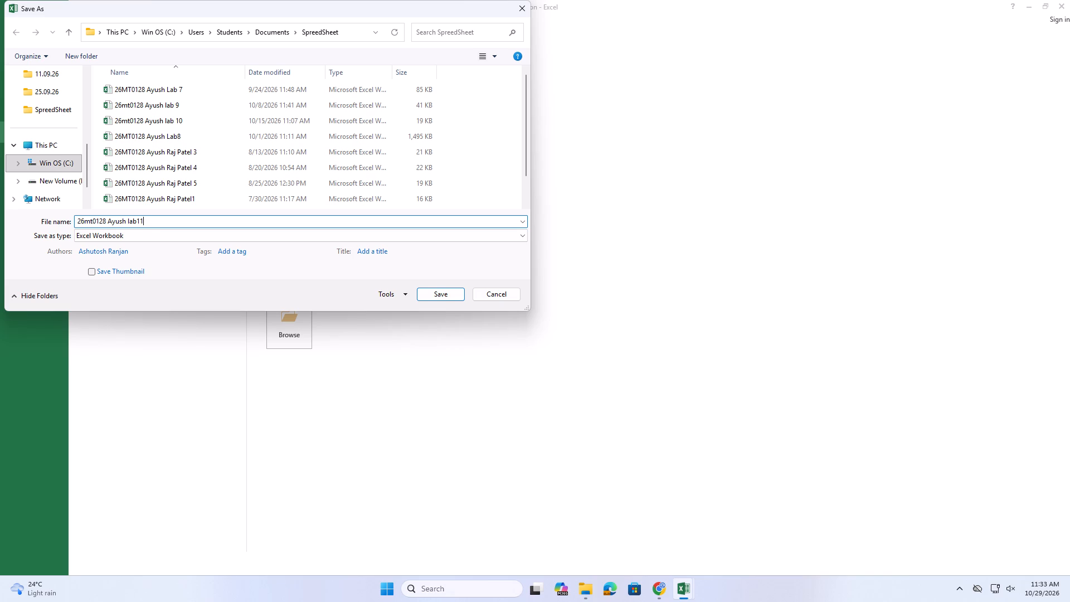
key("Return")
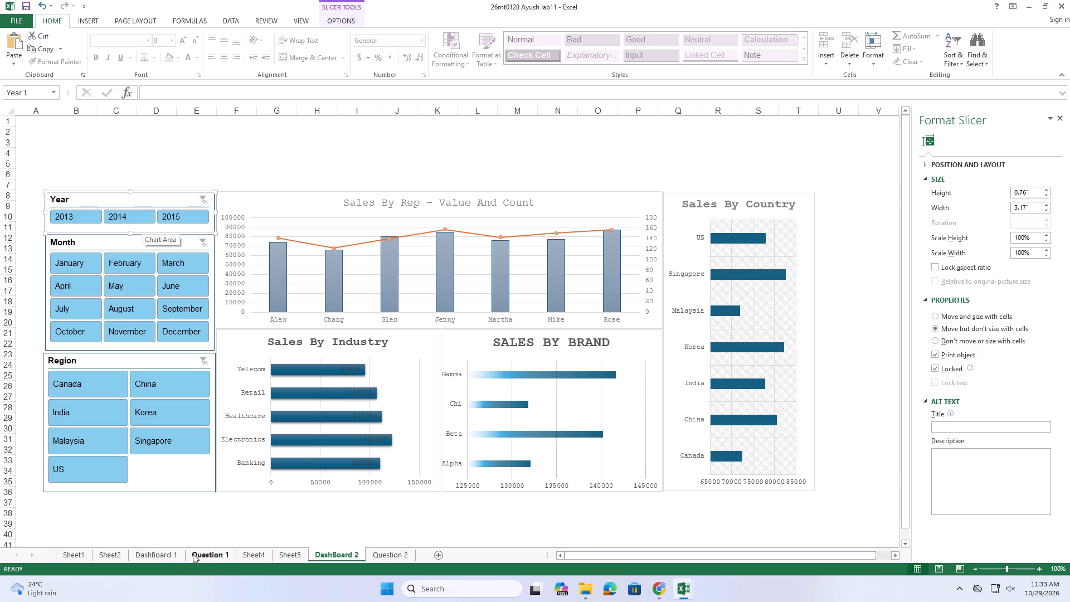
Deselect the slicer, save the lab11 workbook again and close it.
left_click(197, 526)
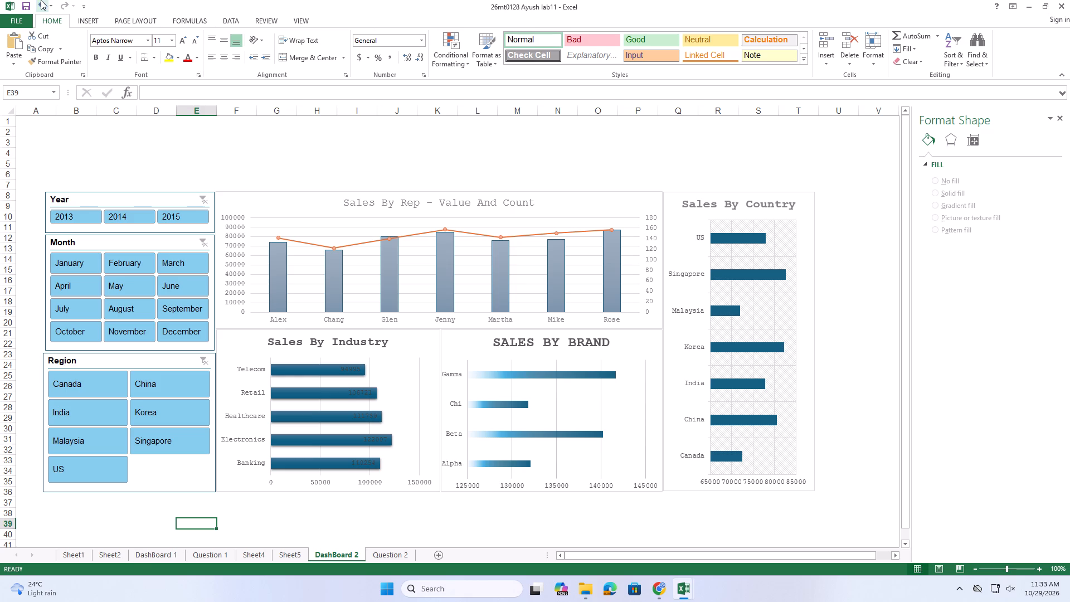
left_click(26, 6)
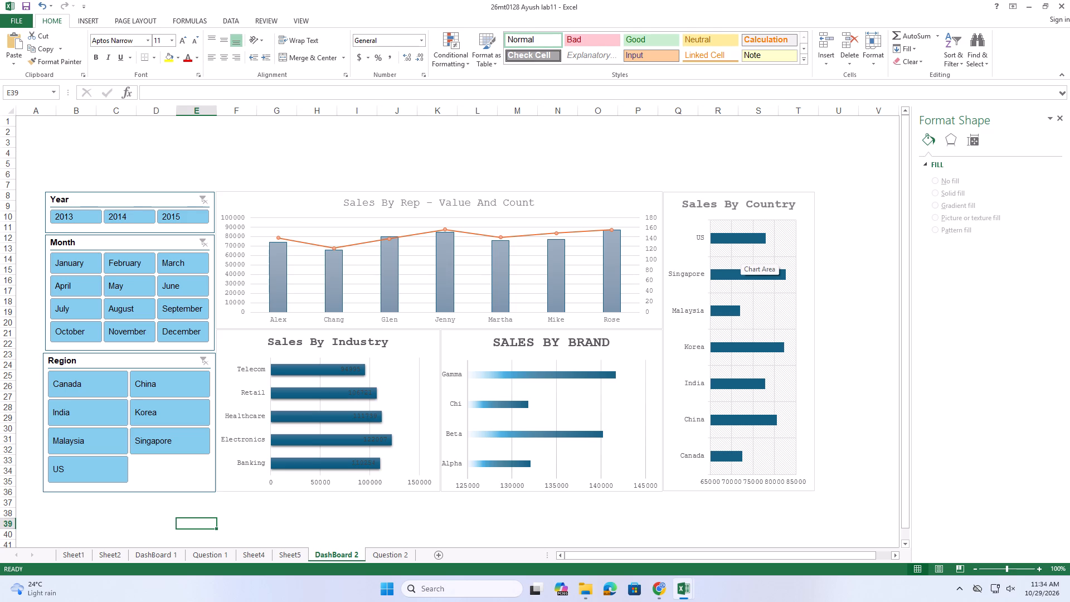
left_click(846, 202)
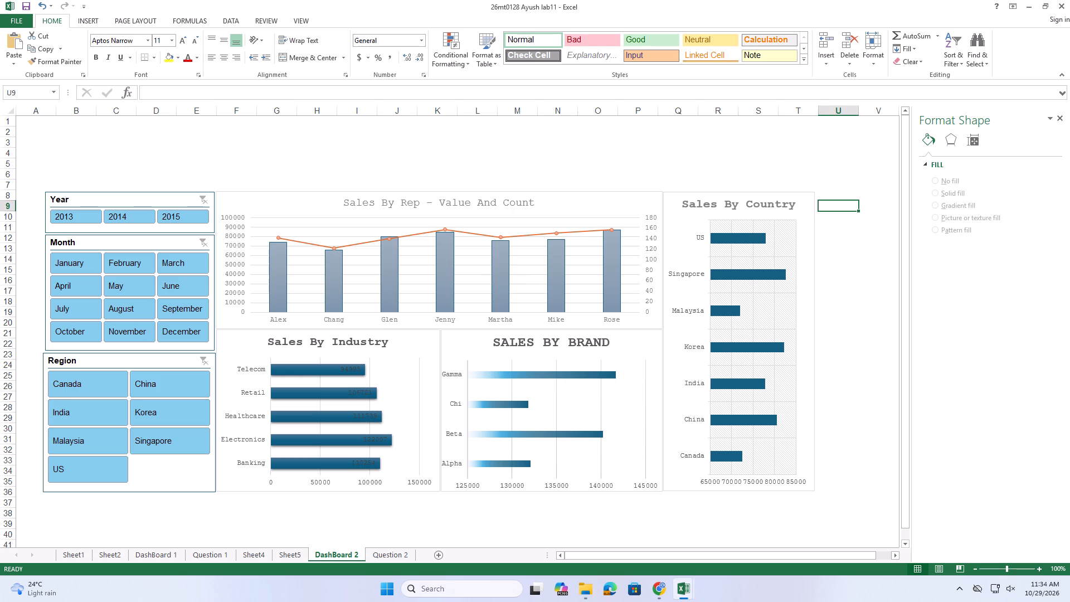
left_click(1059, 0)
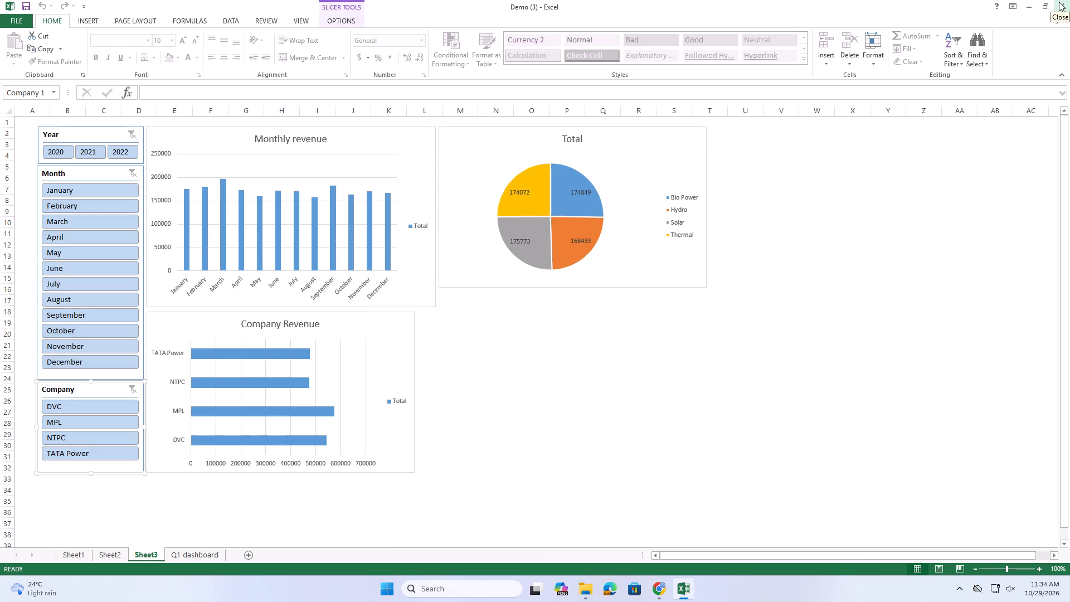
Save the Demo (3) workbook.
left_click(27, 3)
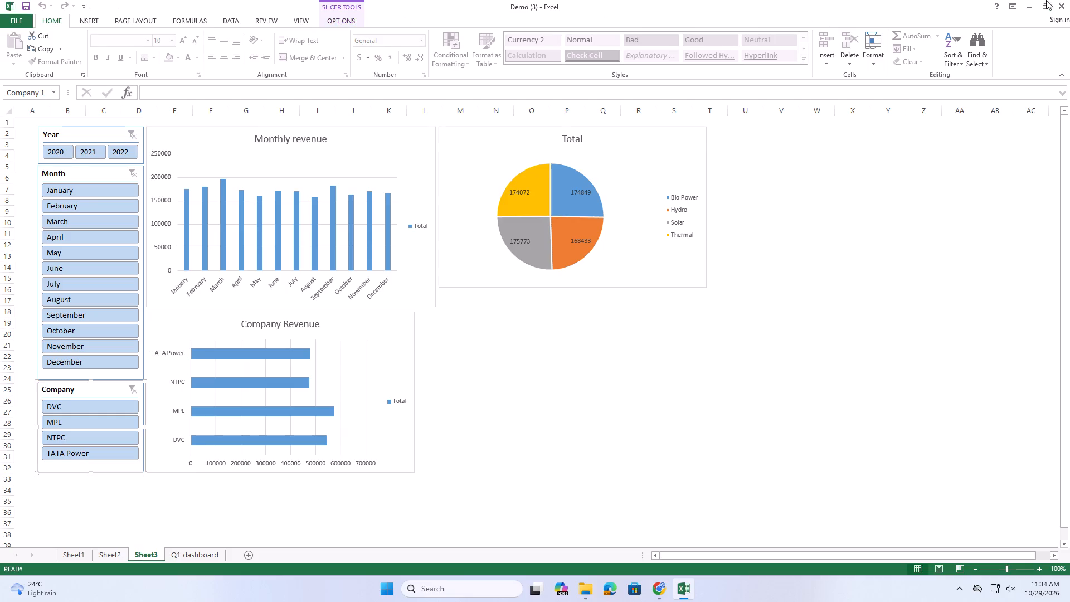
Close the Demo (3) workbook.
left_click(1064, 5)
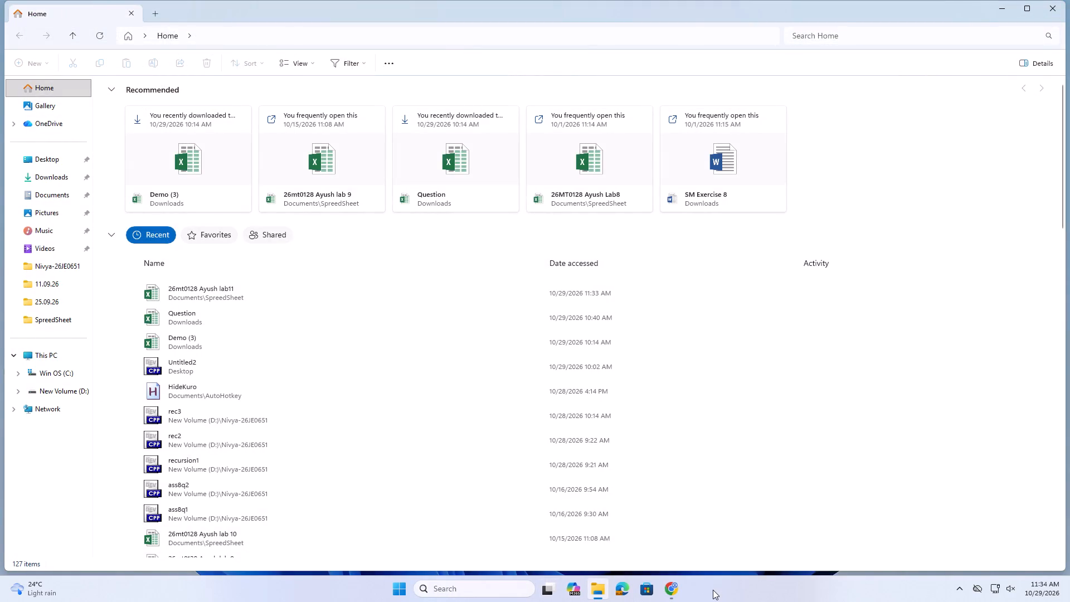
Switch to Chrome, where the Demo & Ex group conversation is open.
left_click(678, 590)
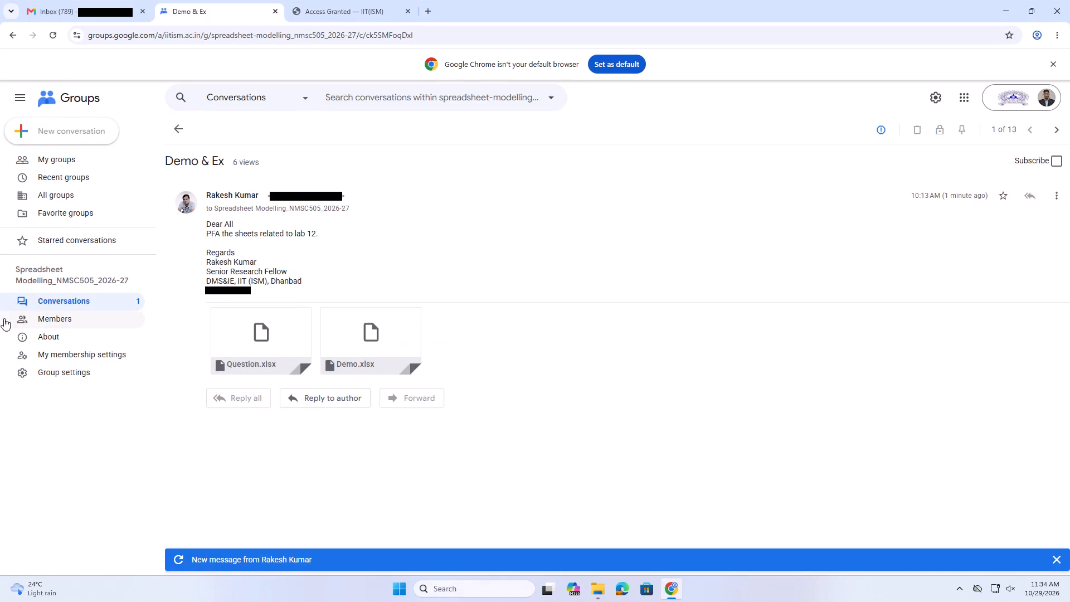
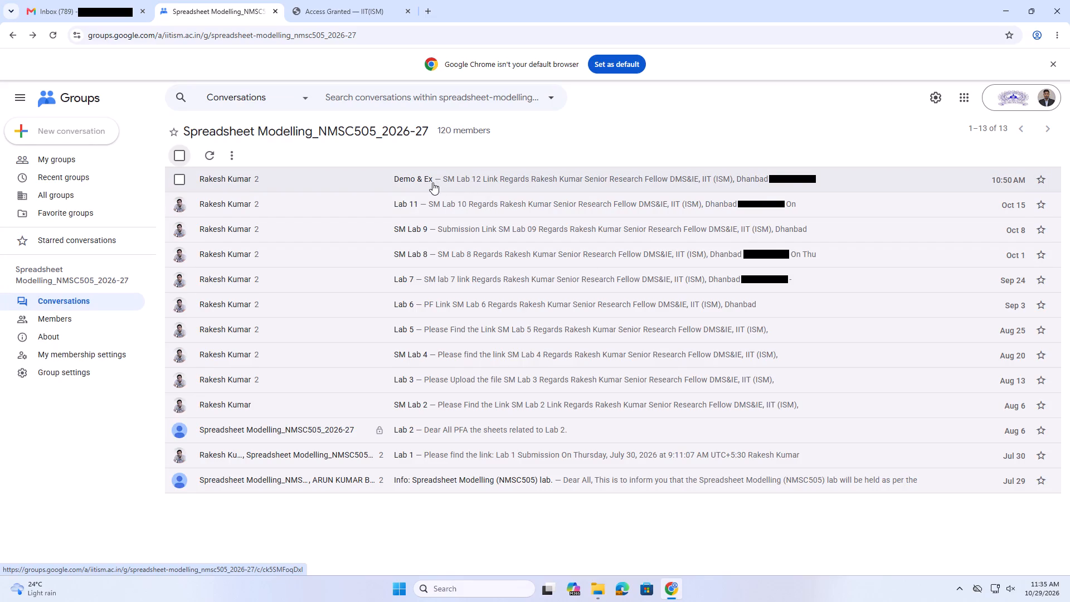
Open the SM Lab 12 submission form linked in the Demo & Ex conversation and dismiss the default-browser notice.
left_click(251, 180)
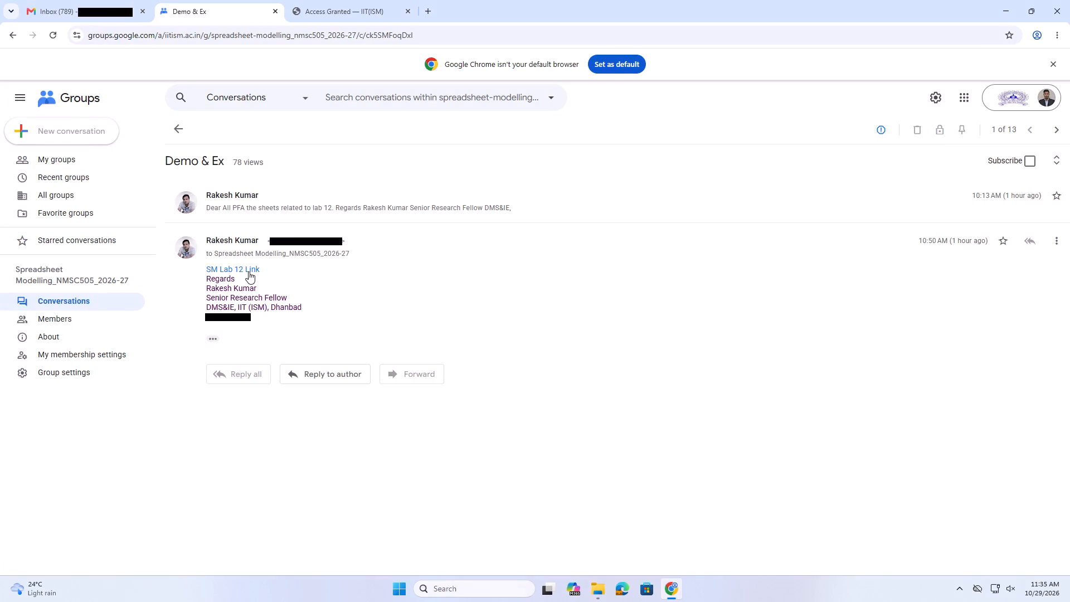
left_click(248, 271)
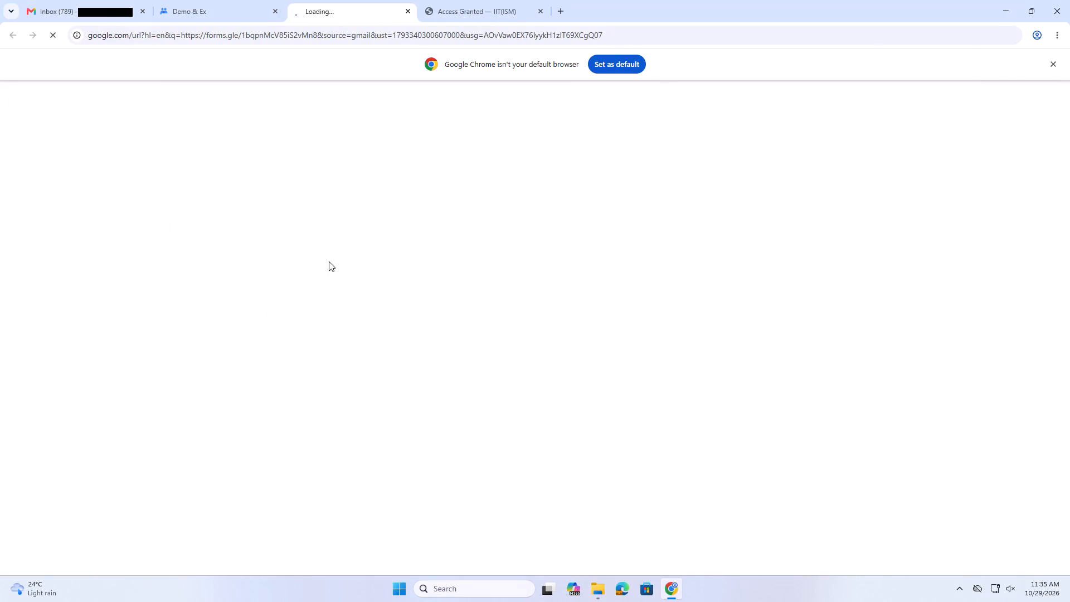
left_click(1053, 66)
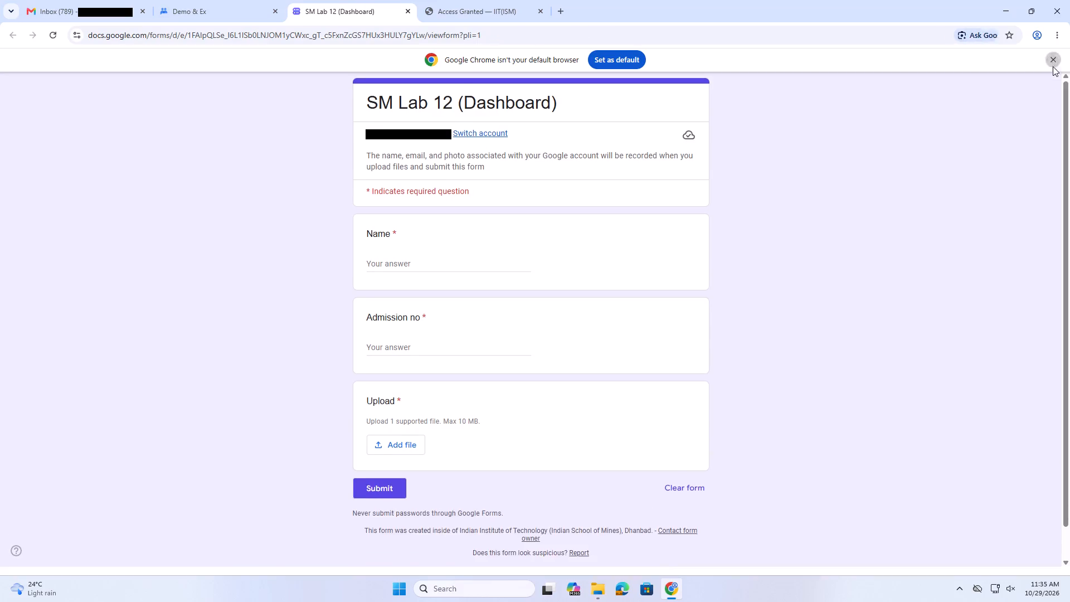
Enter the student's full name in the Name field of the SM Lab 12 (Dashboard) form.
left_click(470, 240)
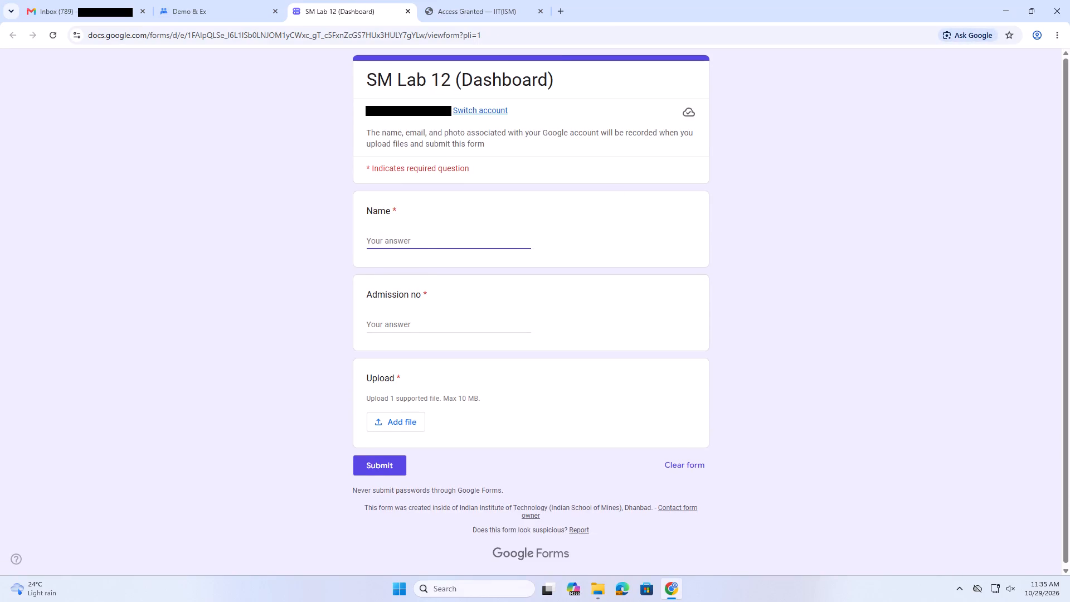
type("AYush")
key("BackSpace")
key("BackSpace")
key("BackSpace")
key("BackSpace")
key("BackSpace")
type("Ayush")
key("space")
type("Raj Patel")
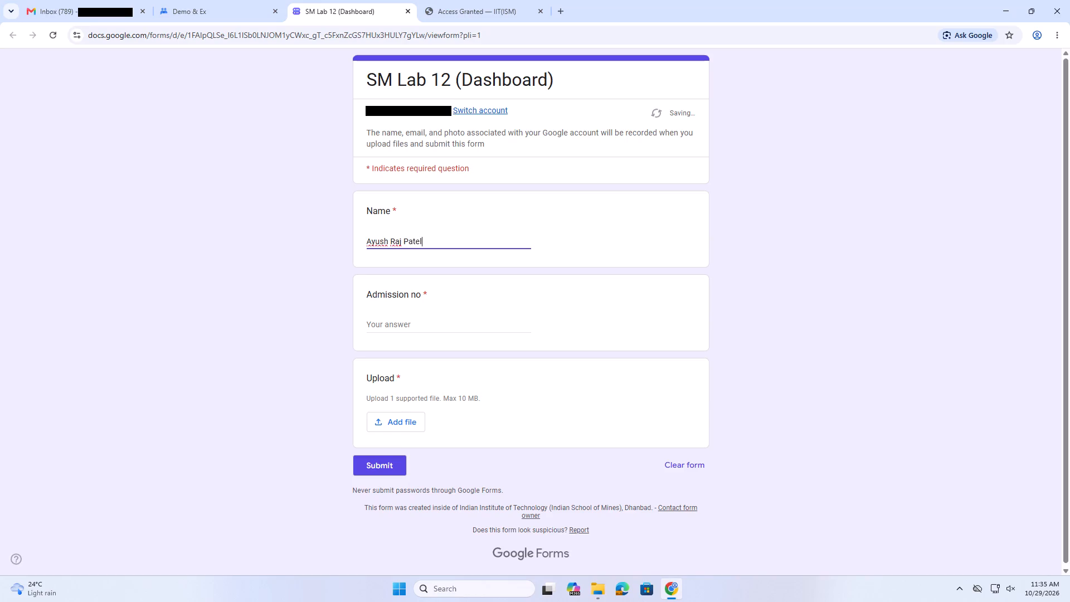
Enter the student's admission number in the Admission no field of the form.
left_click(431, 326)
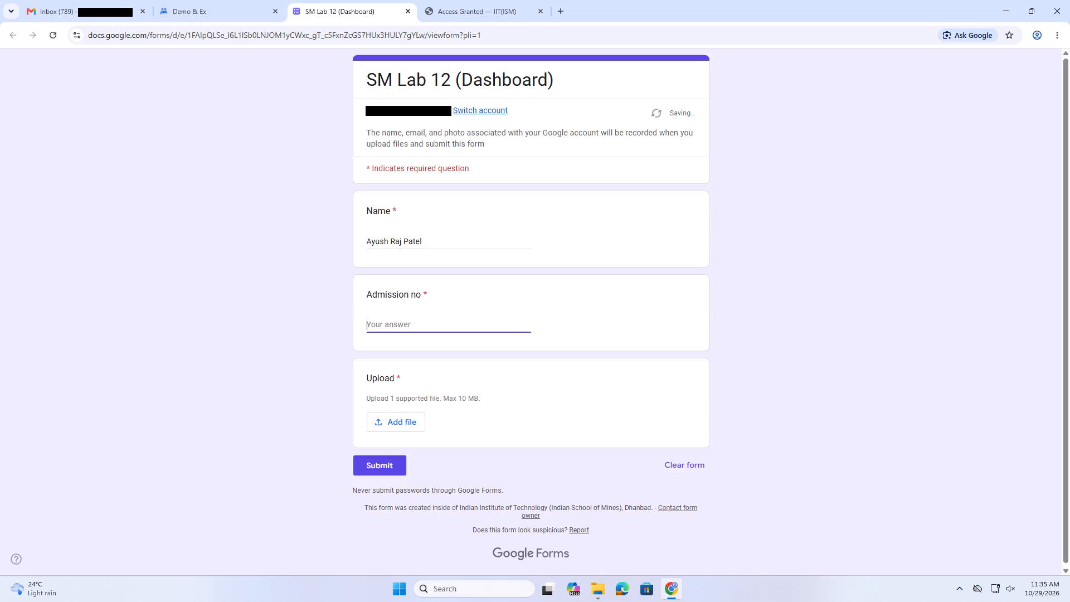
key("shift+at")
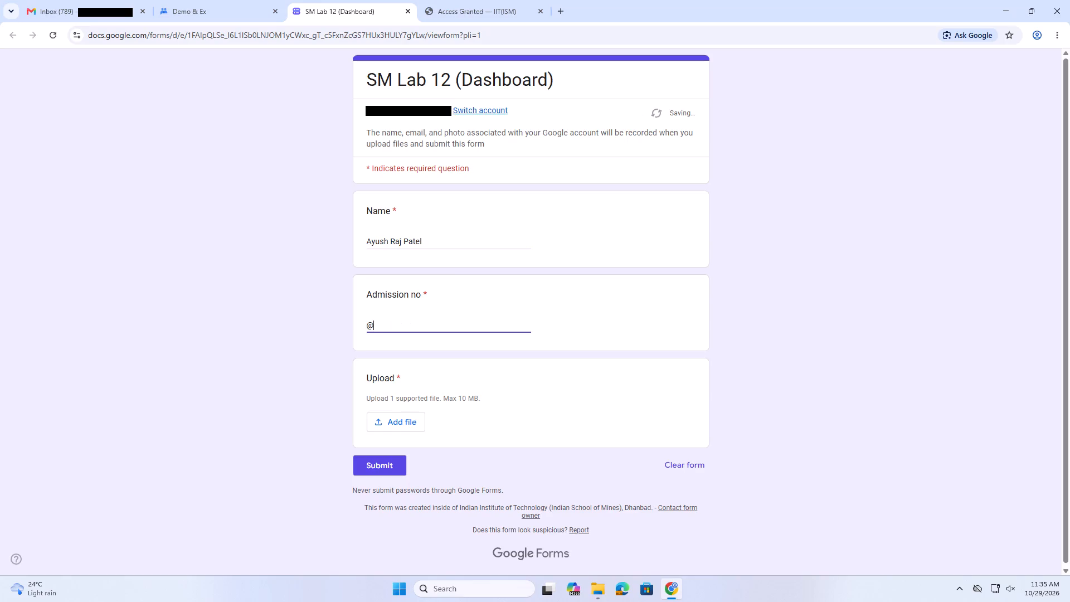
key("BackSpace")
key("BackSpace")
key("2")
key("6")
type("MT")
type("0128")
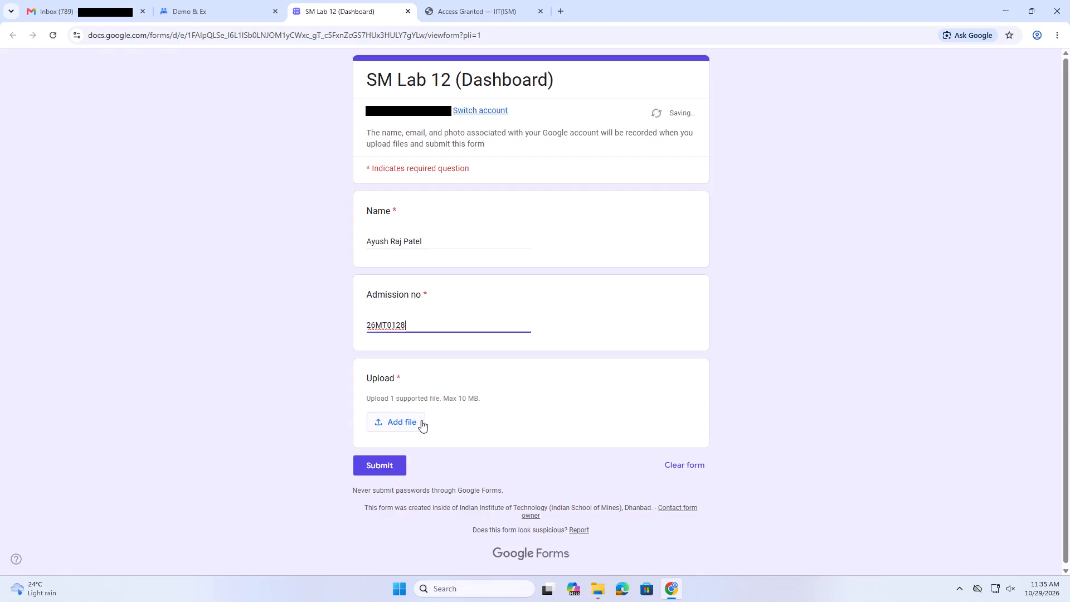
Leave the form's file upload and open the lab11 workbook from the SpreedSheet folder in File Explorer.
left_click(420, 420)
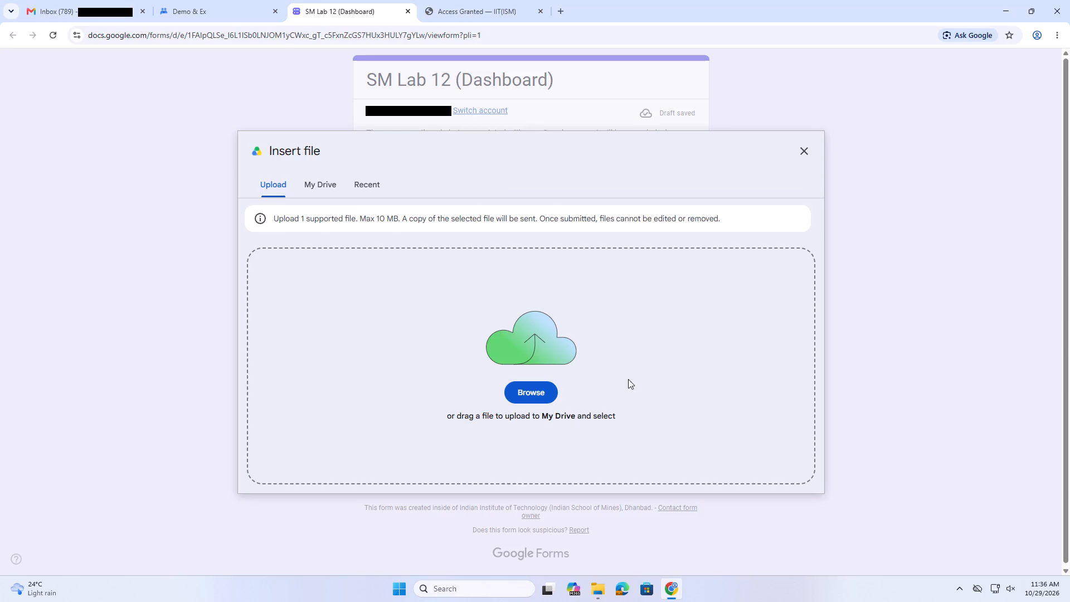
left_click(808, 143)
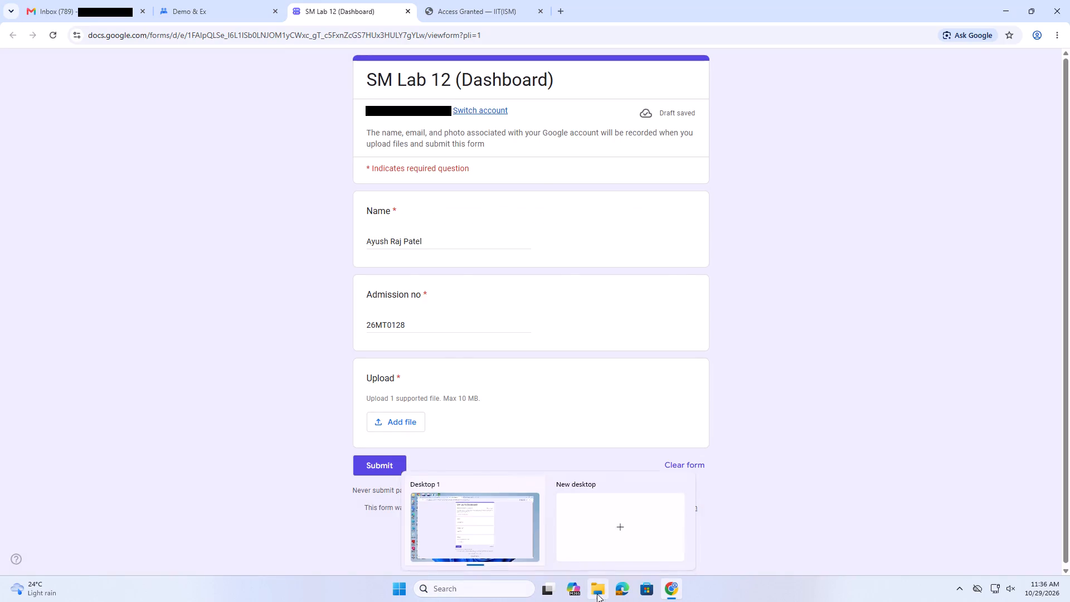
left_click(597, 594)
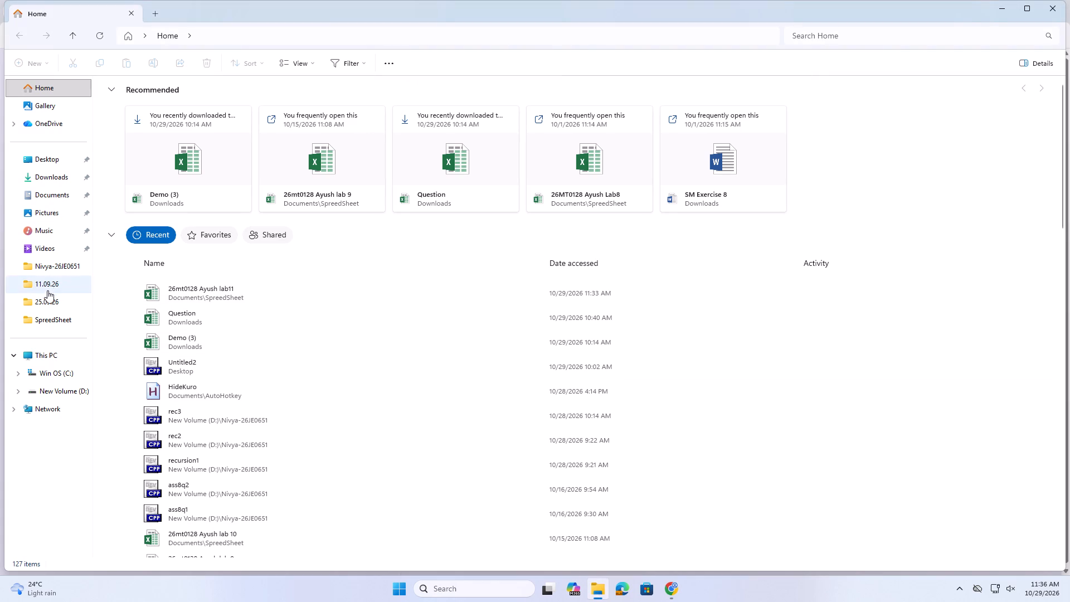
left_click(54, 317)
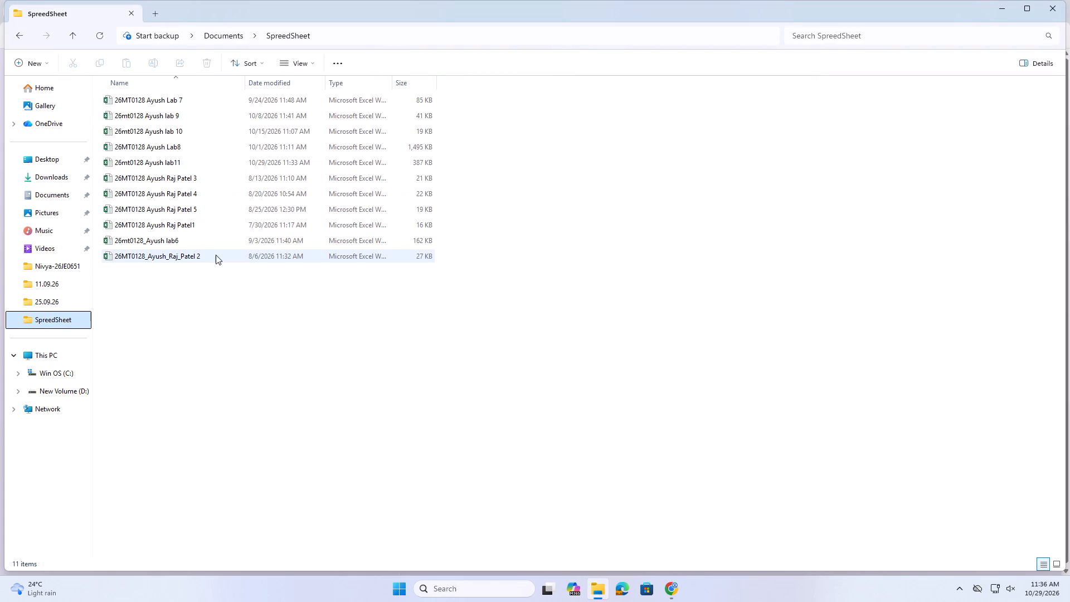
double_click(196, 165)
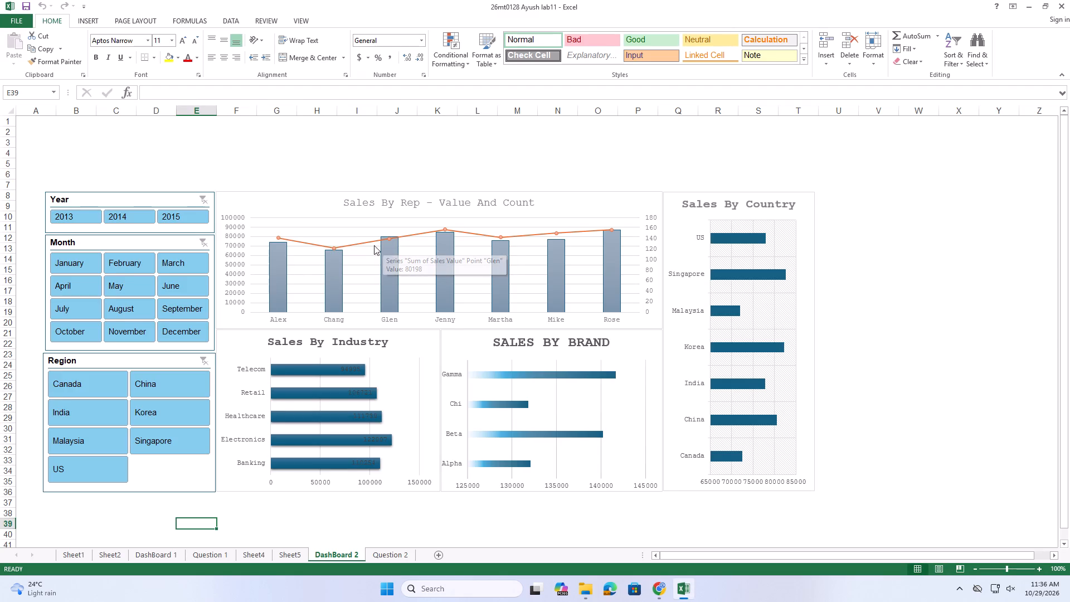
Recolor the Sales By Industry chart on DashBoard 2 with the bright green monochromatic palette running from dark to light.
left_click(414, 357)
left_click(432, 344)
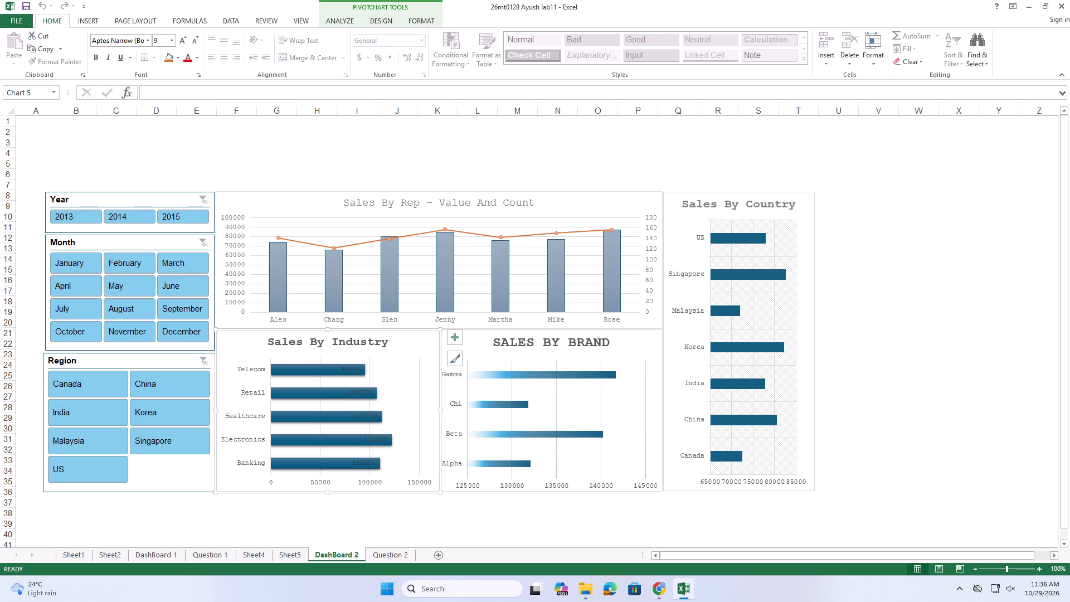
left_click(456, 355)
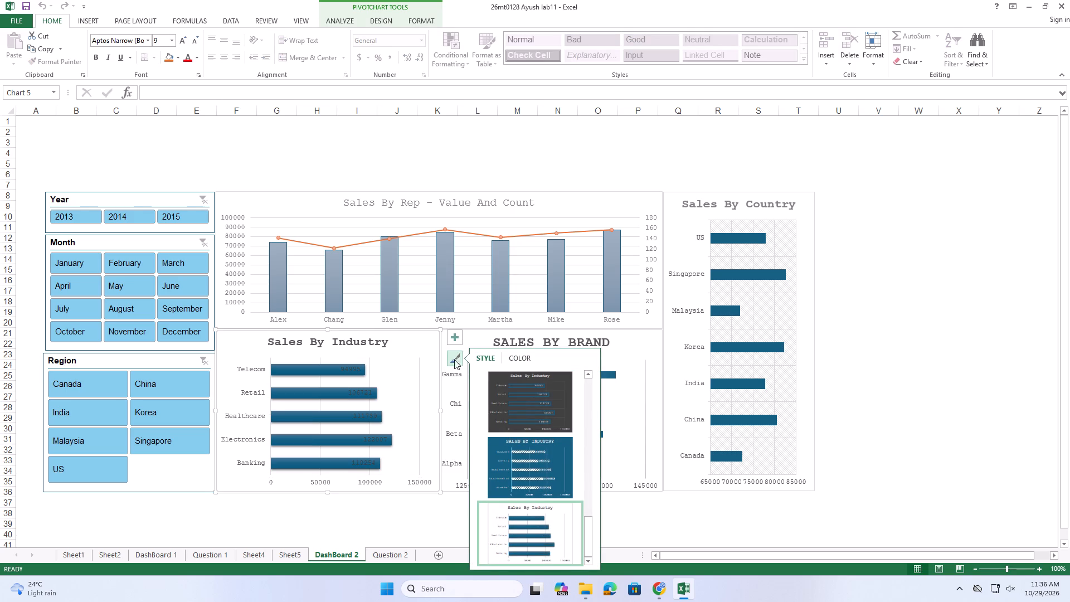
left_click(517, 356)
left_click(522, 507)
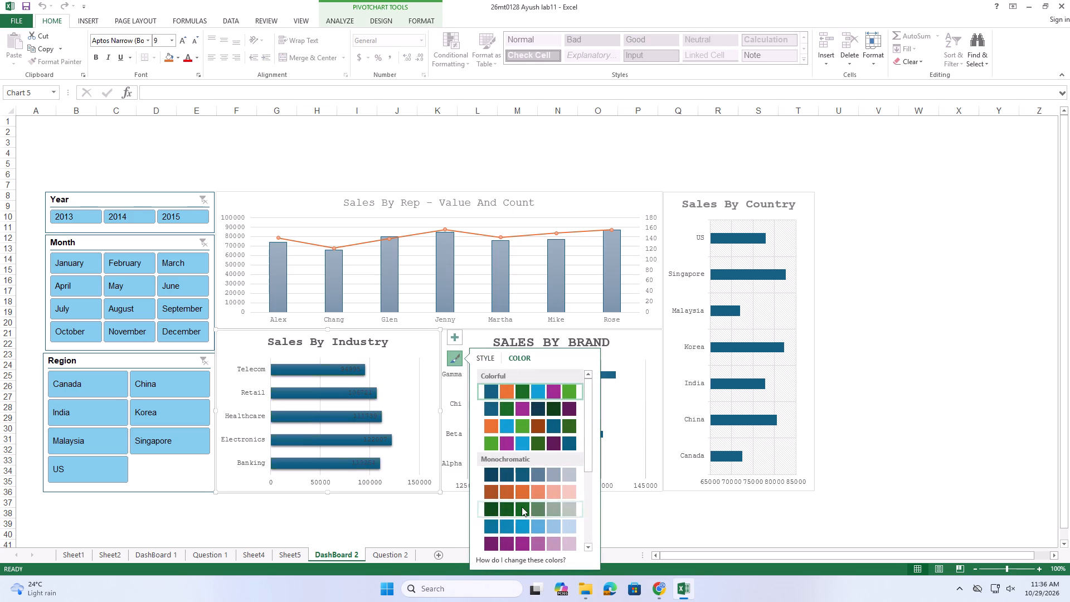
scroll(527, 503, "down", 3)
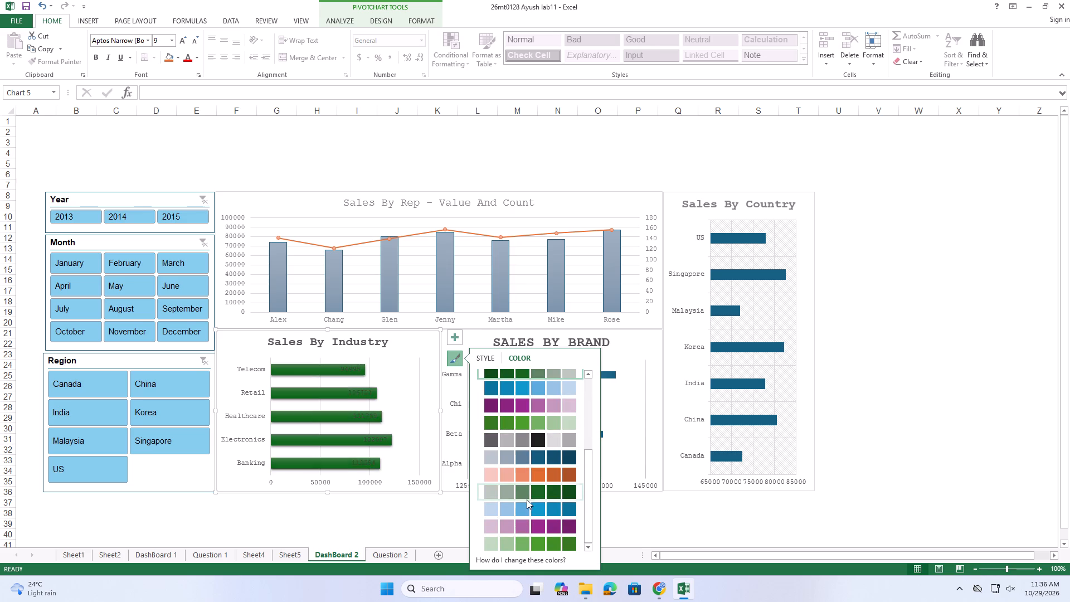
left_click(536, 536)
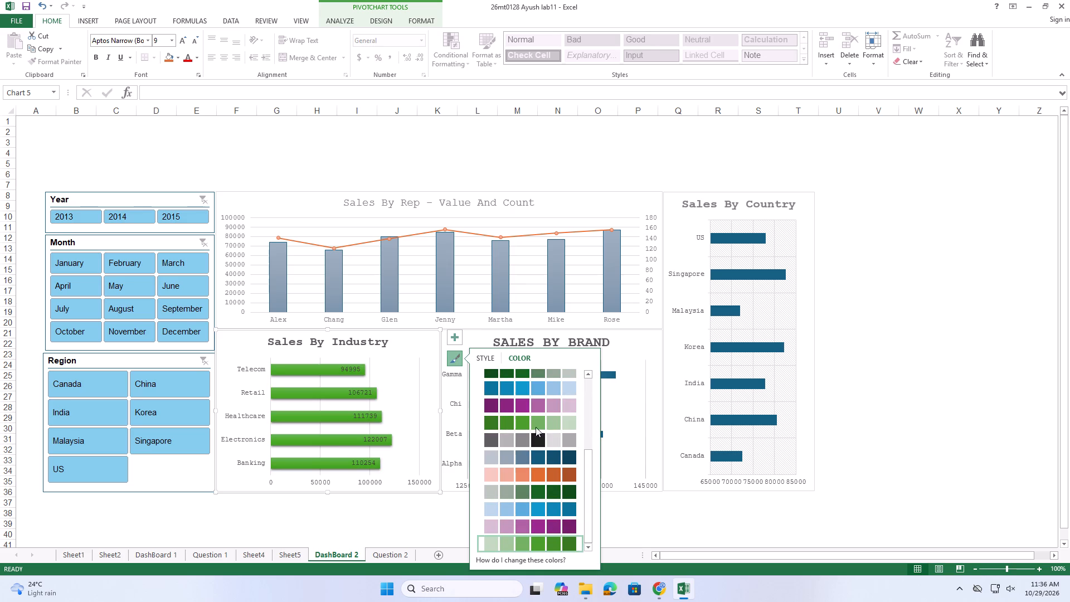
left_click(536, 420)
scroll(536, 469, "down", 2)
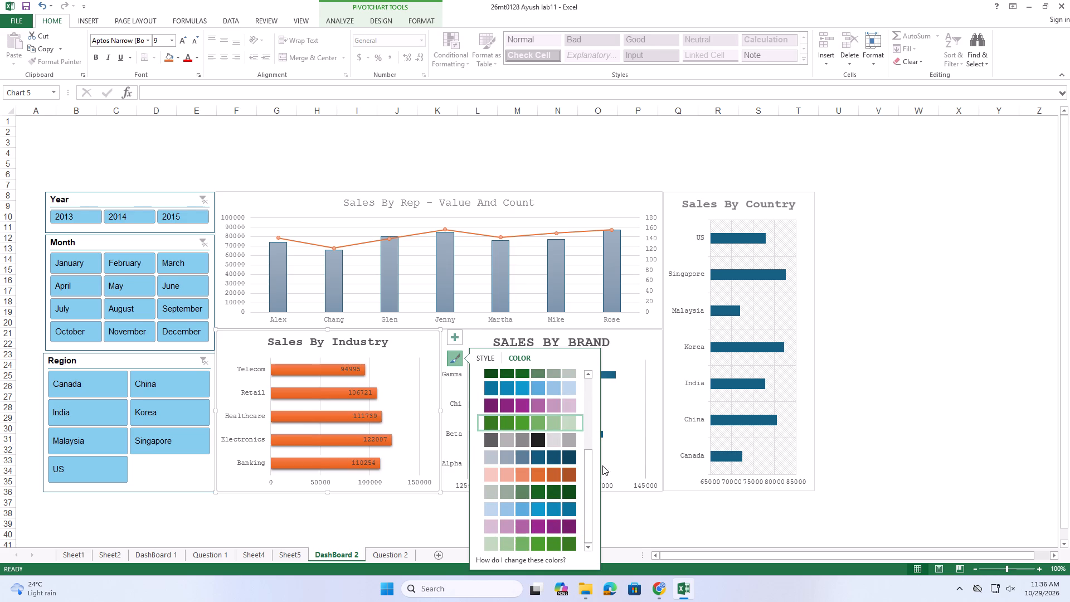
left_click(407, 344)
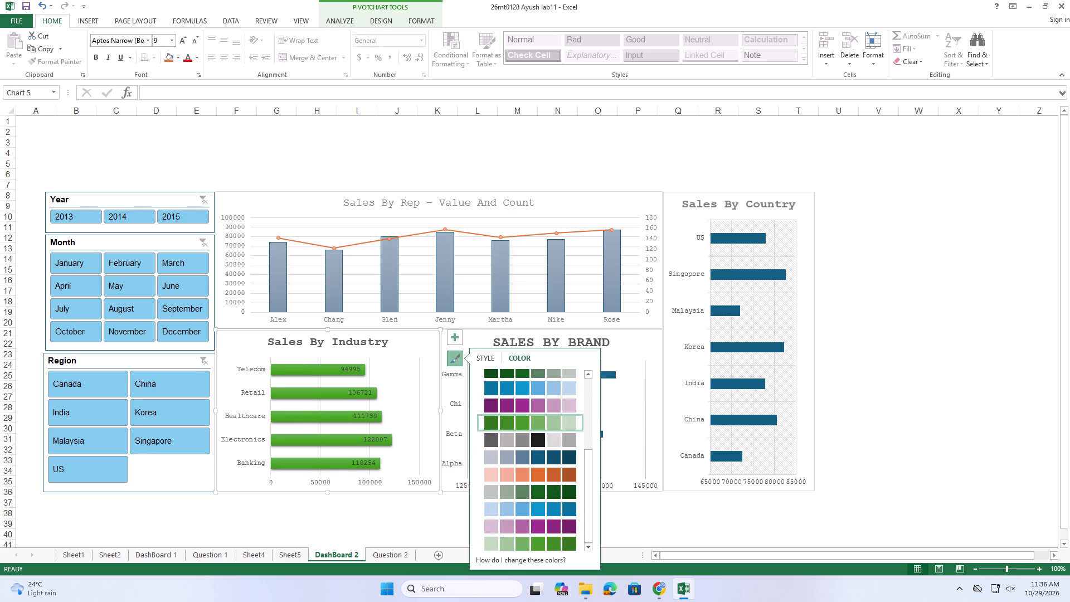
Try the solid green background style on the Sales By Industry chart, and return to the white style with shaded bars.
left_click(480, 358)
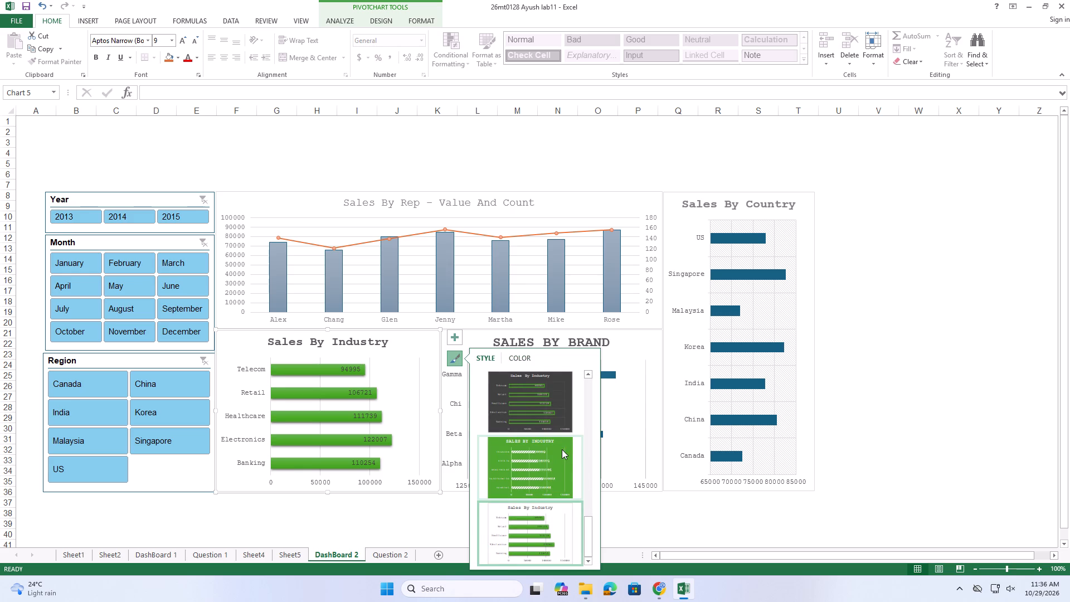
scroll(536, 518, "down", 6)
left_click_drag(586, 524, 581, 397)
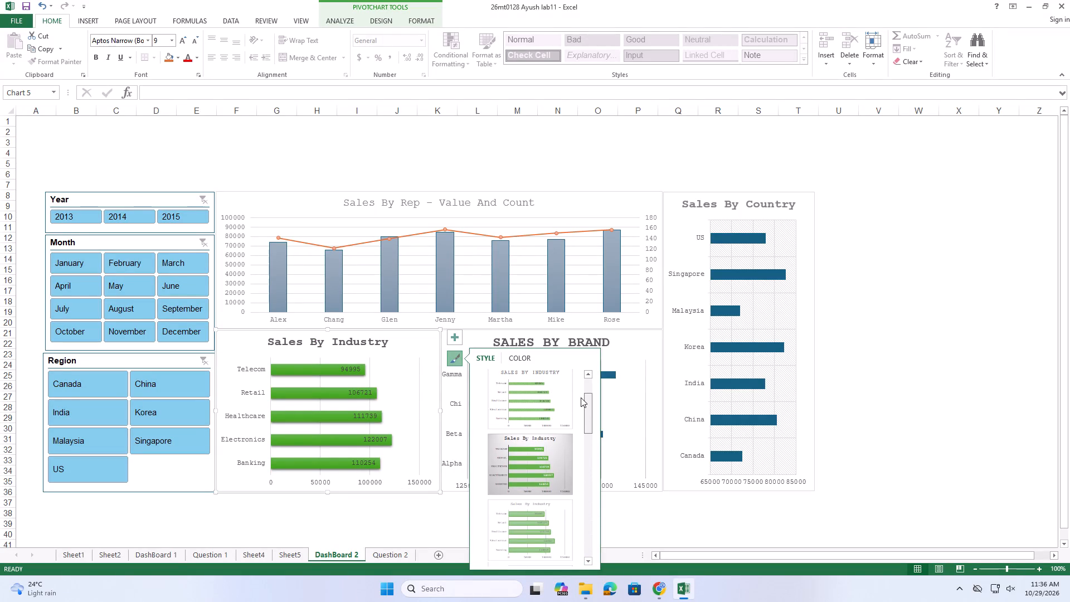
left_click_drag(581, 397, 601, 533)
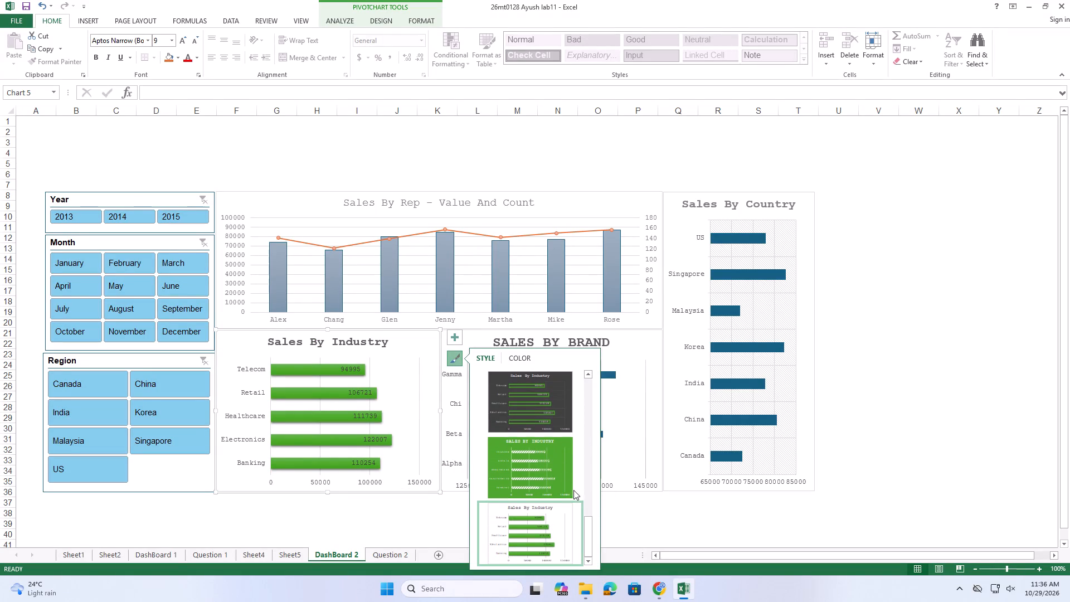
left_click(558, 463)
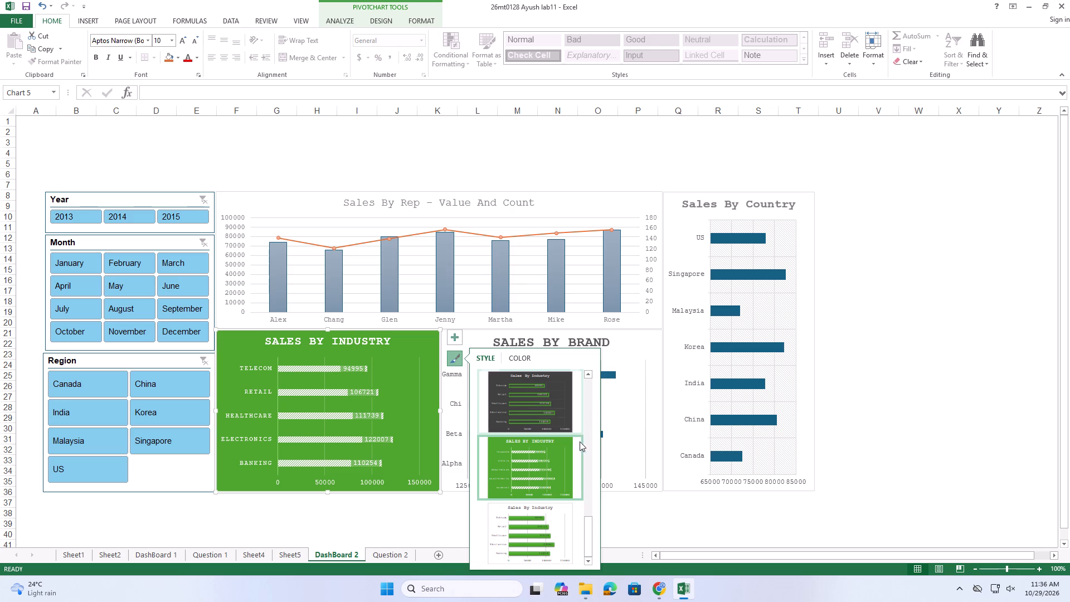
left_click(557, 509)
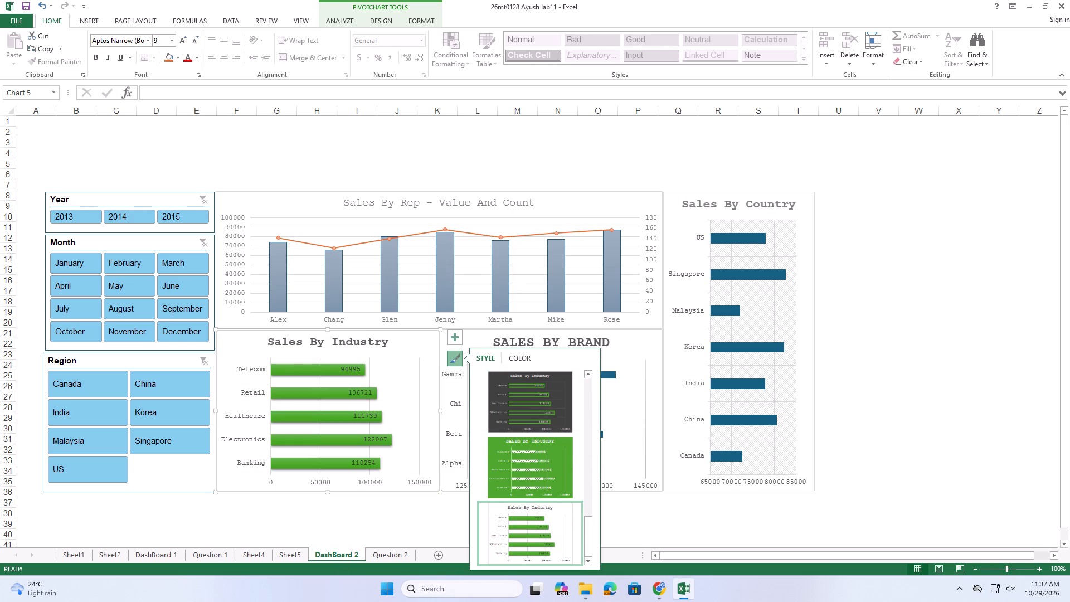
Recolor the Sales By Brand chart on DashBoard 2 with the orange monochromatic palette running from dark to light.
left_click(620, 339)
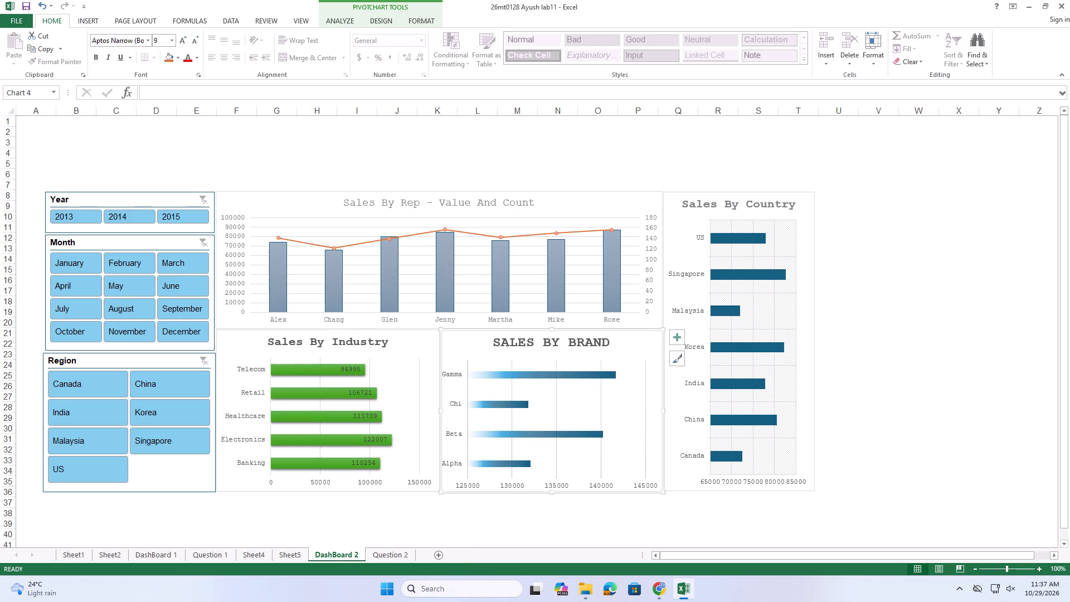
left_click(379, 556)
left_click(347, 558)
left_click(602, 358)
left_click(650, 348)
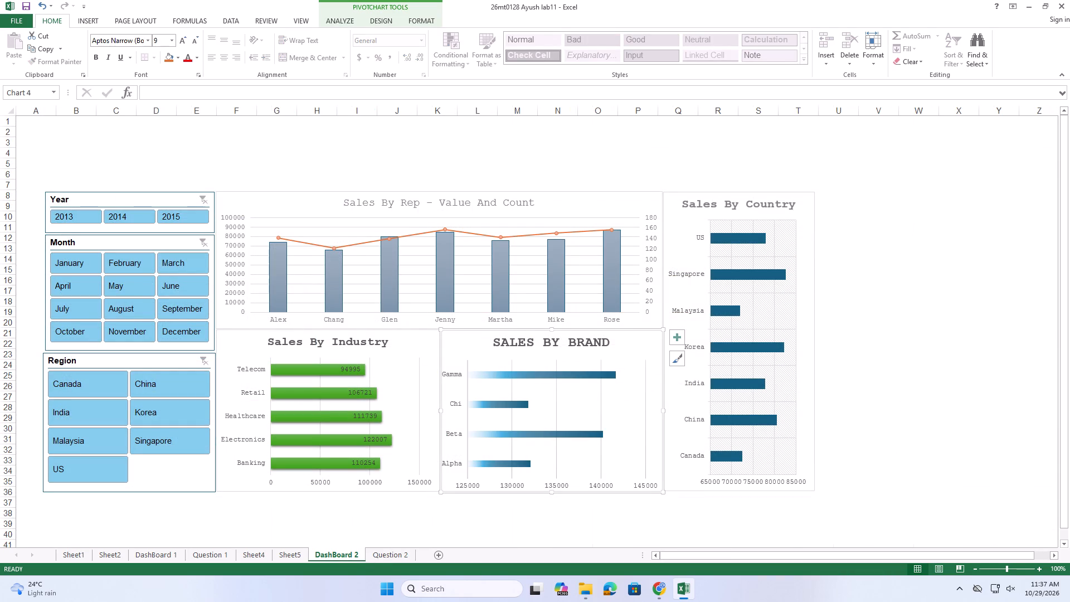
left_click(680, 353)
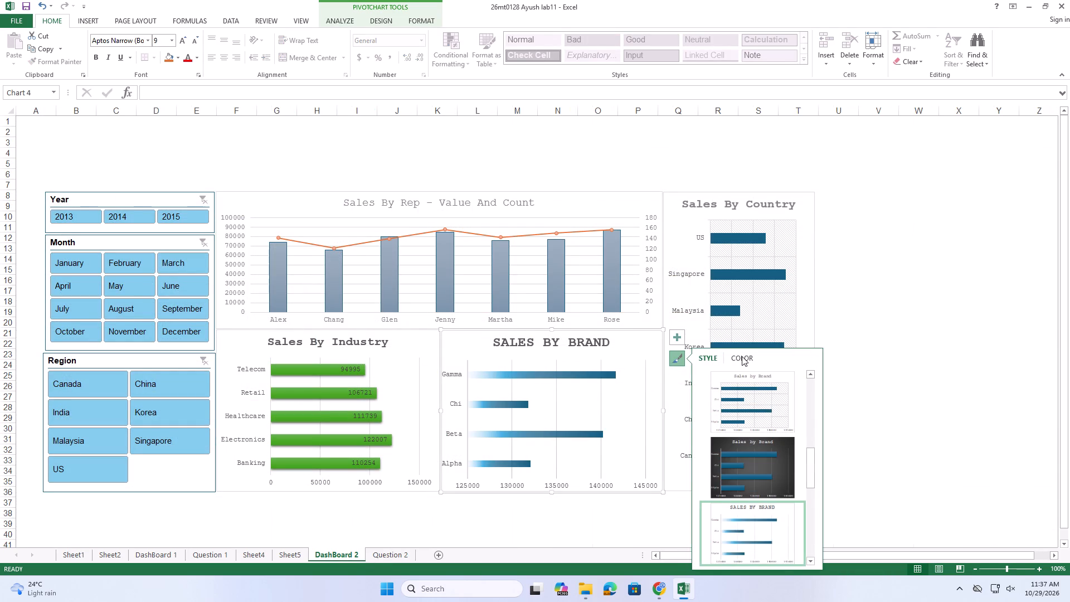
left_click(742, 356)
scroll(742, 489, "down", 7)
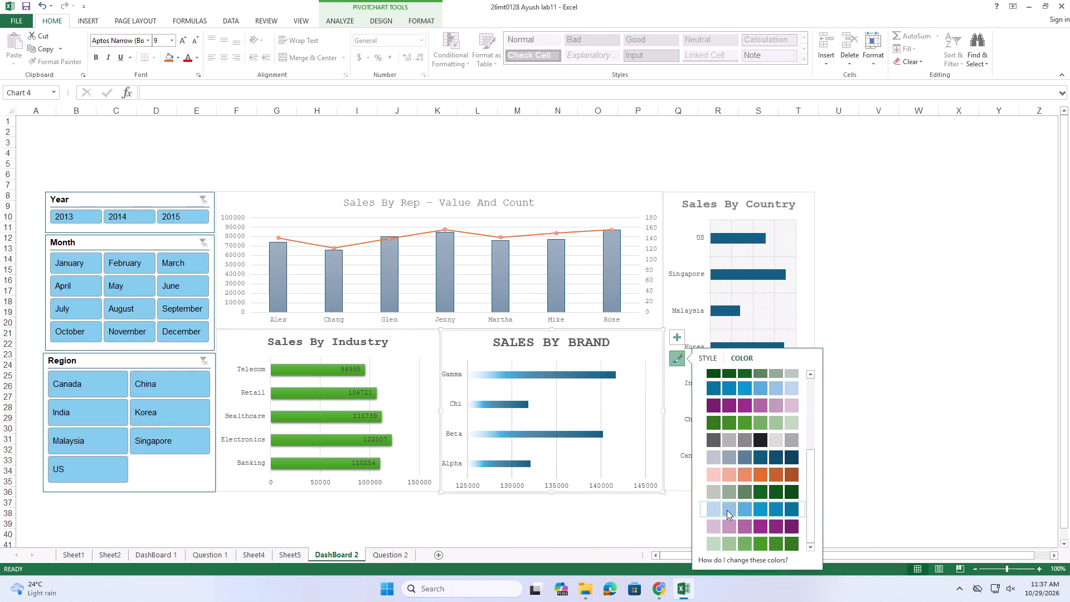
scroll(728, 511, "down", 2)
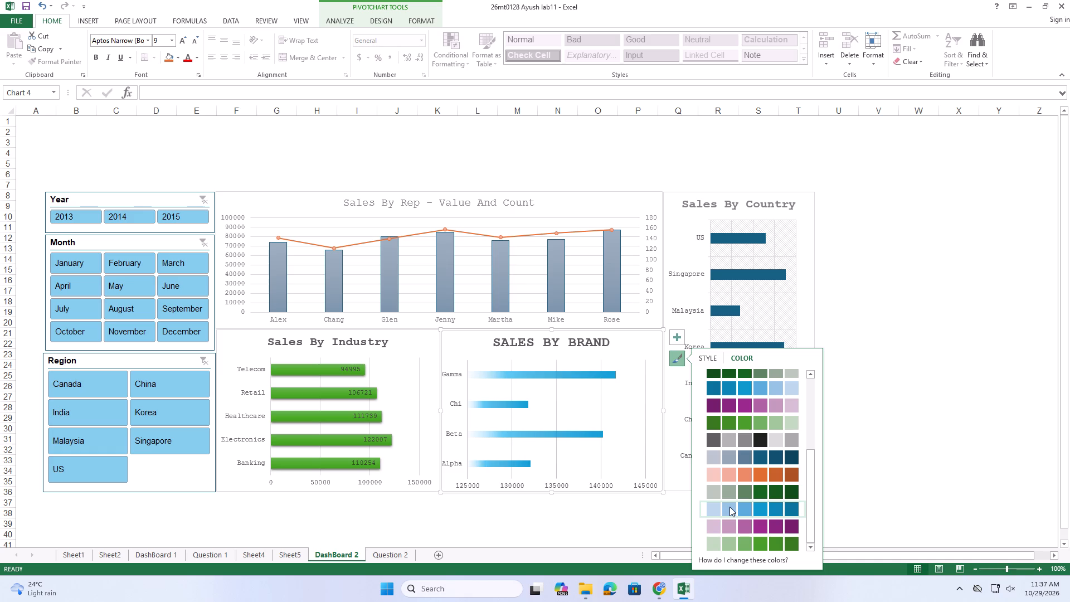
scroll(730, 506, "up", 2)
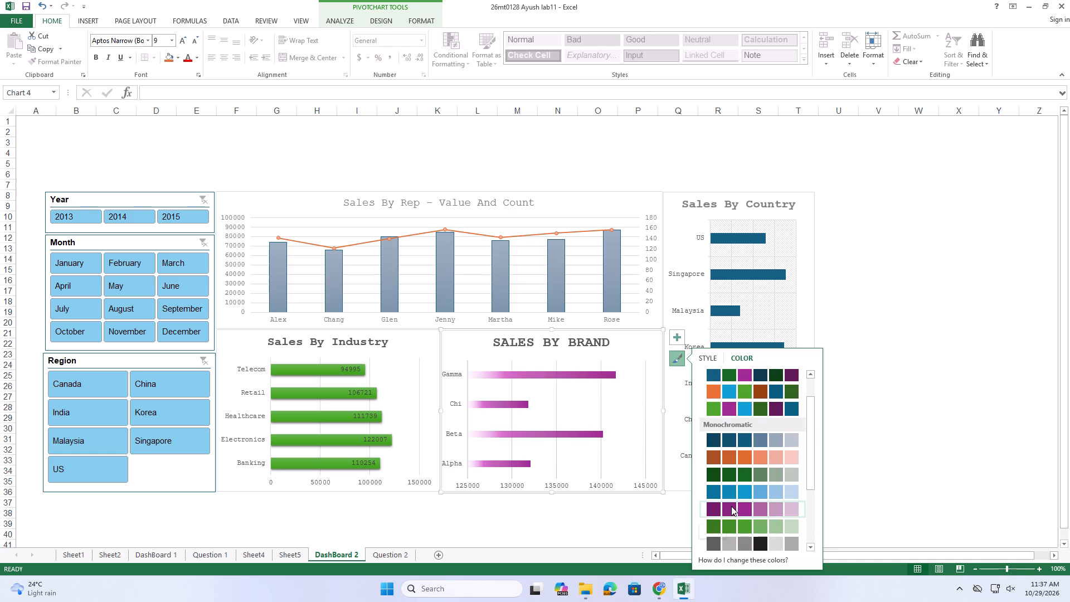
left_click(742, 458)
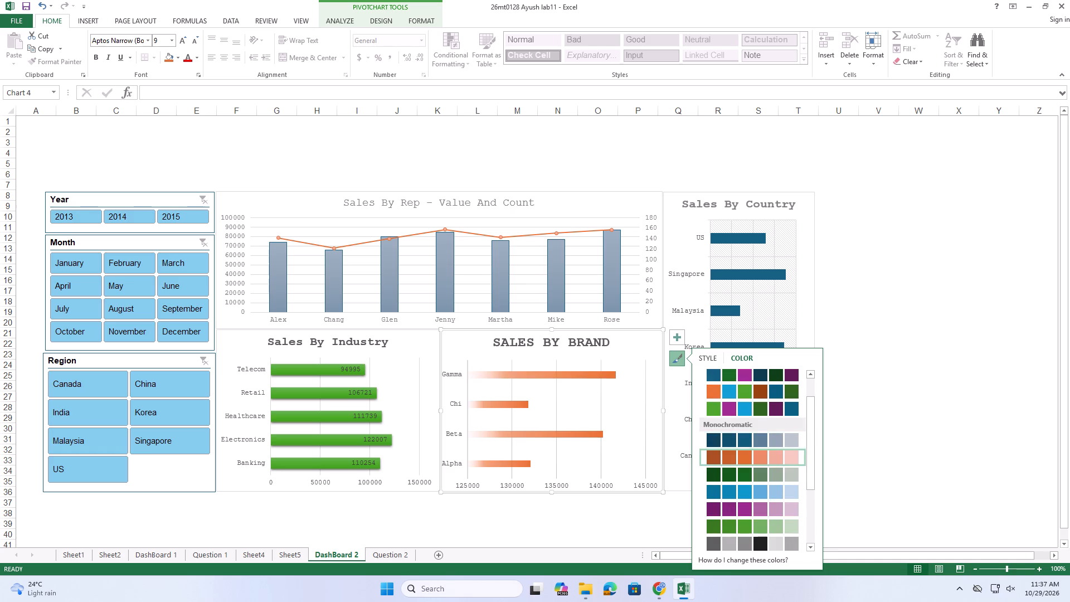
left_click(534, 506)
Check the Question 2 sample dashboard, and recolor DashBoard 2's Sales By Rep chart with the light-to-dark orange palette Color 13, trying the dark-to-light one first.
left_click(386, 555)
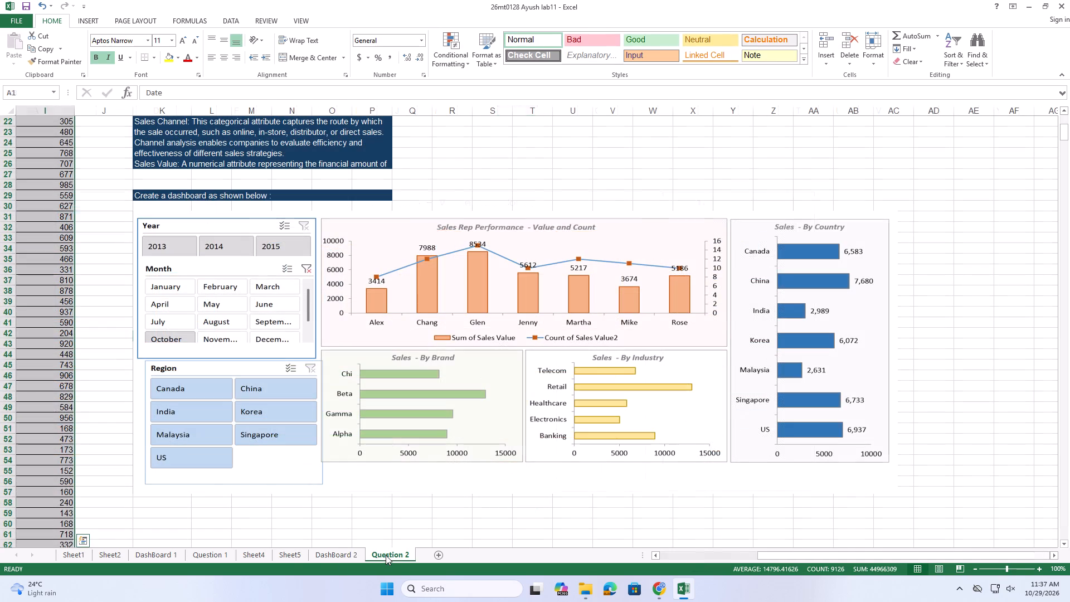
left_click(357, 555)
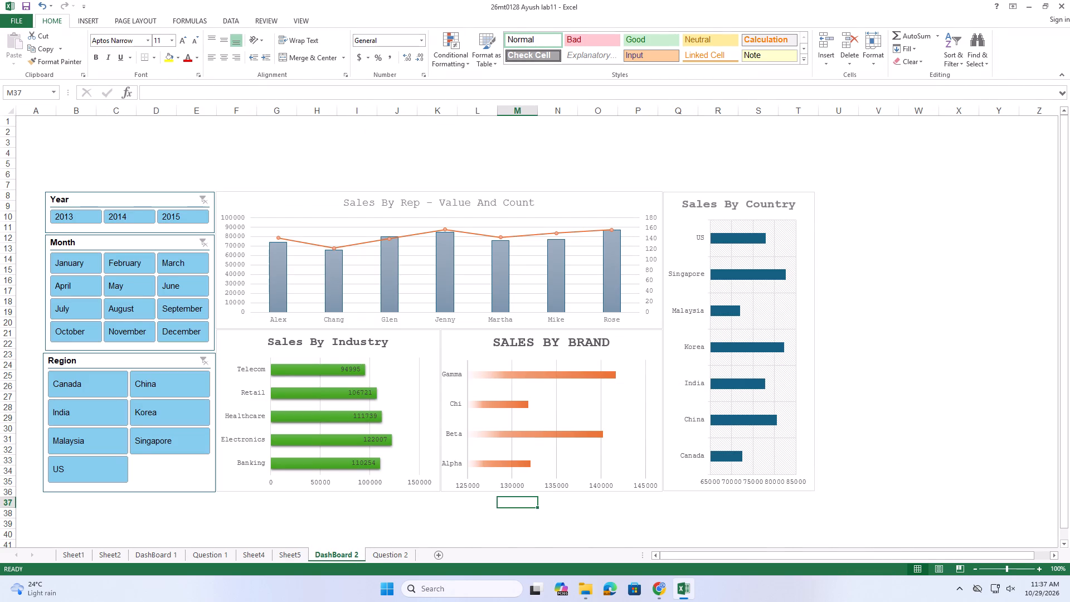
left_click(618, 207)
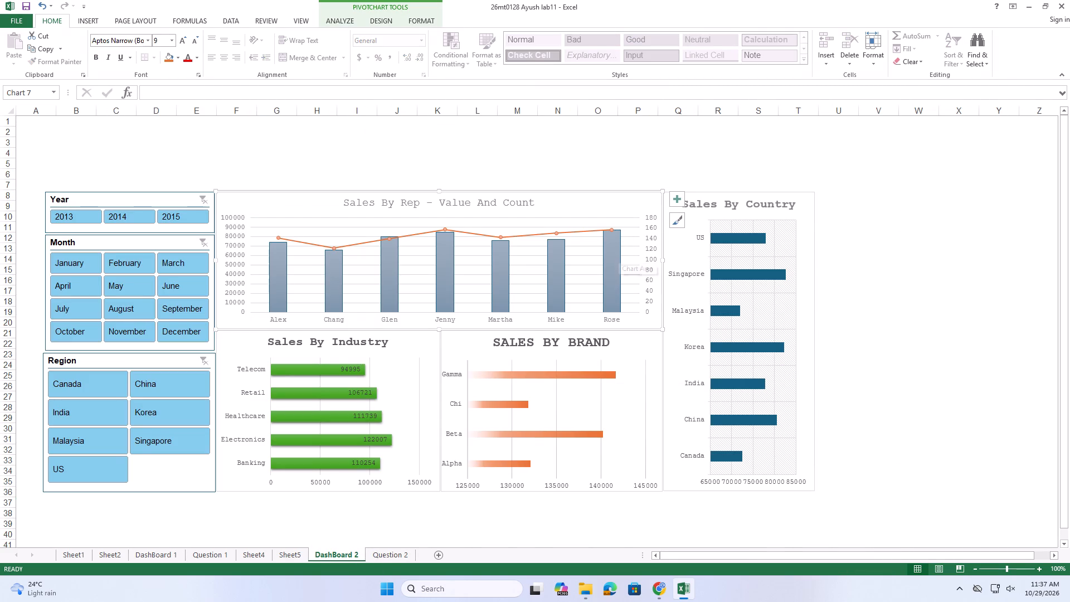
left_click(680, 222)
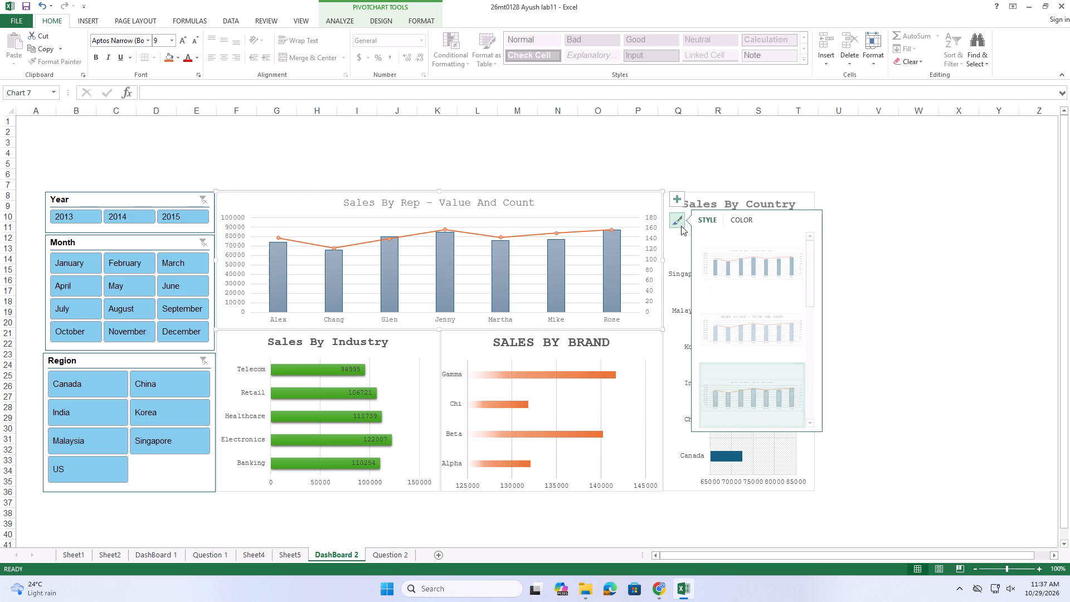
left_click(740, 221)
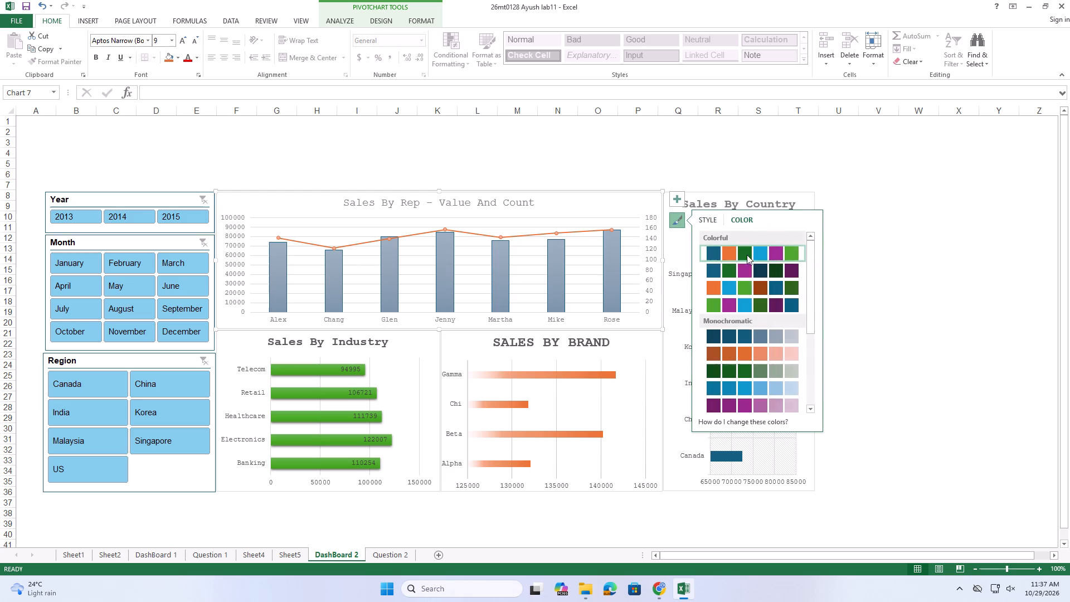
left_click(760, 354)
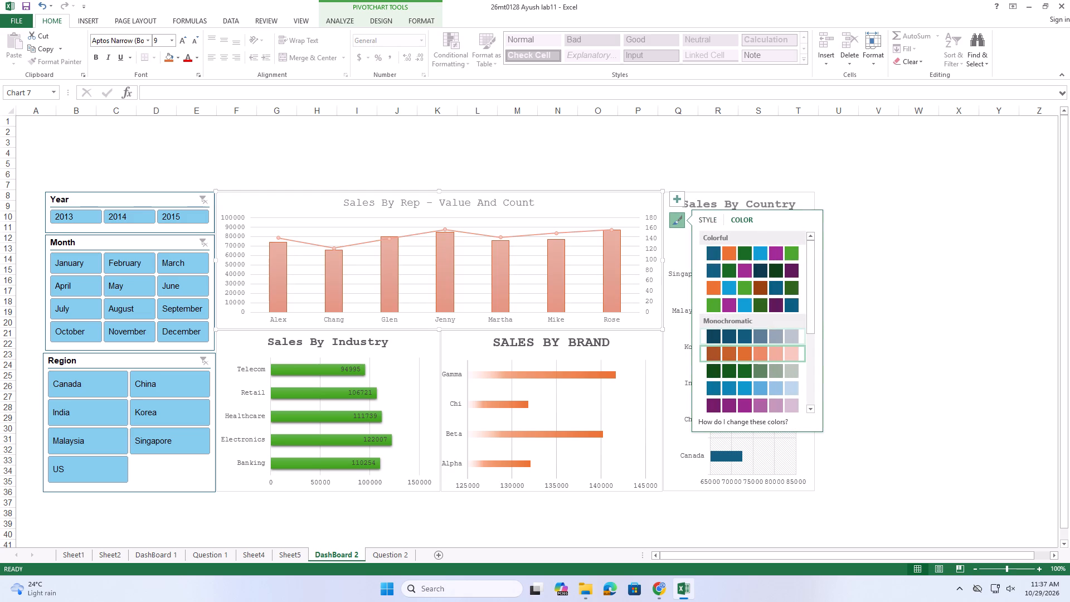
scroll(752, 370, "down", 3)
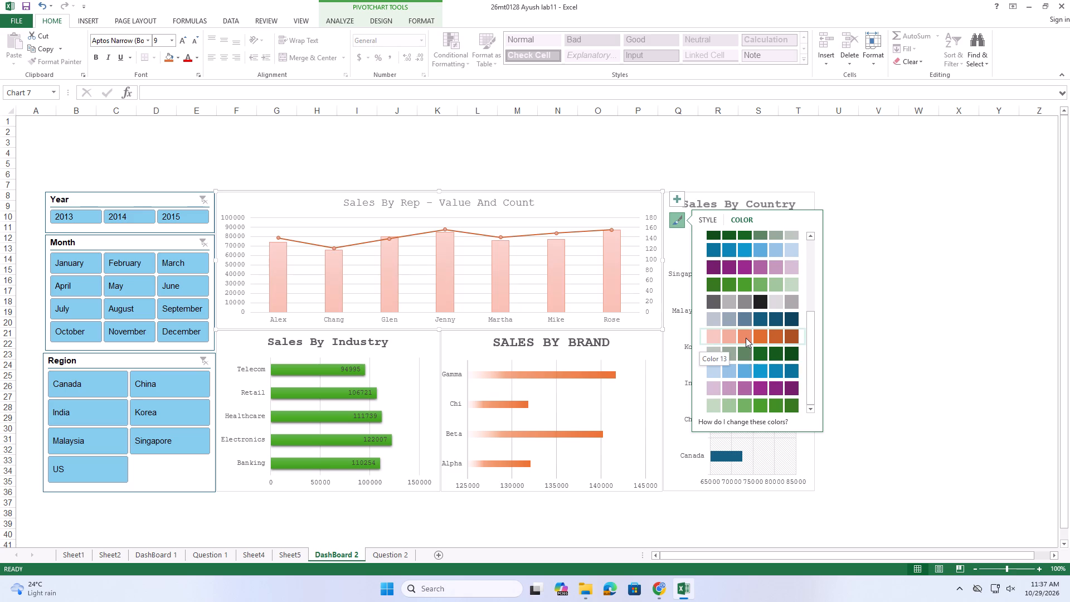
left_click(746, 338)
left_click(873, 311)
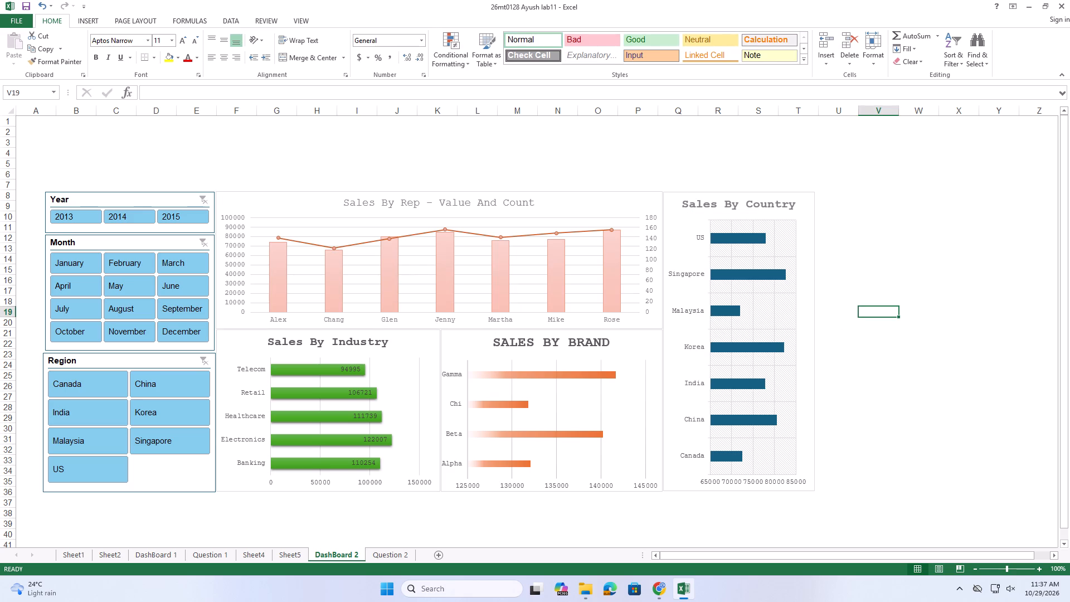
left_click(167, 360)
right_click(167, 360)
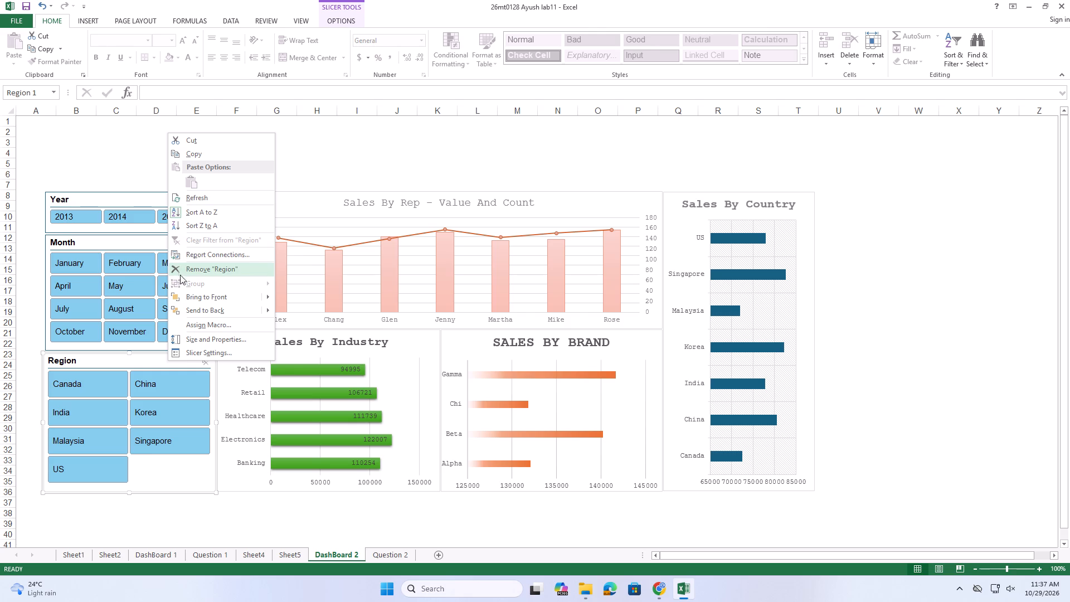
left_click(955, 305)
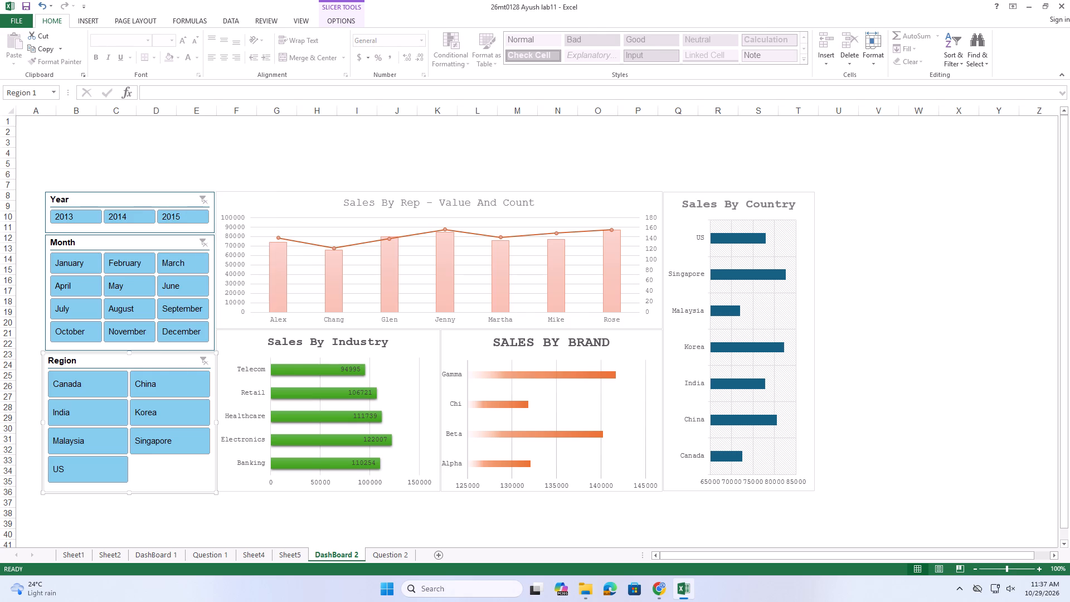
Save the lab11 workbook with the recolored DashBoard 2 charts.
left_click(30, 4)
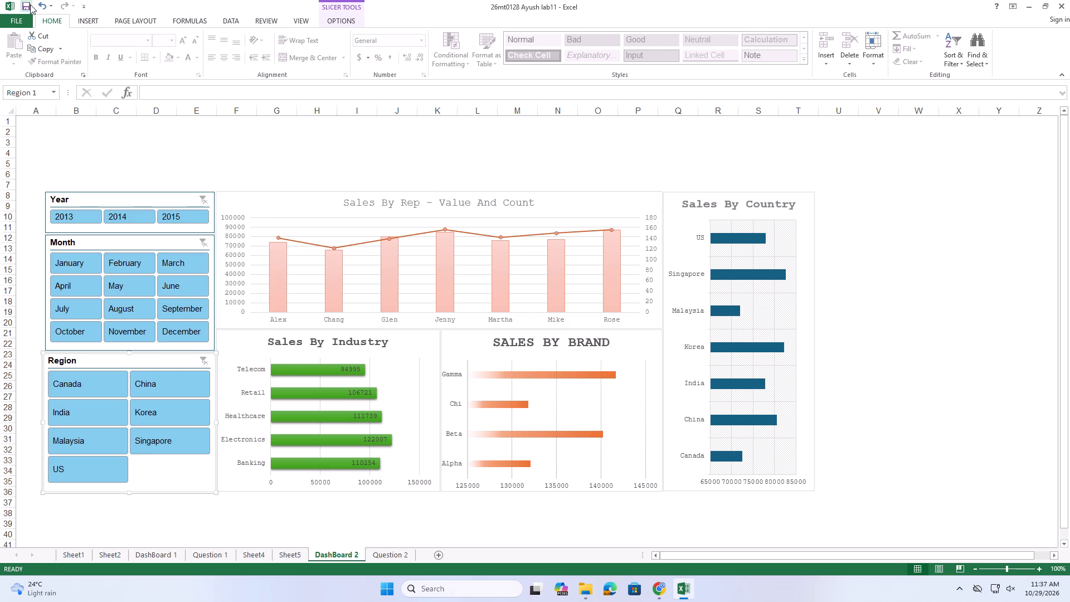
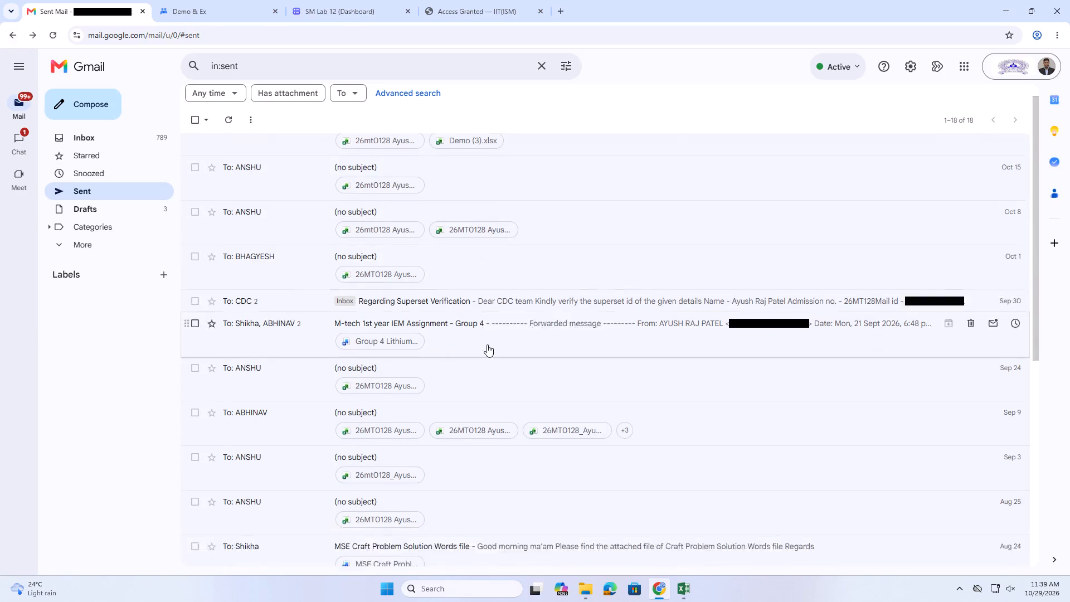
Look through the list of sent emails and their attachments in Gmail.
scroll(487, 344, "down", 8)
scroll(495, 360, "up", 2)
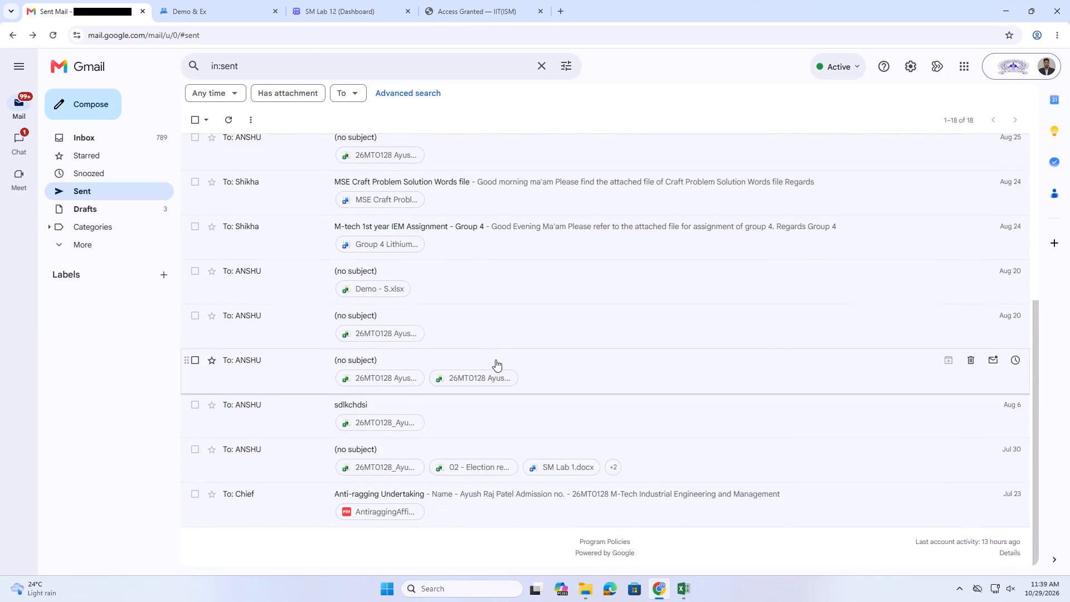
scroll(495, 360, "up", 5)
scroll(495, 359, "down", 1)
scroll(495, 359, "up", 9)
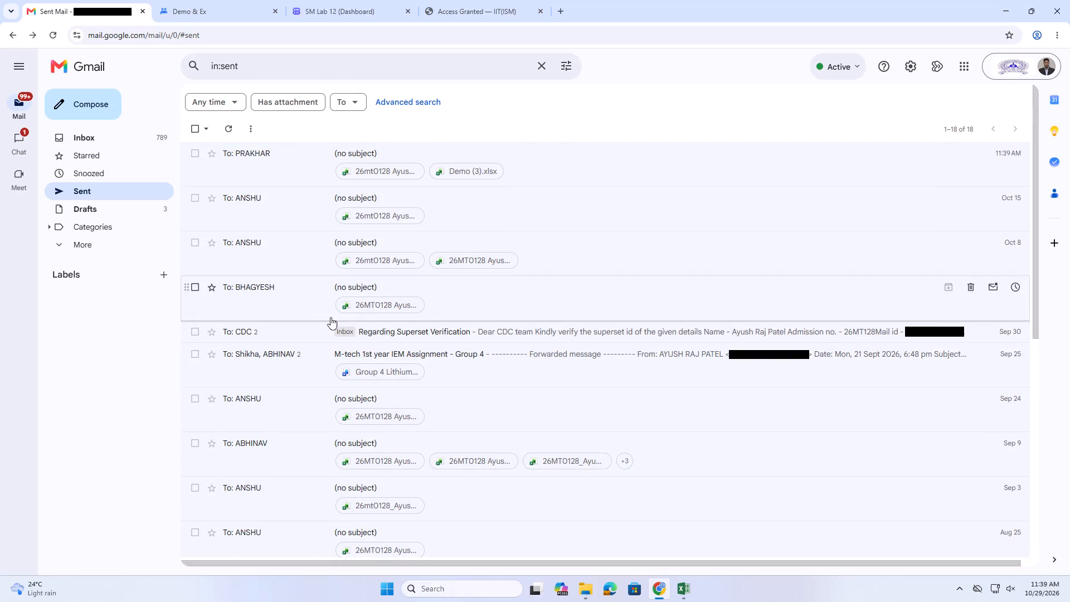
Start a file upload in the SM Lab 12 (Dashboard) form and browse the computer for the file.
left_click(235, 1)
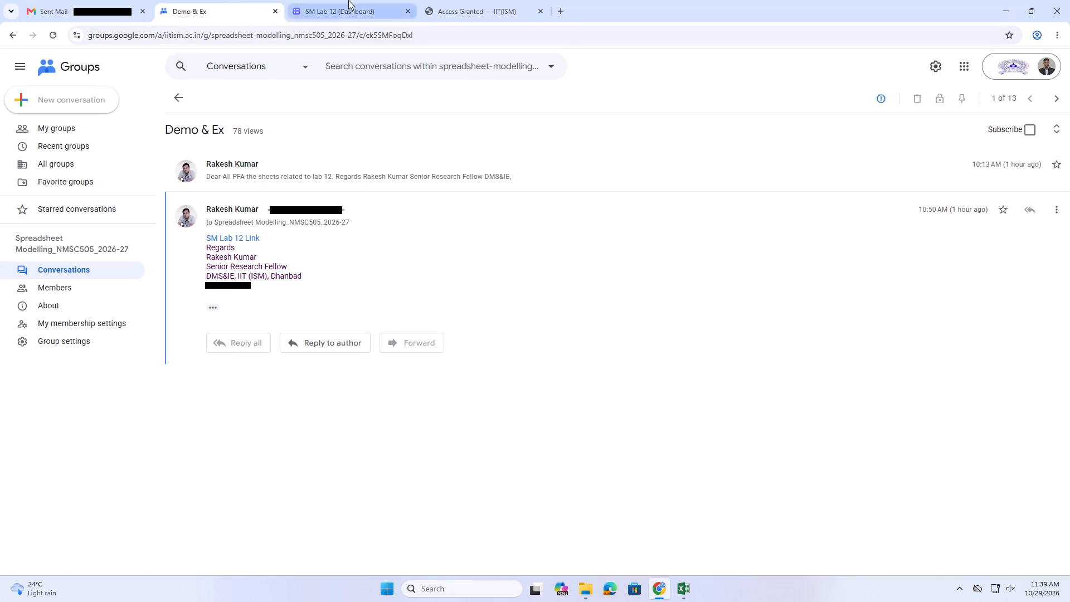
left_click(348, 0)
left_click(418, 419)
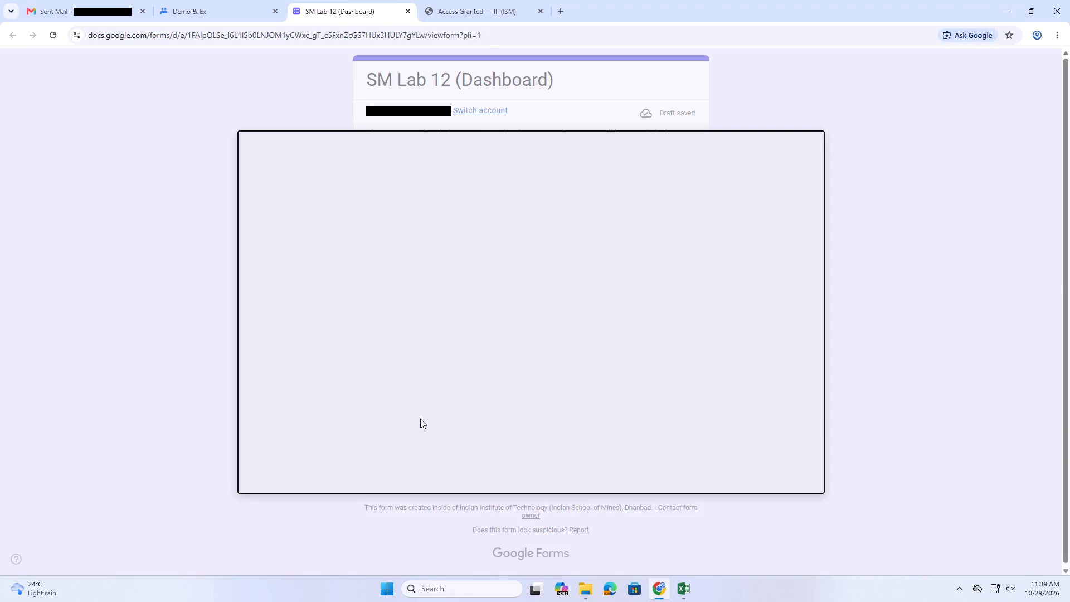
left_click(534, 387)
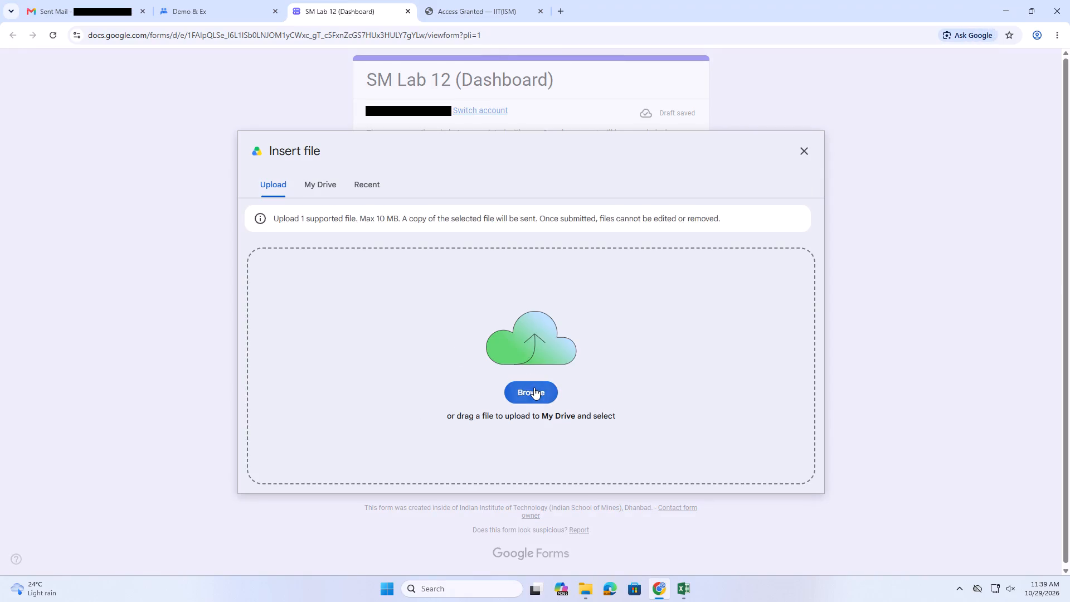
Switch to Excel, save the lab11 workbook and close it.
left_click(681, 588)
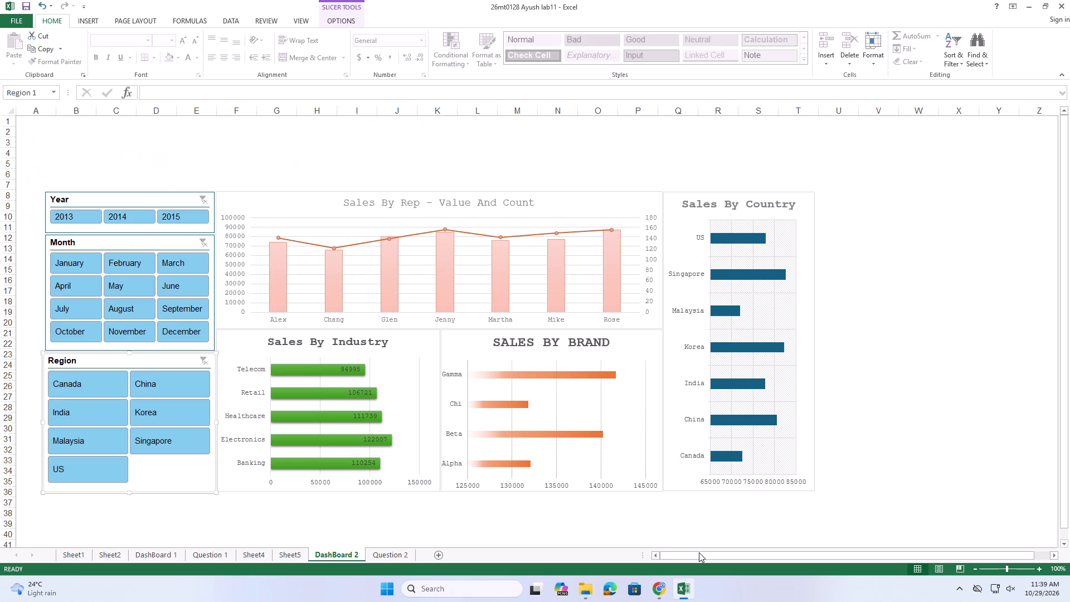
left_click(26, 7)
left_click(1064, 0)
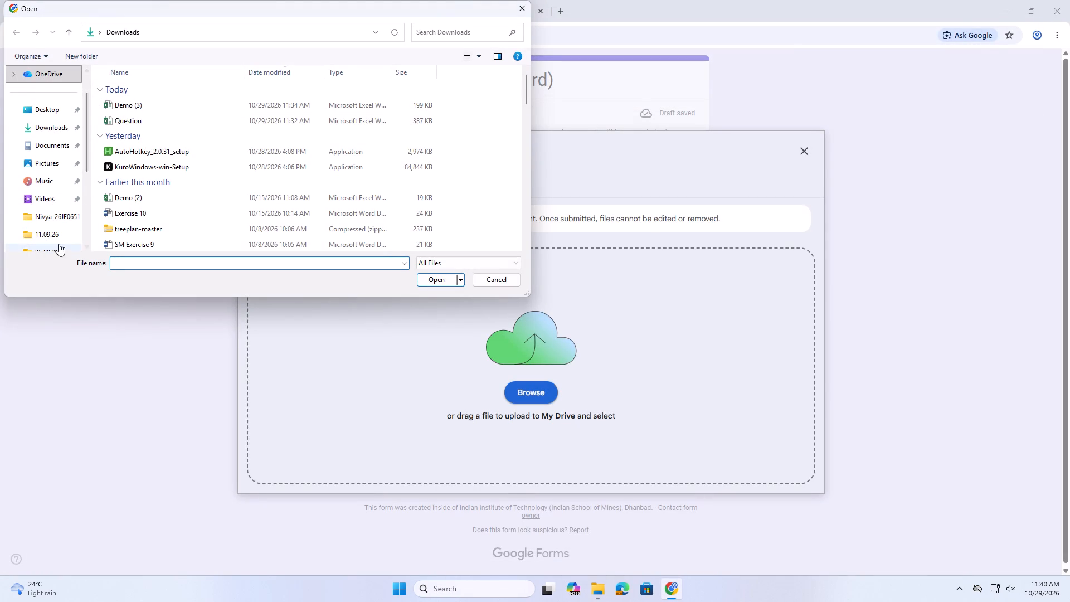
Open the SpreedSheet folder in the file chooser to locate the lab11 workbook for the form upload.
scroll(65, 226, "down", 1)
left_click(64, 218)
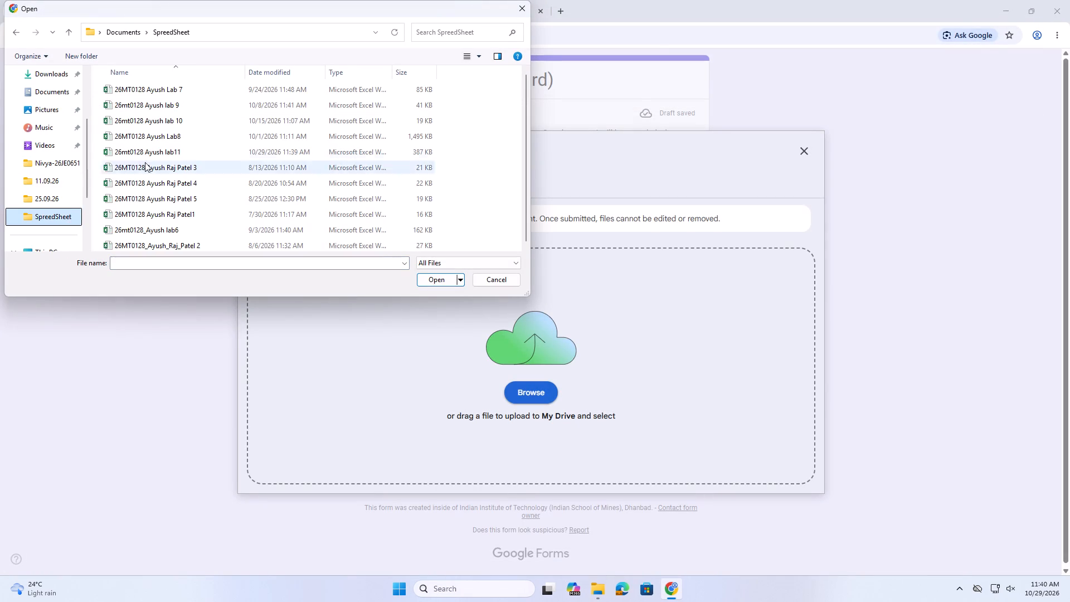
Attach the lab11 workbook to the Upload question and submit the SM Lab 12 (Dashboard) form.
double_click(186, 152)
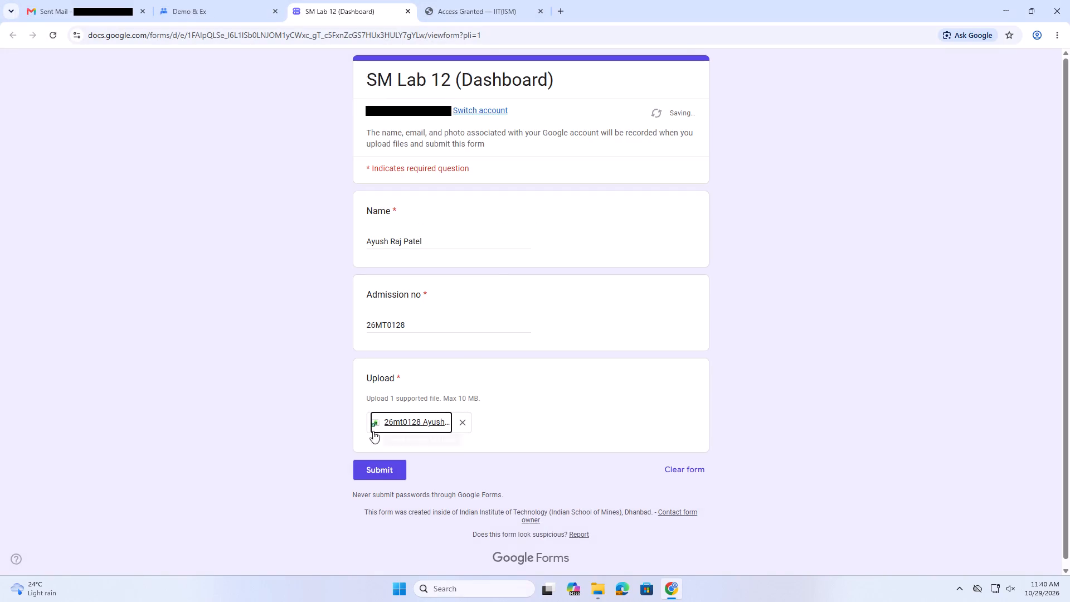
left_click(376, 464)
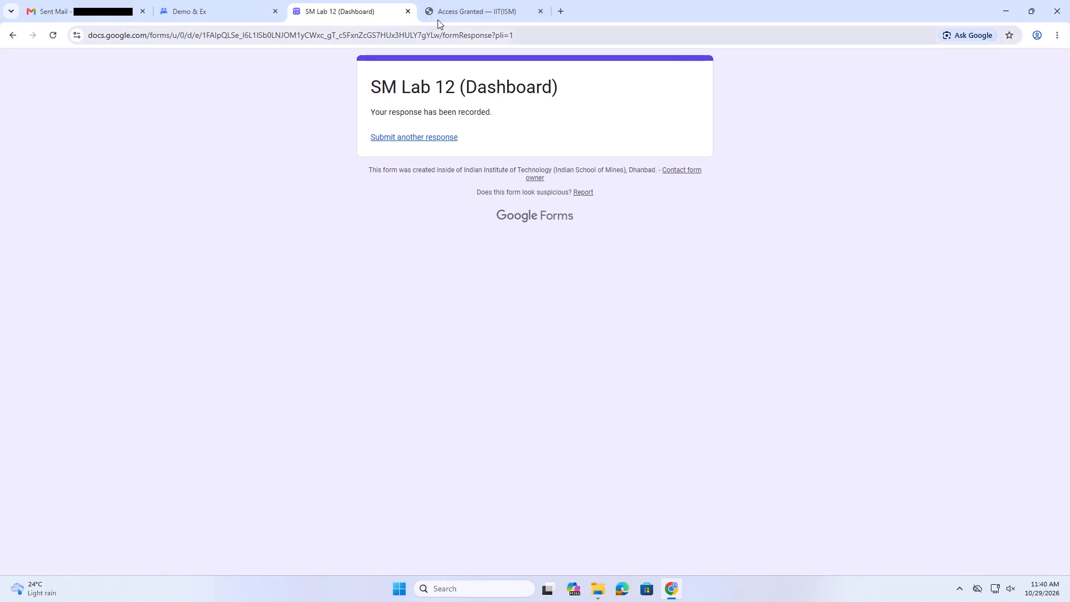
Close the SM Lab 12 form, Demo & Ex and Access Granted pages, leaving only the Gmail Sent Mail page open.
left_click(409, 10)
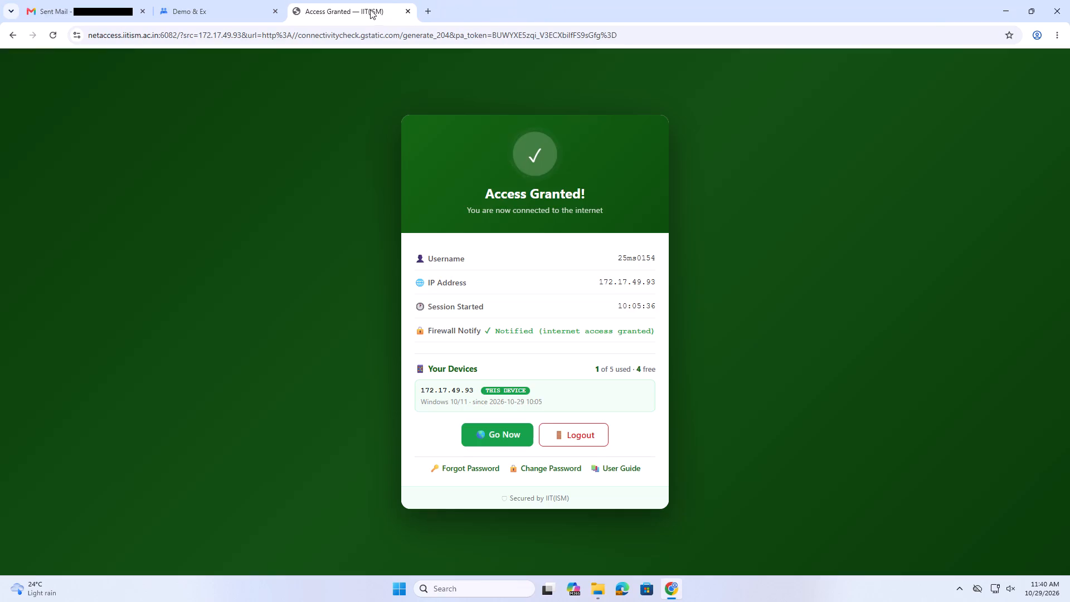
left_click(275, 12)
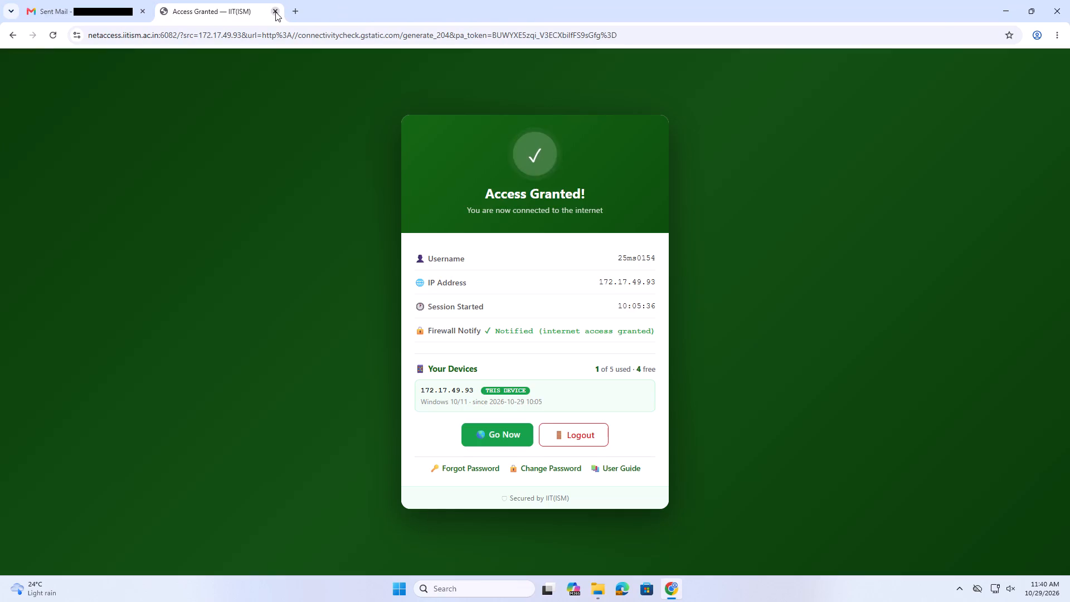
left_click(275, 12)
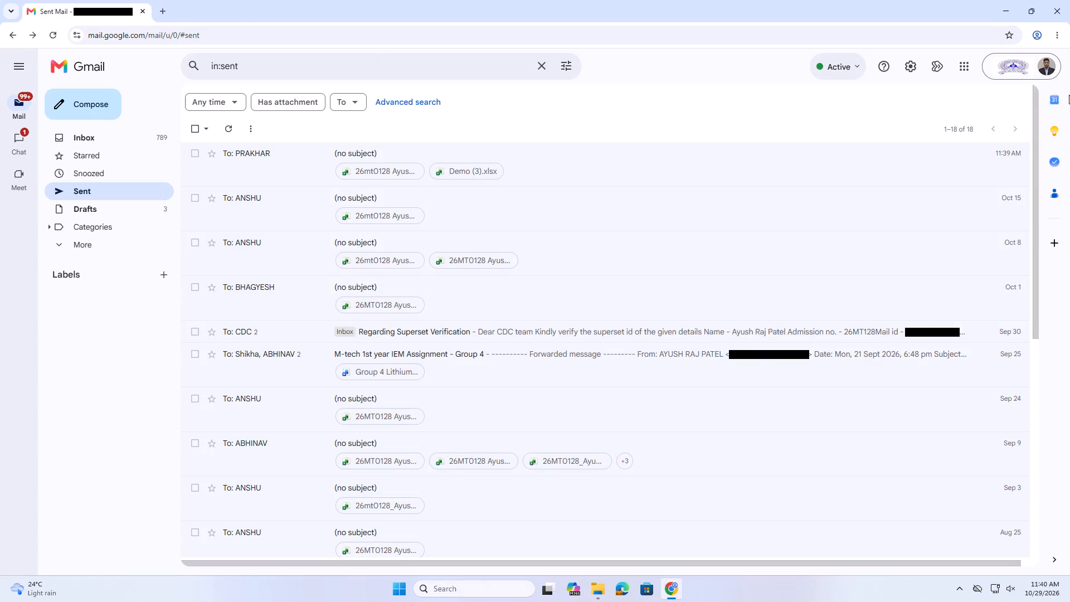
Open the Google account options for the signed-in Gmail account.
left_click(1049, 69)
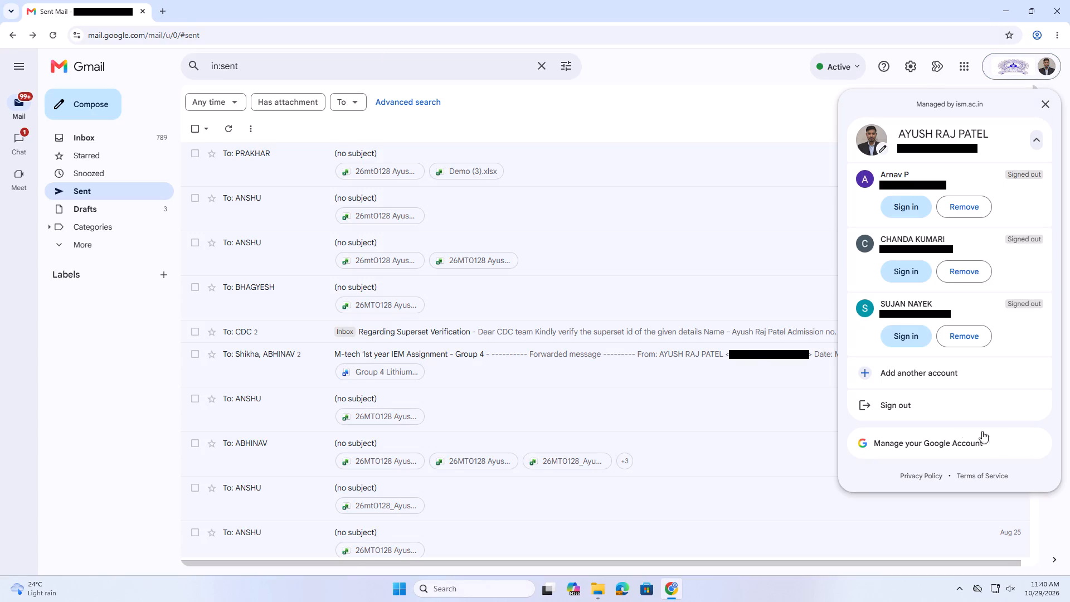
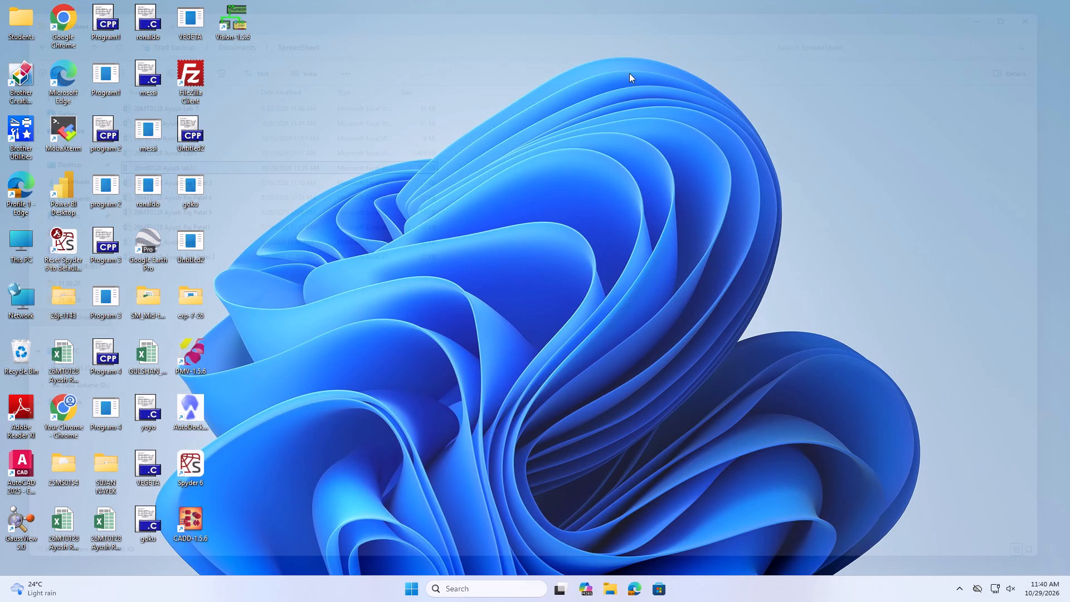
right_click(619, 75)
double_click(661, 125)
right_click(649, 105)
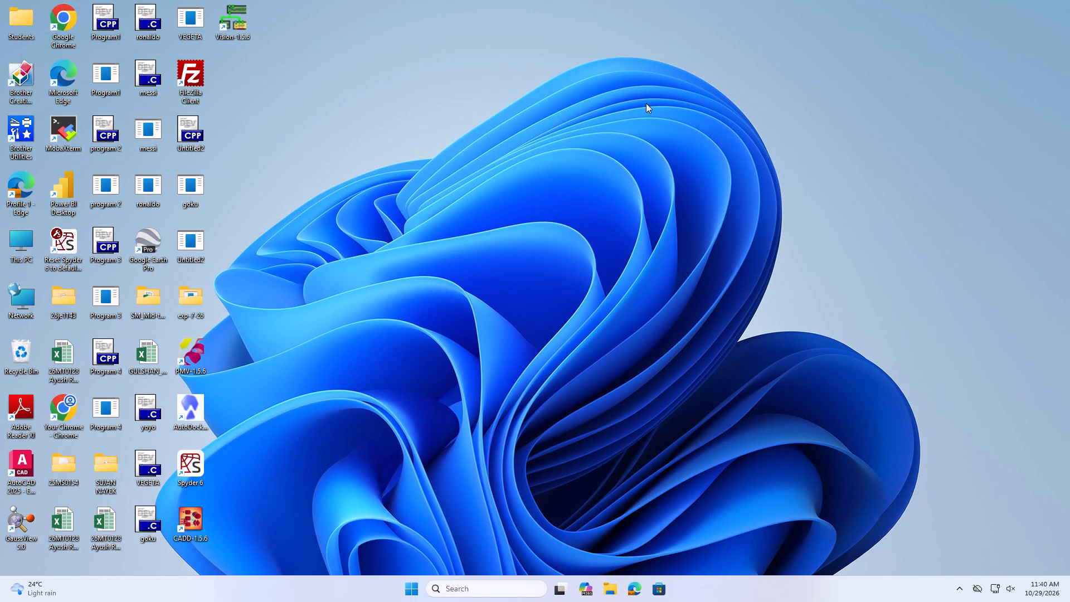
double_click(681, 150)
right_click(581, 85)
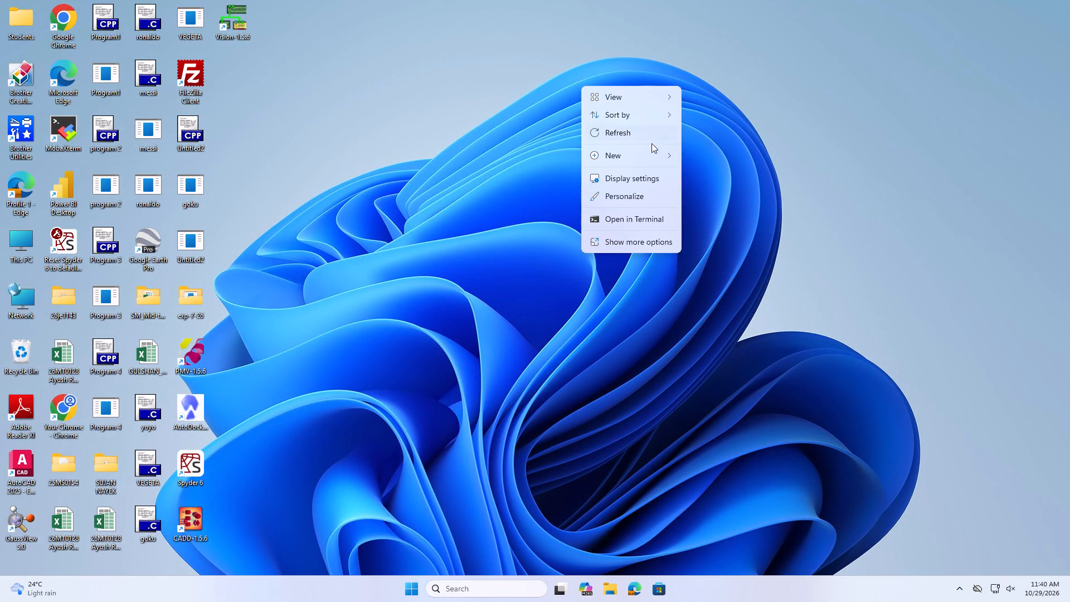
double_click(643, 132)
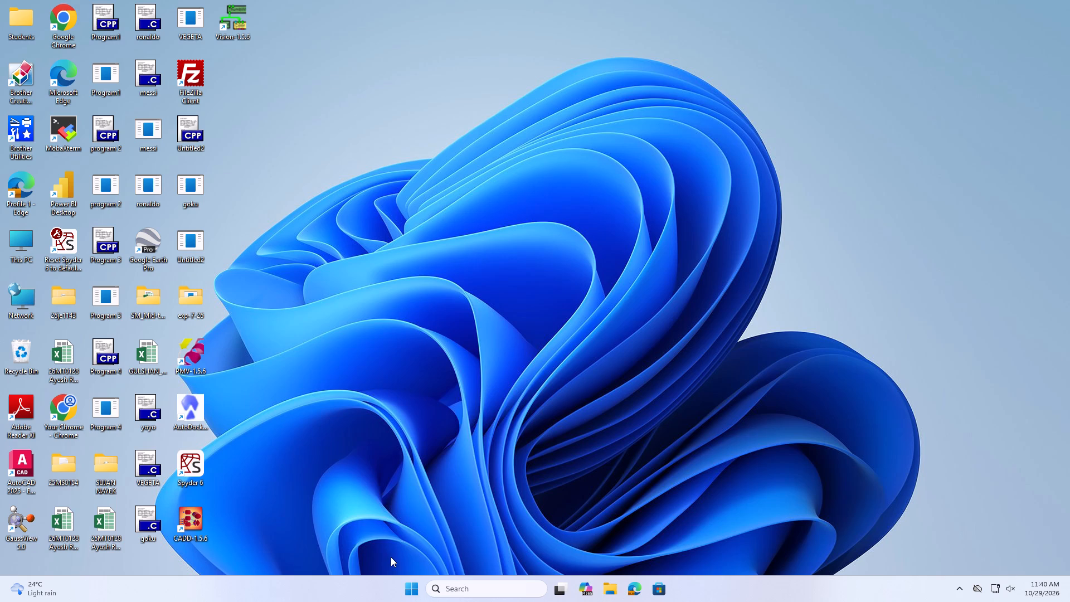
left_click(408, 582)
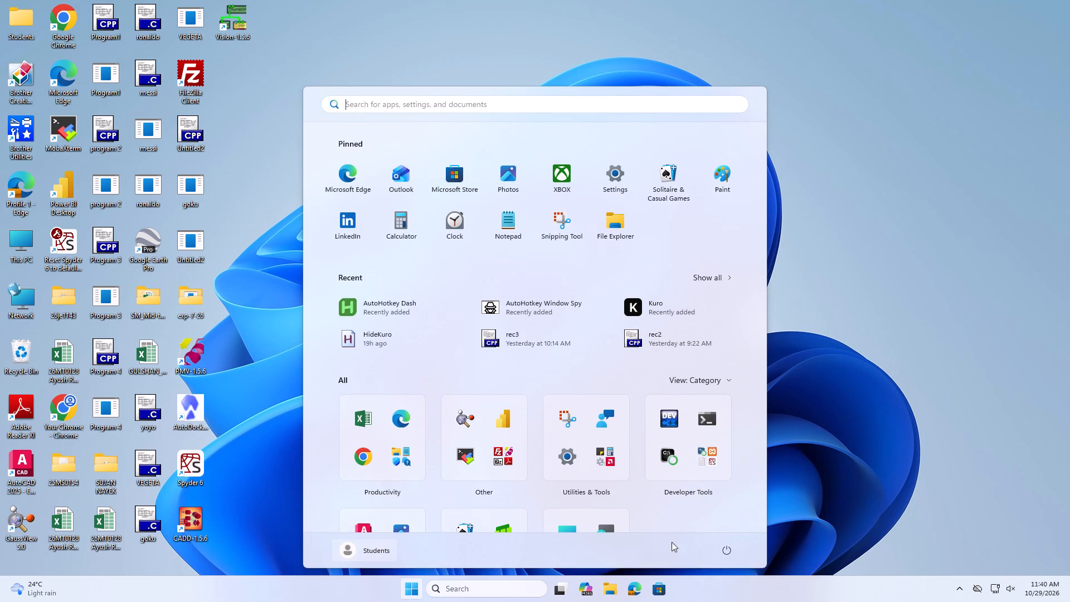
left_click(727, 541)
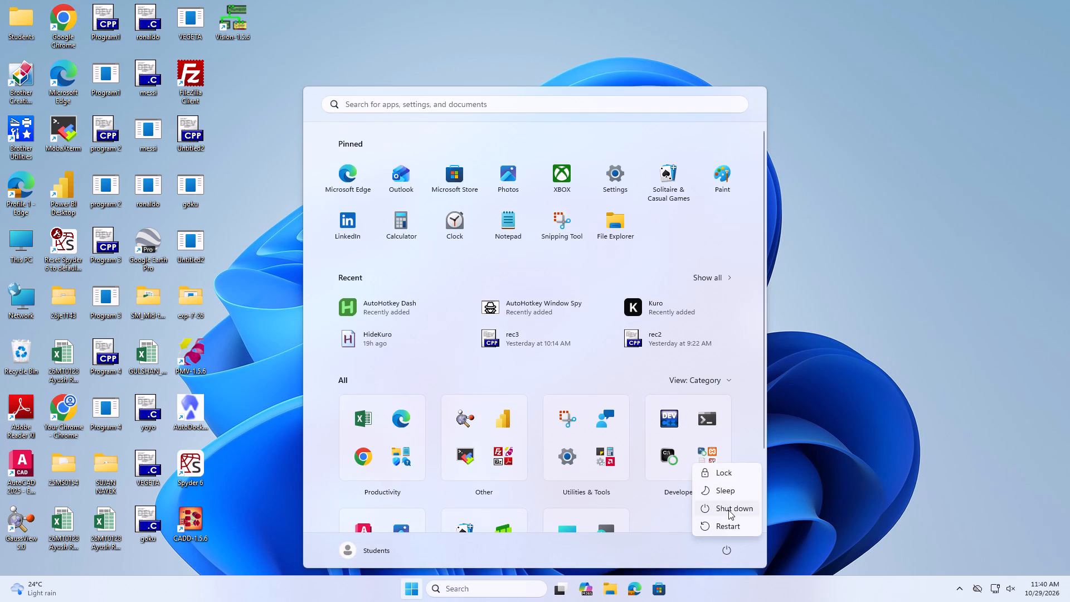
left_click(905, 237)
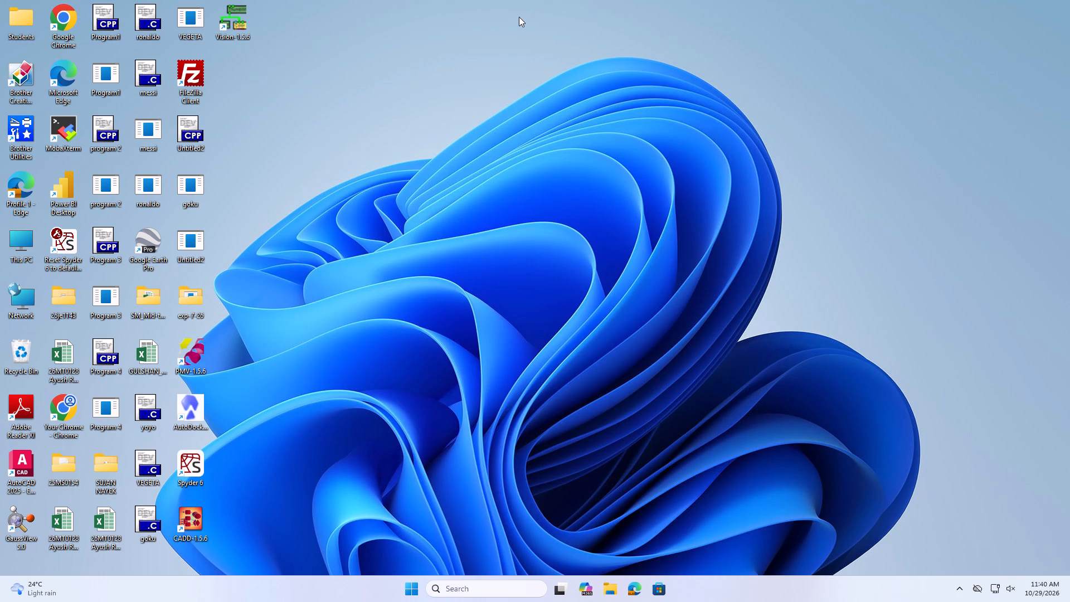
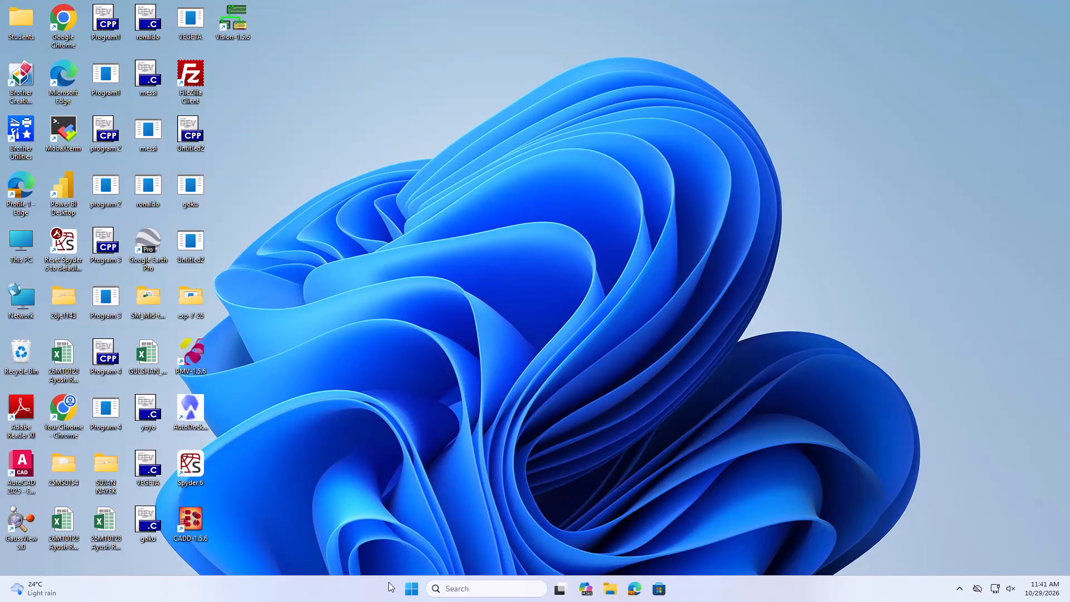
Open the computer's power options for shutting it down.
left_click(408, 601)
left_click(723, 549)
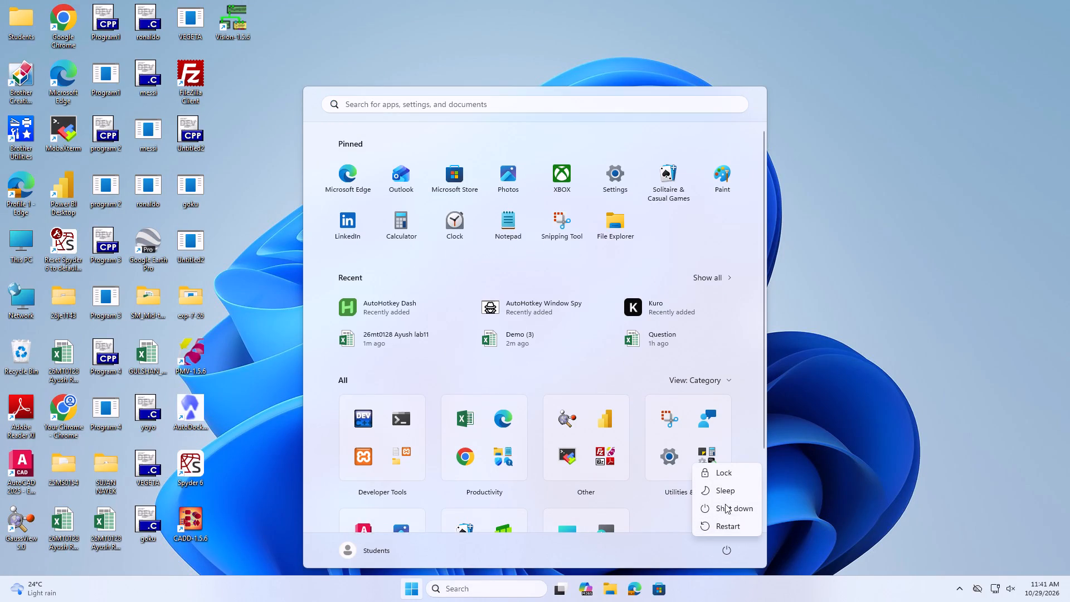